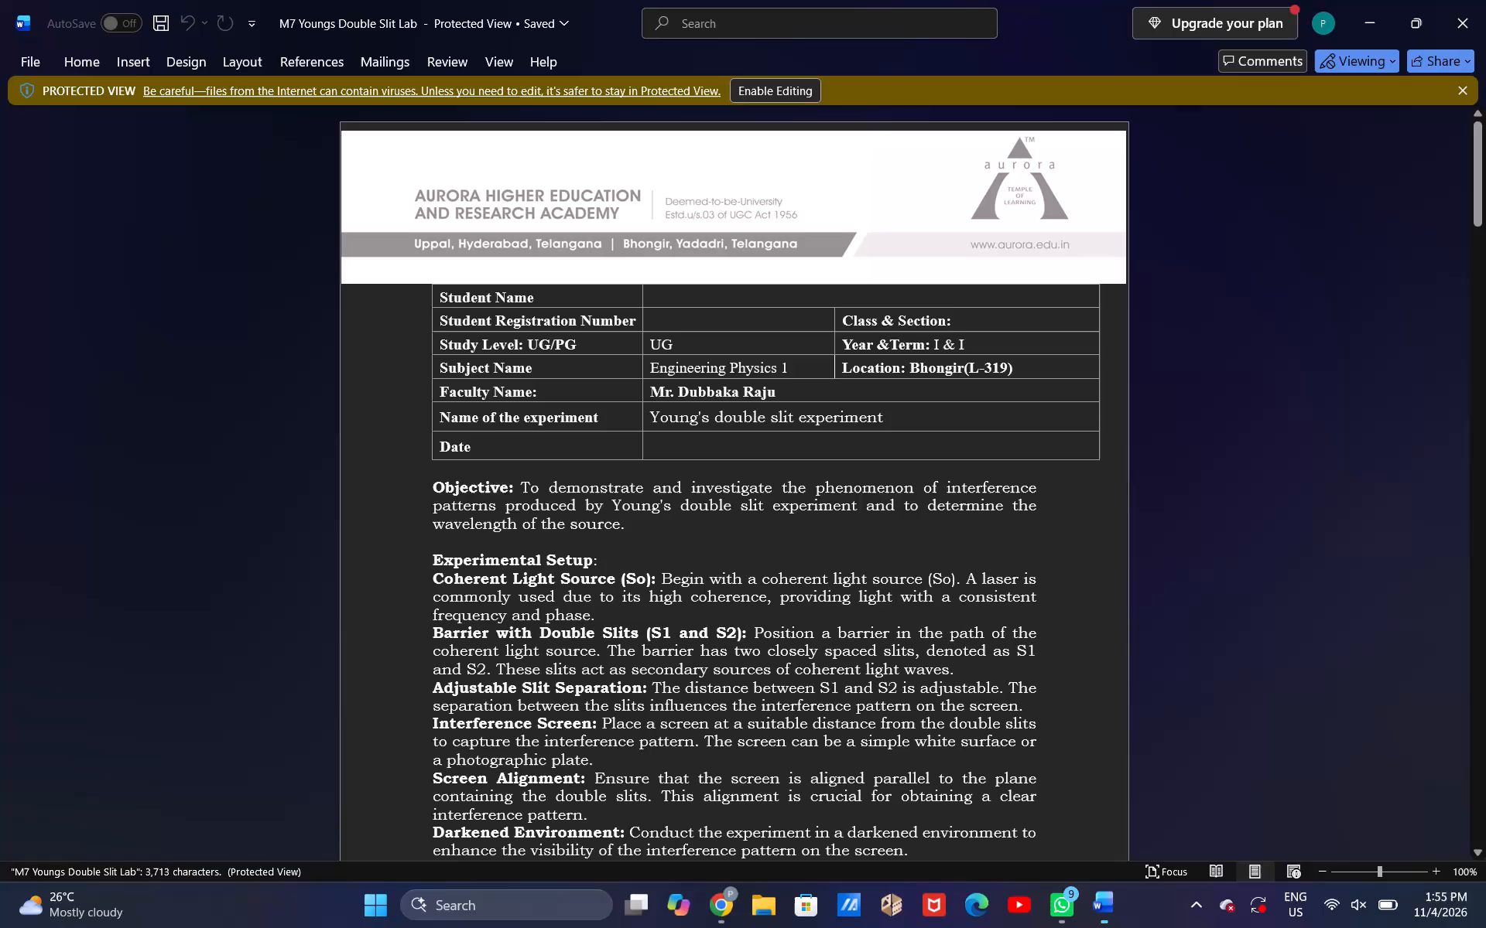
Look through the Young's double slit lab document, from the details table through procedure, observation table and formulas to the viva questions.
{"action": "scroll", "coordinate": [636, 640], "scroll_direction": "down", "scroll_amount": 5}
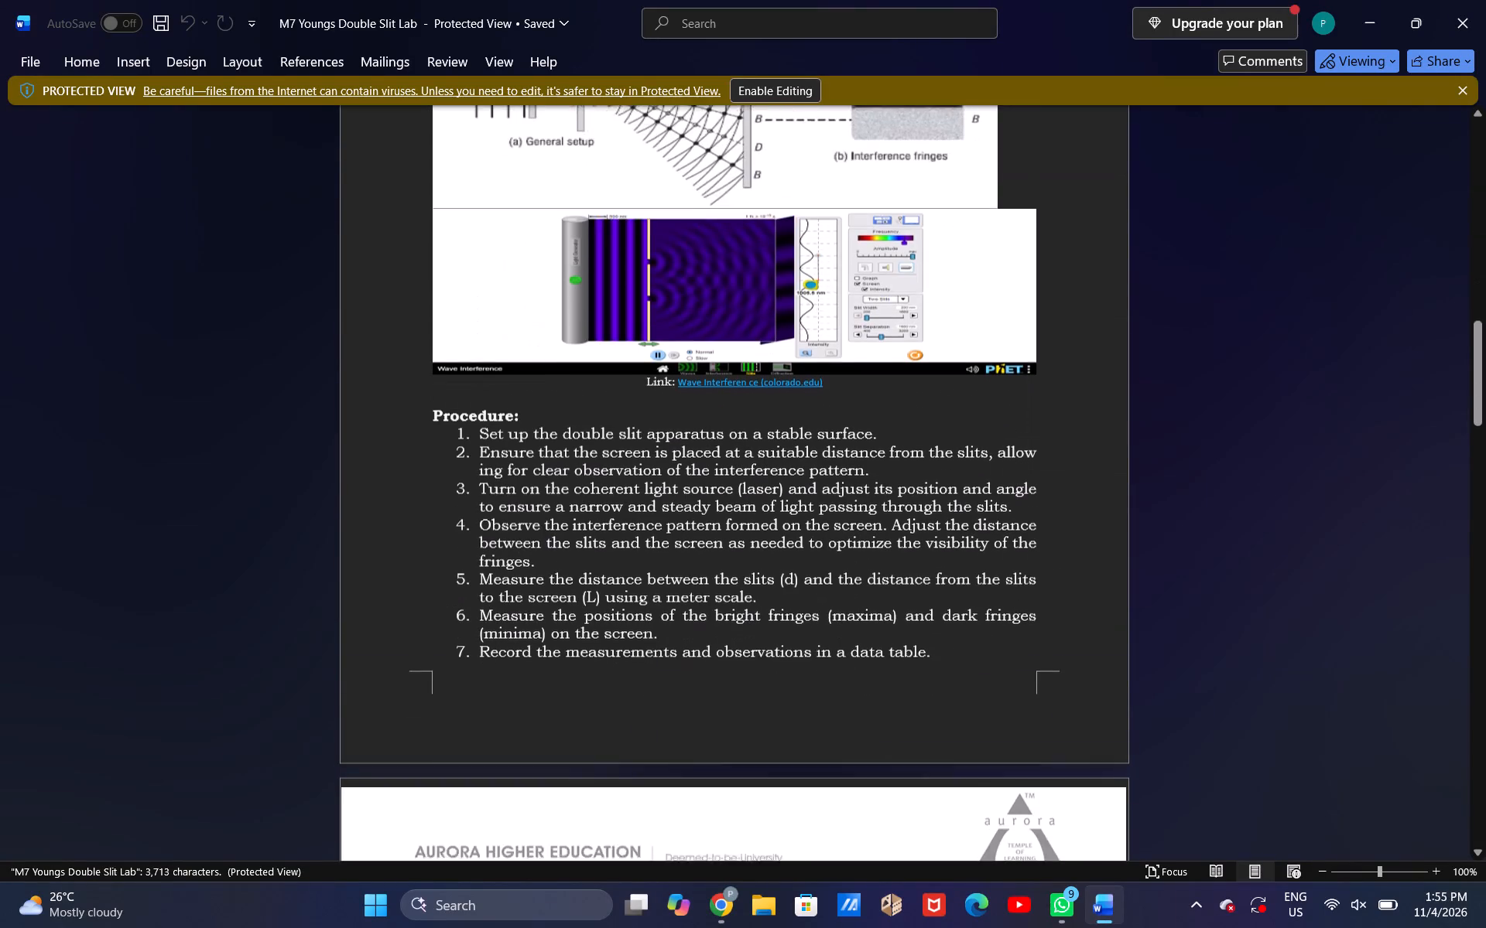
{"action": "scroll", "coordinate": [636, 640], "scroll_direction": "down", "scroll_amount": 1}
{"action": "scroll", "coordinate": [576, 561], "scroll_direction": "down", "scroll_amount": 2}
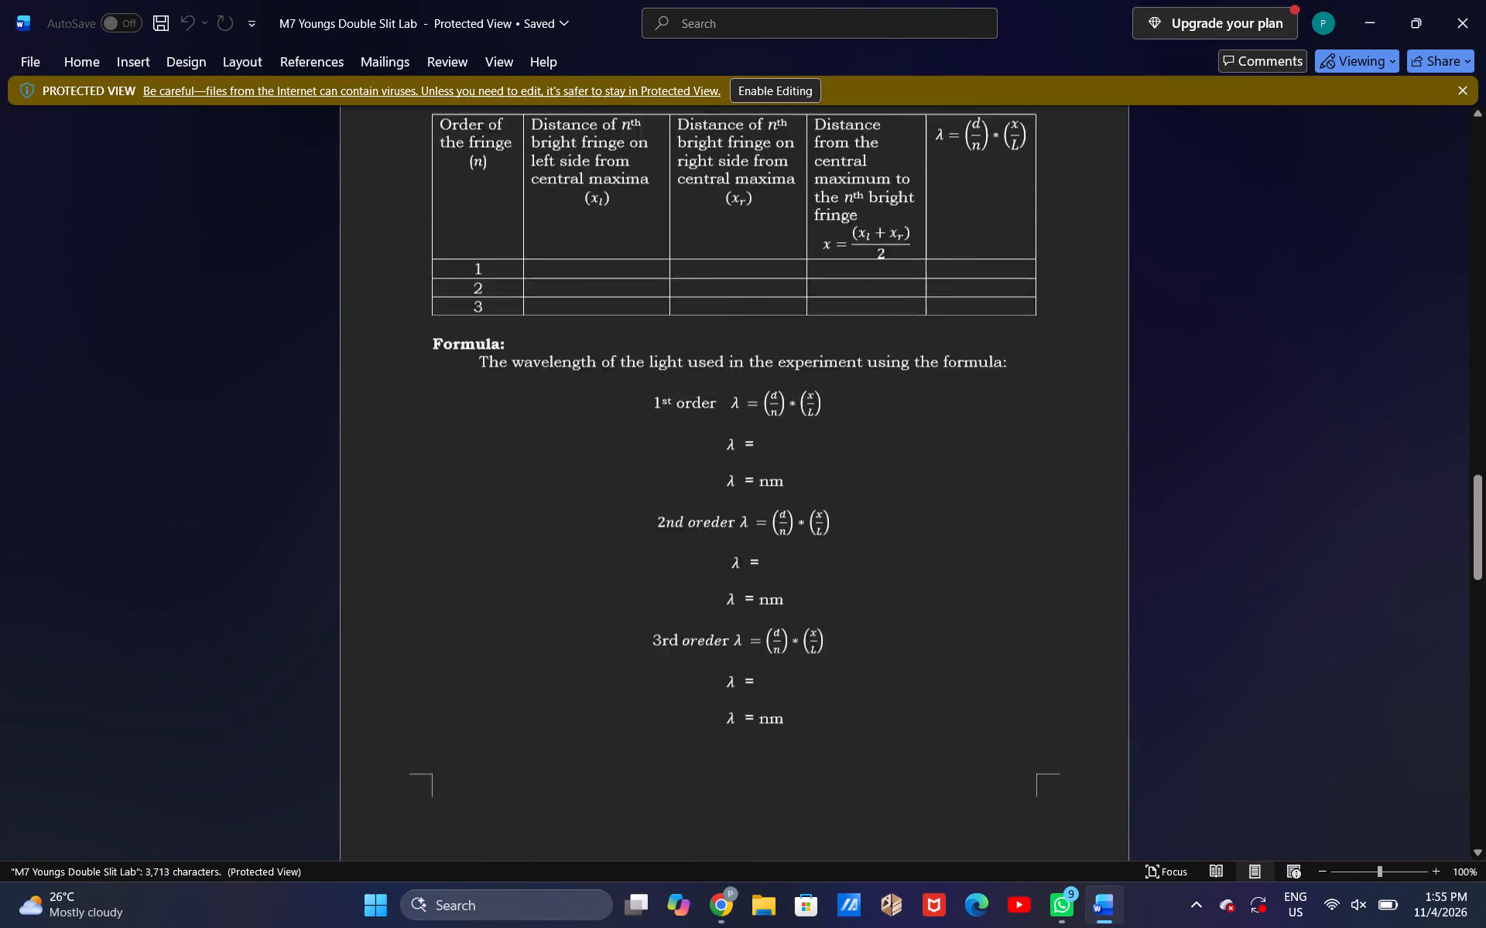
{"action": "scroll", "coordinate": [576, 561], "scroll_direction": "down", "scroll_amount": 6}
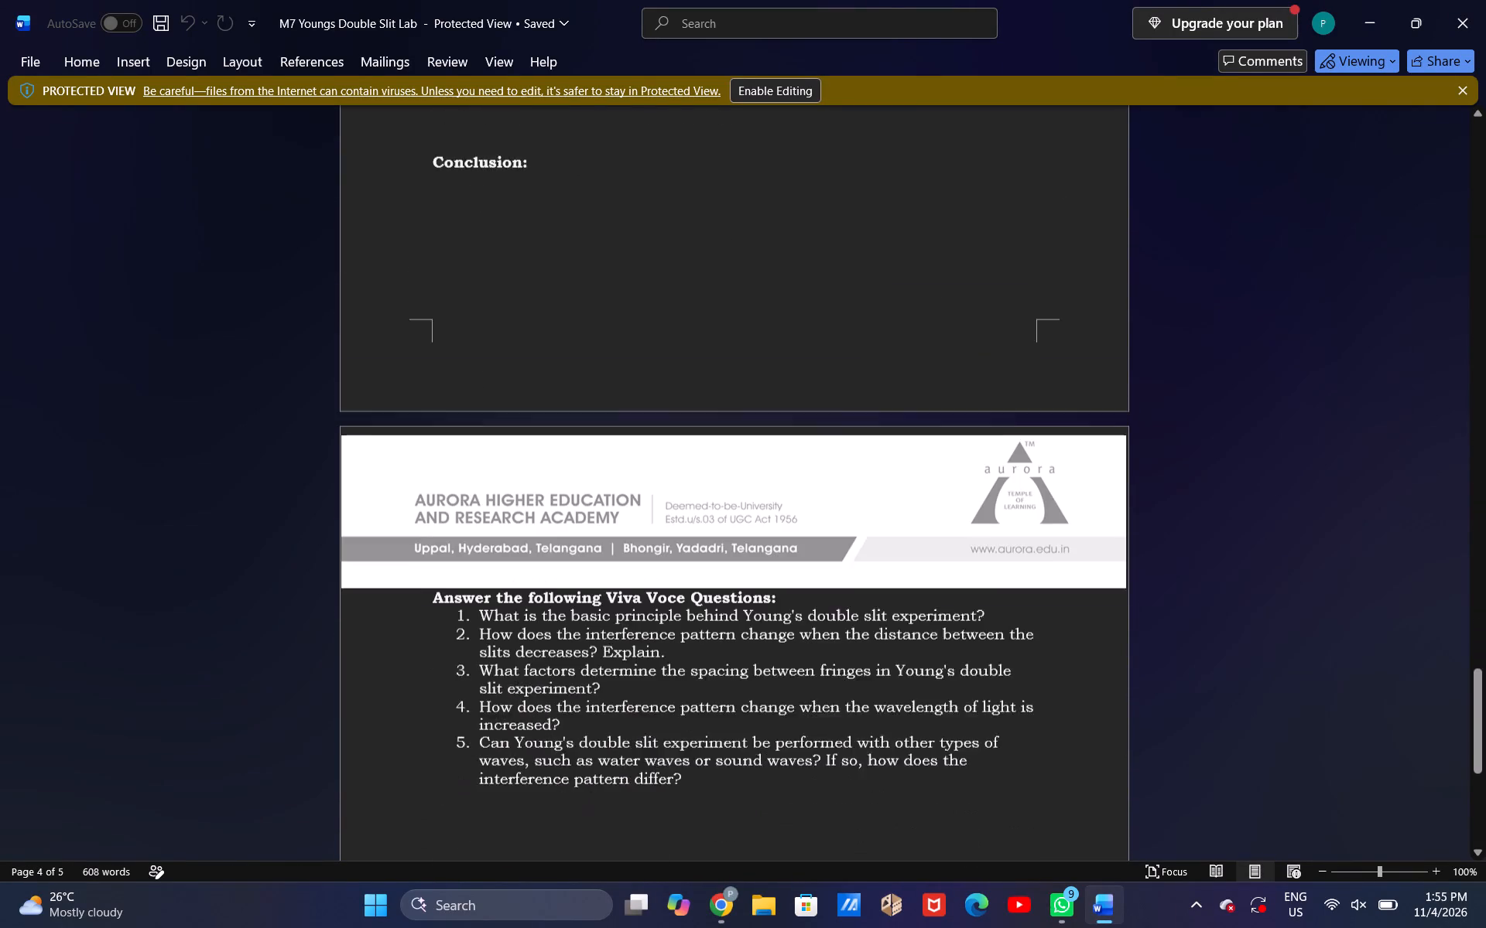
{"action": "scroll", "coordinate": [576, 561], "scroll_direction": "up", "scroll_amount": 3}
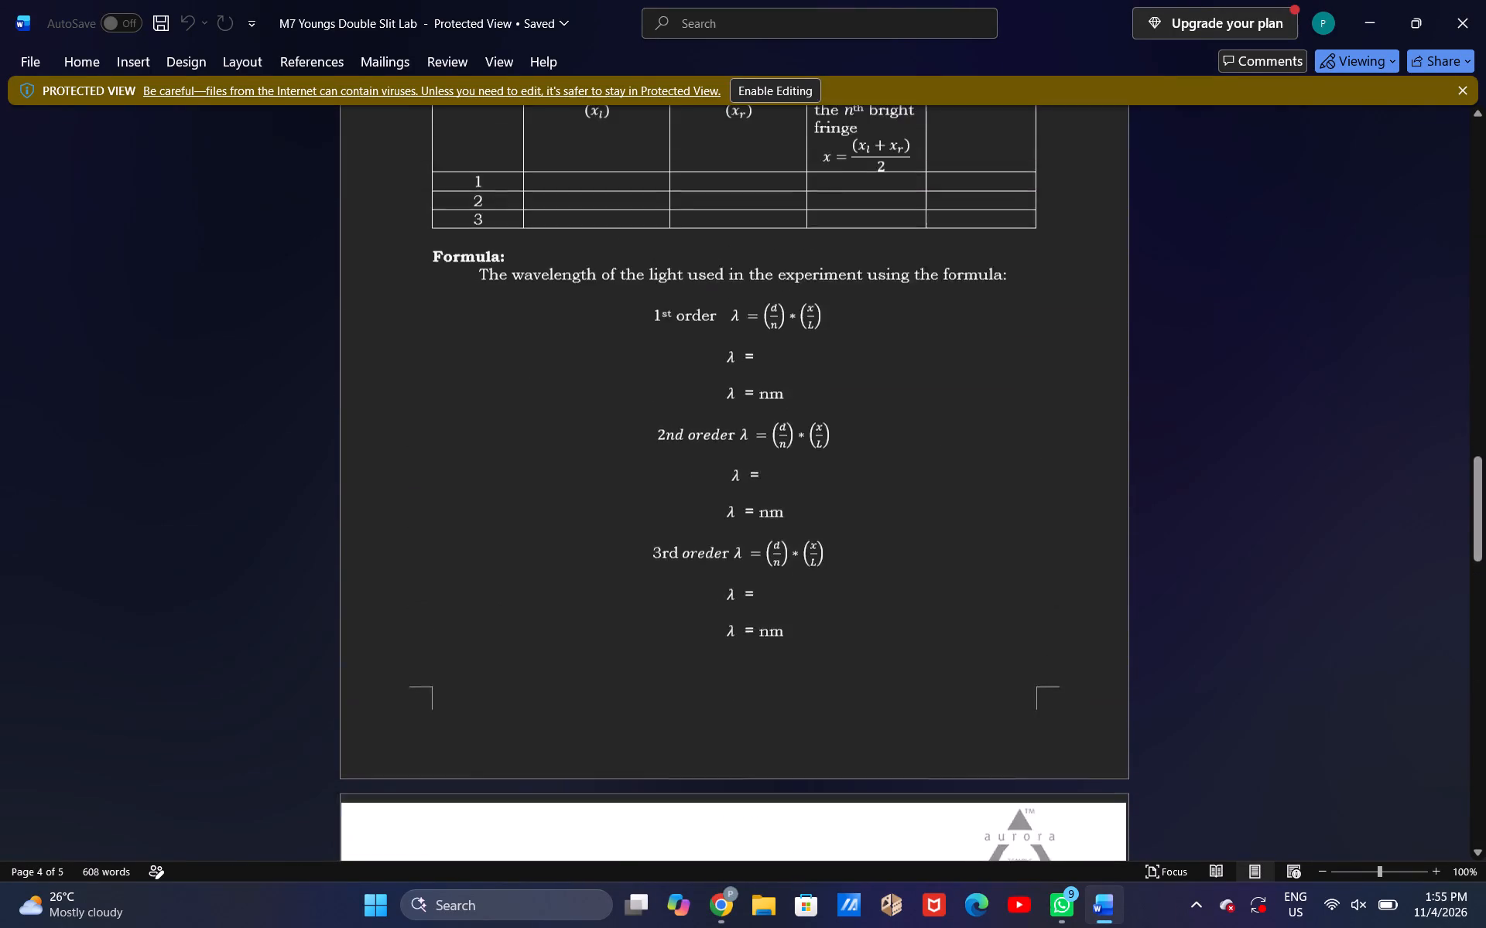
{"action": "scroll", "coordinate": [576, 561], "scroll_direction": "up", "scroll_amount": 2}
{"action": "scroll", "coordinate": [576, 561], "scroll_direction": "down", "scroll_amount": 1}
{"action": "scroll", "coordinate": [576, 561], "scroll_direction": "up", "scroll_amount": 1}
{"action": "scroll", "coordinate": [576, 561], "scroll_direction": "down", "scroll_amount": 1}
{"action": "scroll", "coordinate": [576, 561], "scroll_direction": "up", "scroll_amount": 2}
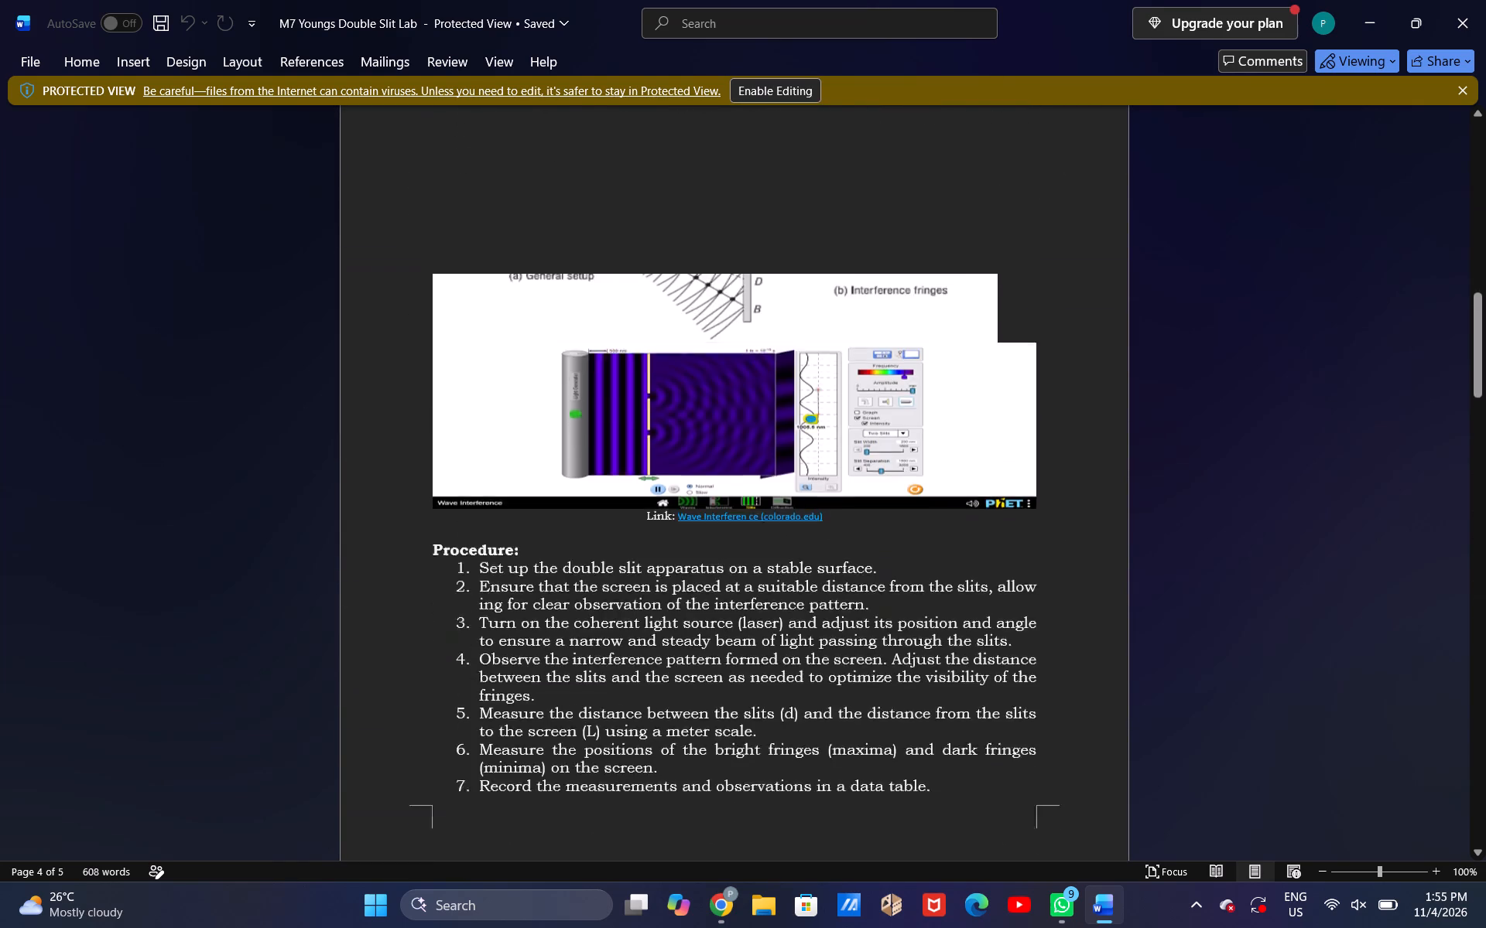
{"action": "scroll", "coordinate": [576, 561], "scroll_direction": "down", "scroll_amount": 3}
{"action": "scroll", "coordinate": [576, 561], "scroll_direction": "up", "scroll_amount": 2}
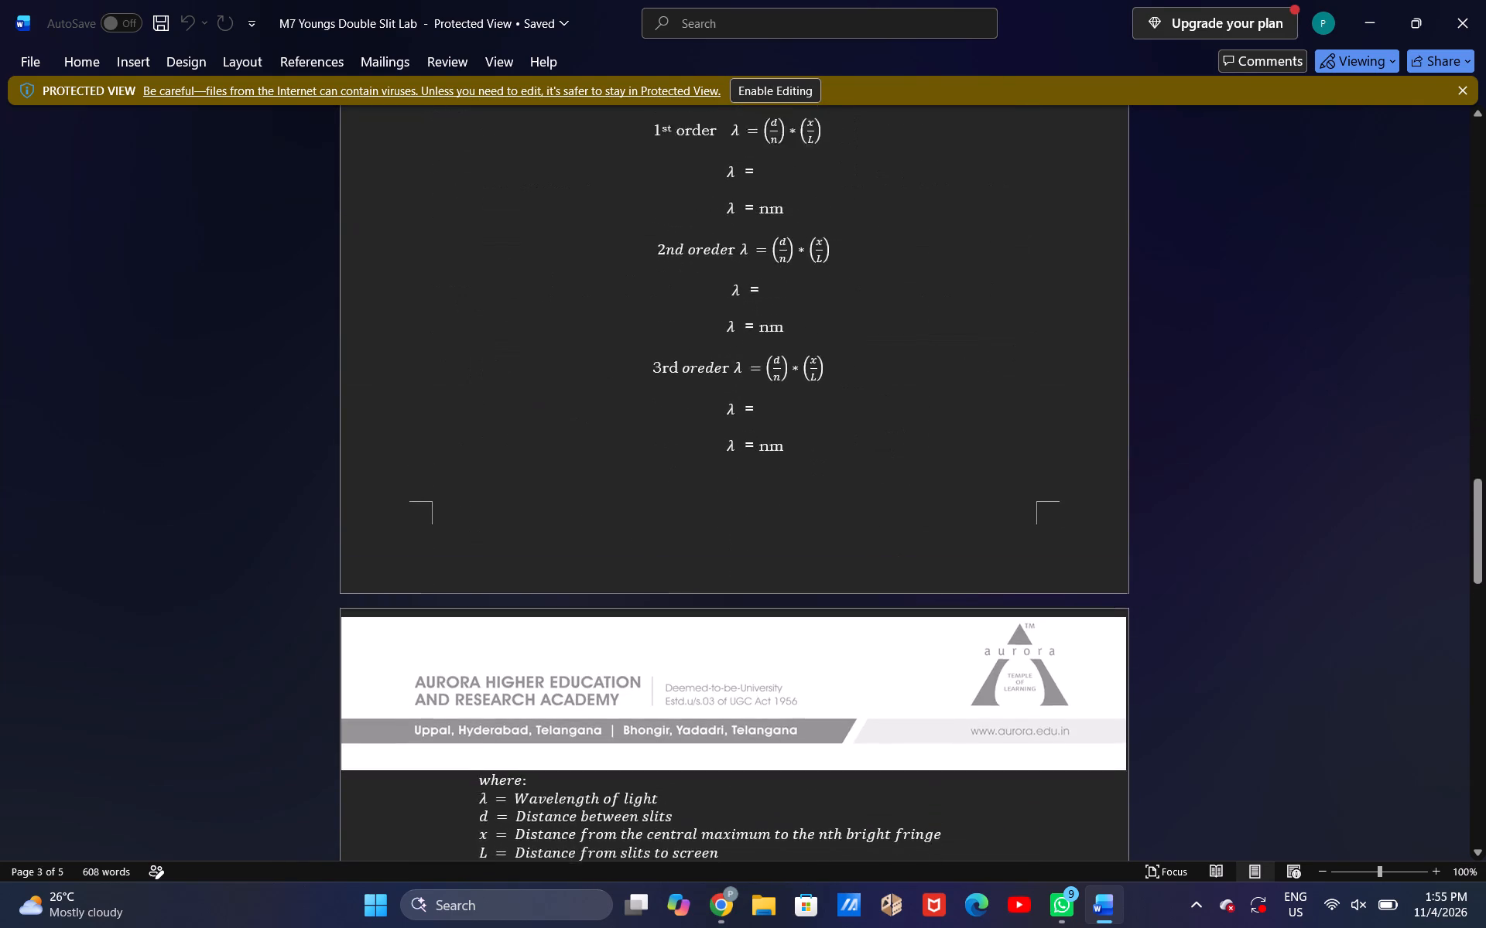
{"action": "scroll", "coordinate": [576, 561], "scroll_direction": "up", "scroll_amount": 7}
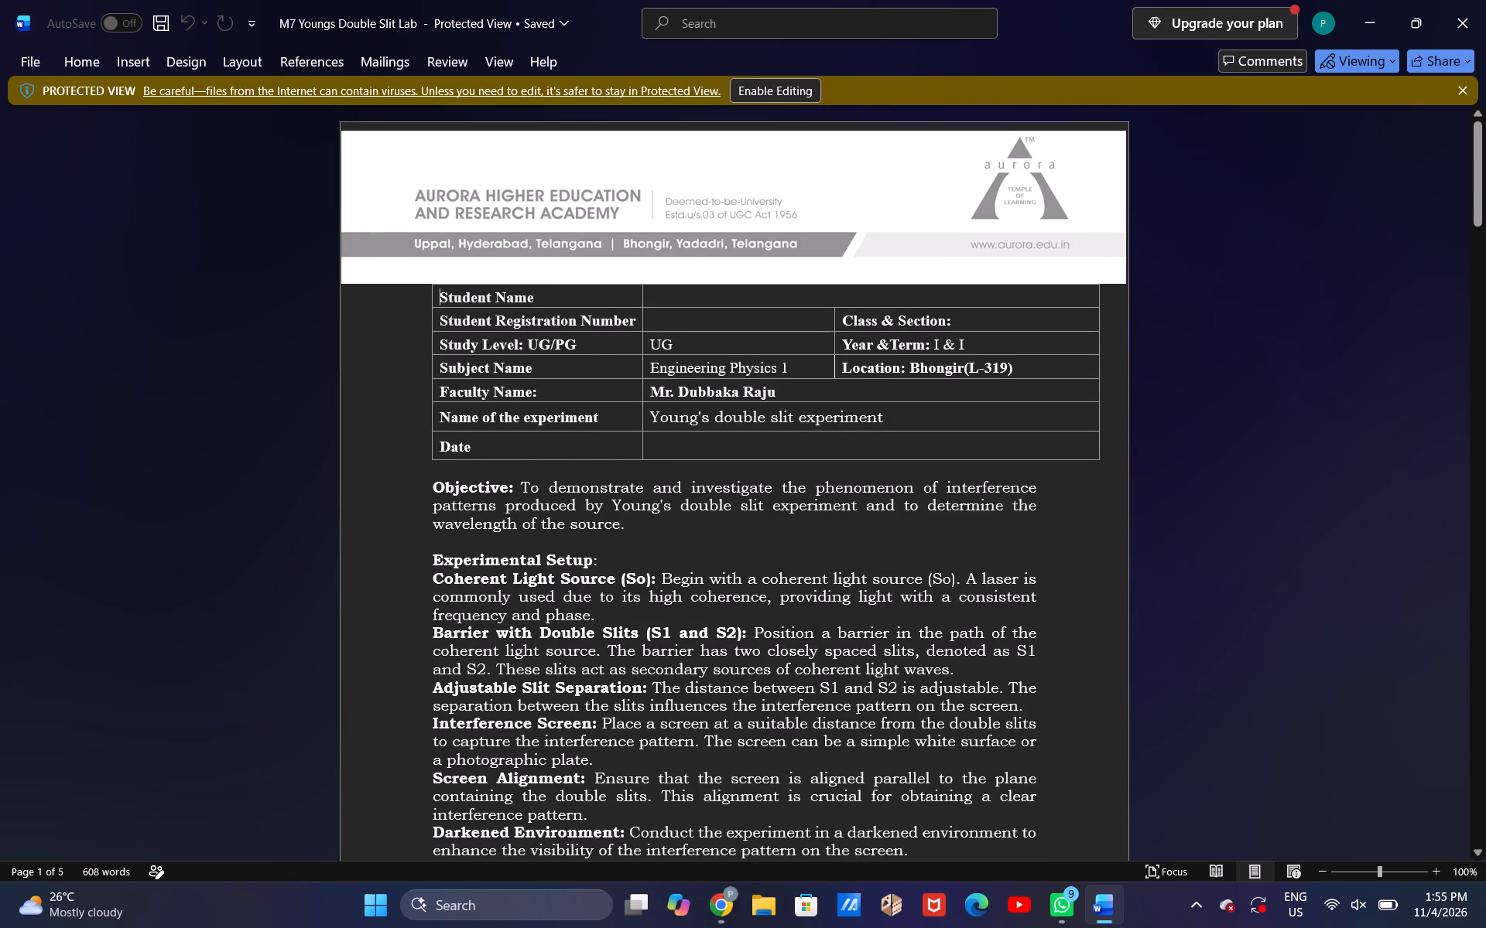
Take the M7 Youngs Double Slit Lab document out of Protected View and enable editing.
{"action": "left_click", "coordinate": [651, 302]}
{"action": "left_click", "coordinate": [769, 89]}
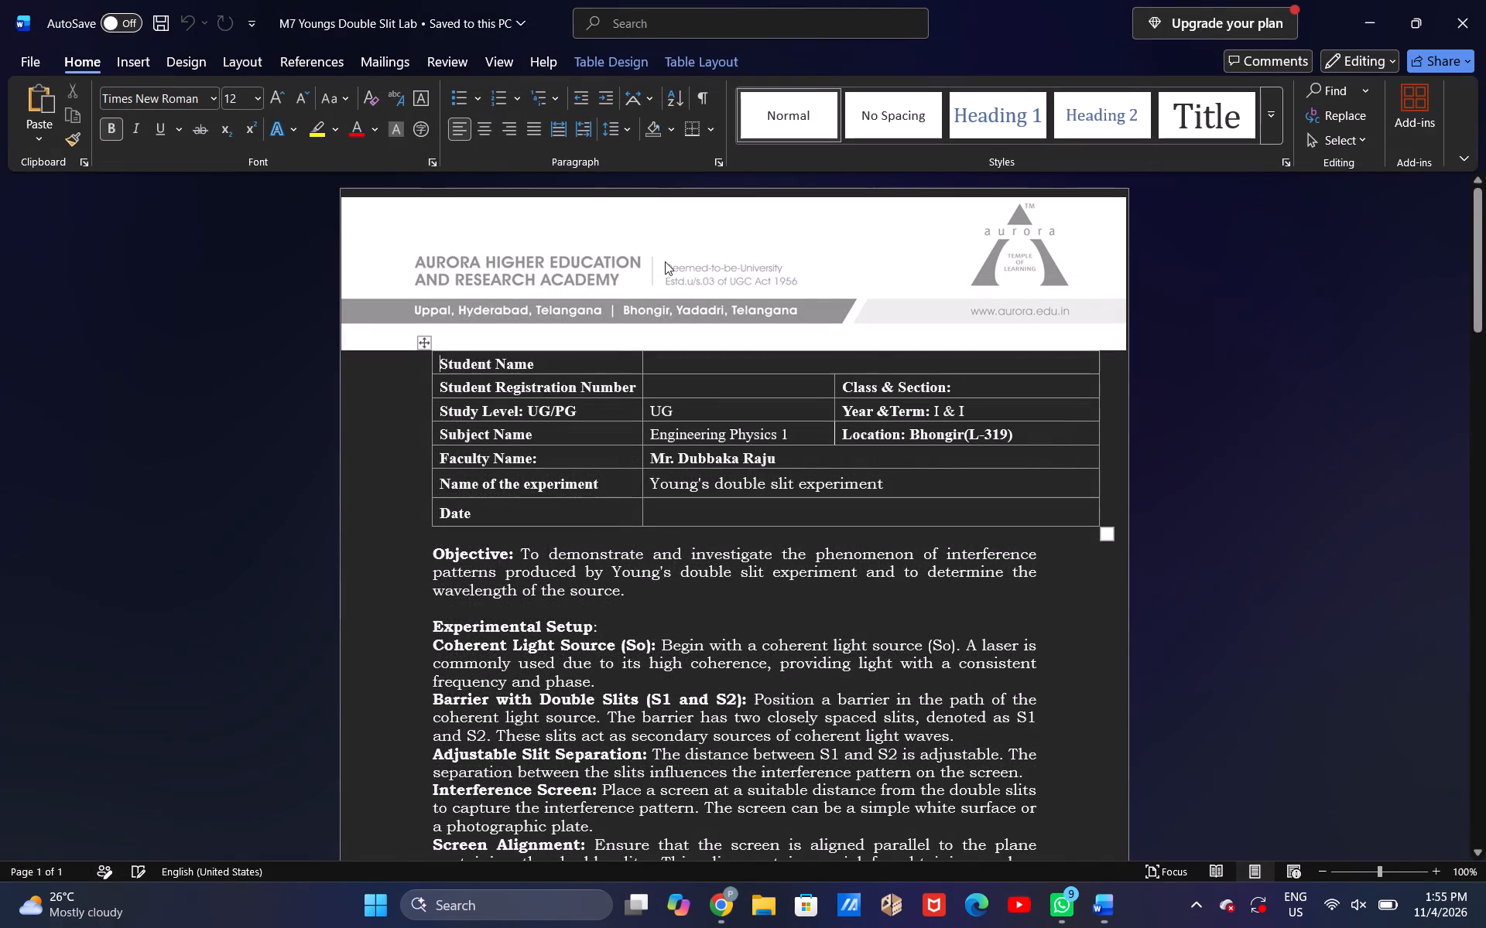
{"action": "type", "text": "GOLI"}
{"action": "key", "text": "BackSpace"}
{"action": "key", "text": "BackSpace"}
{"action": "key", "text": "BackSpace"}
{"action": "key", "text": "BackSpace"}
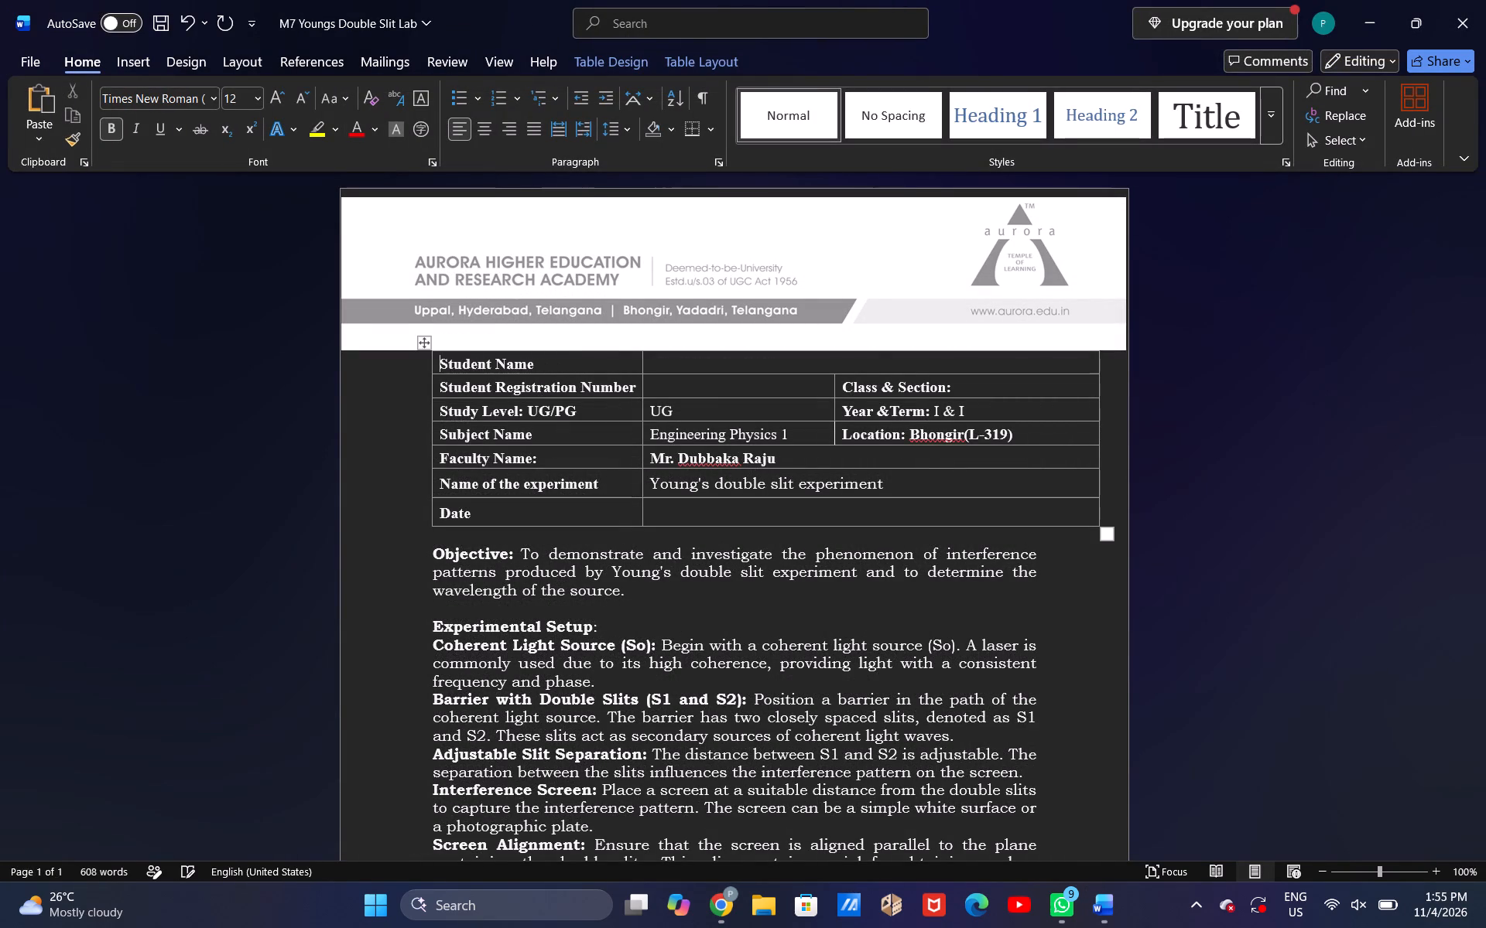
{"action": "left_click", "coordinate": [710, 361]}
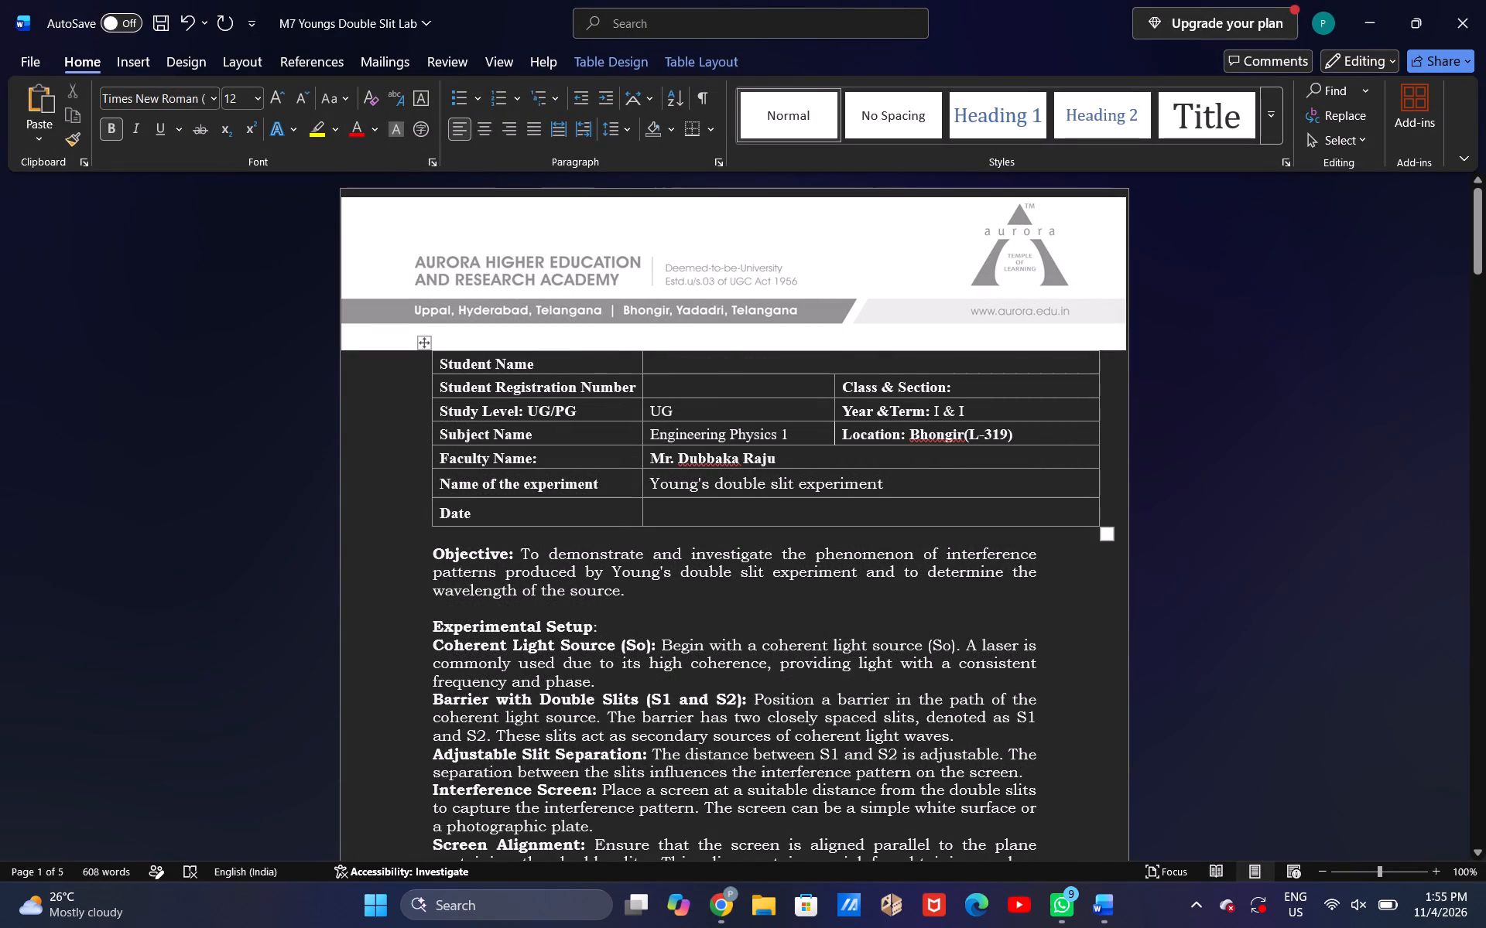
Review the editable lab document again, examining the formula section, circuit diagram, simulation link and procedure.
{"action": "scroll", "coordinate": [717, 542], "scroll_direction": "down", "scroll_amount": 11}
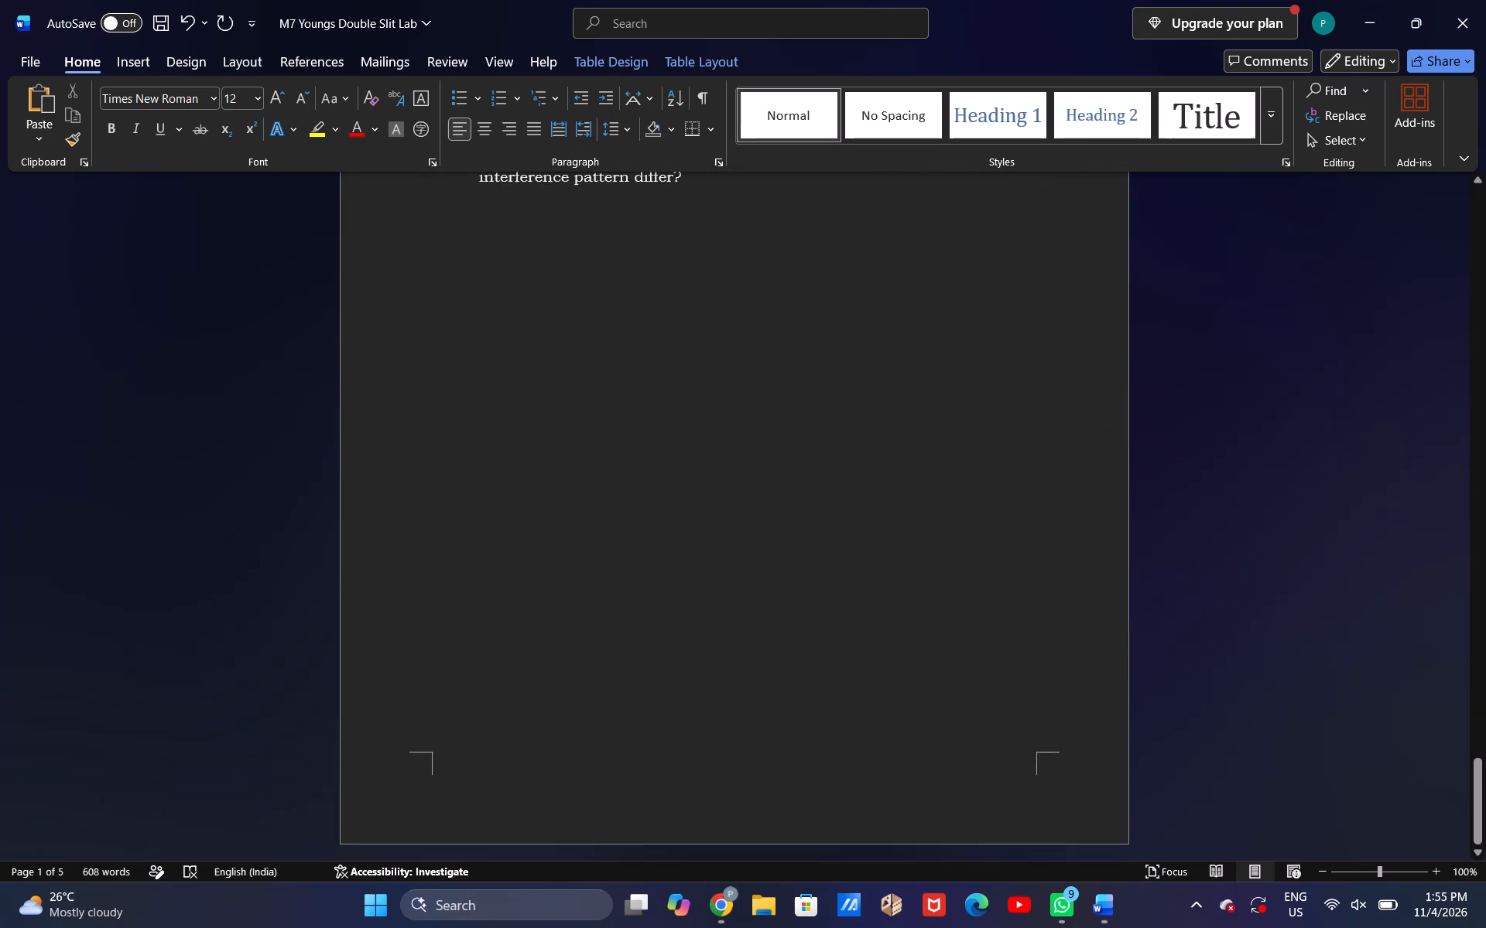
{"action": "scroll", "coordinate": [717, 542], "scroll_direction": "up", "scroll_amount": 6}
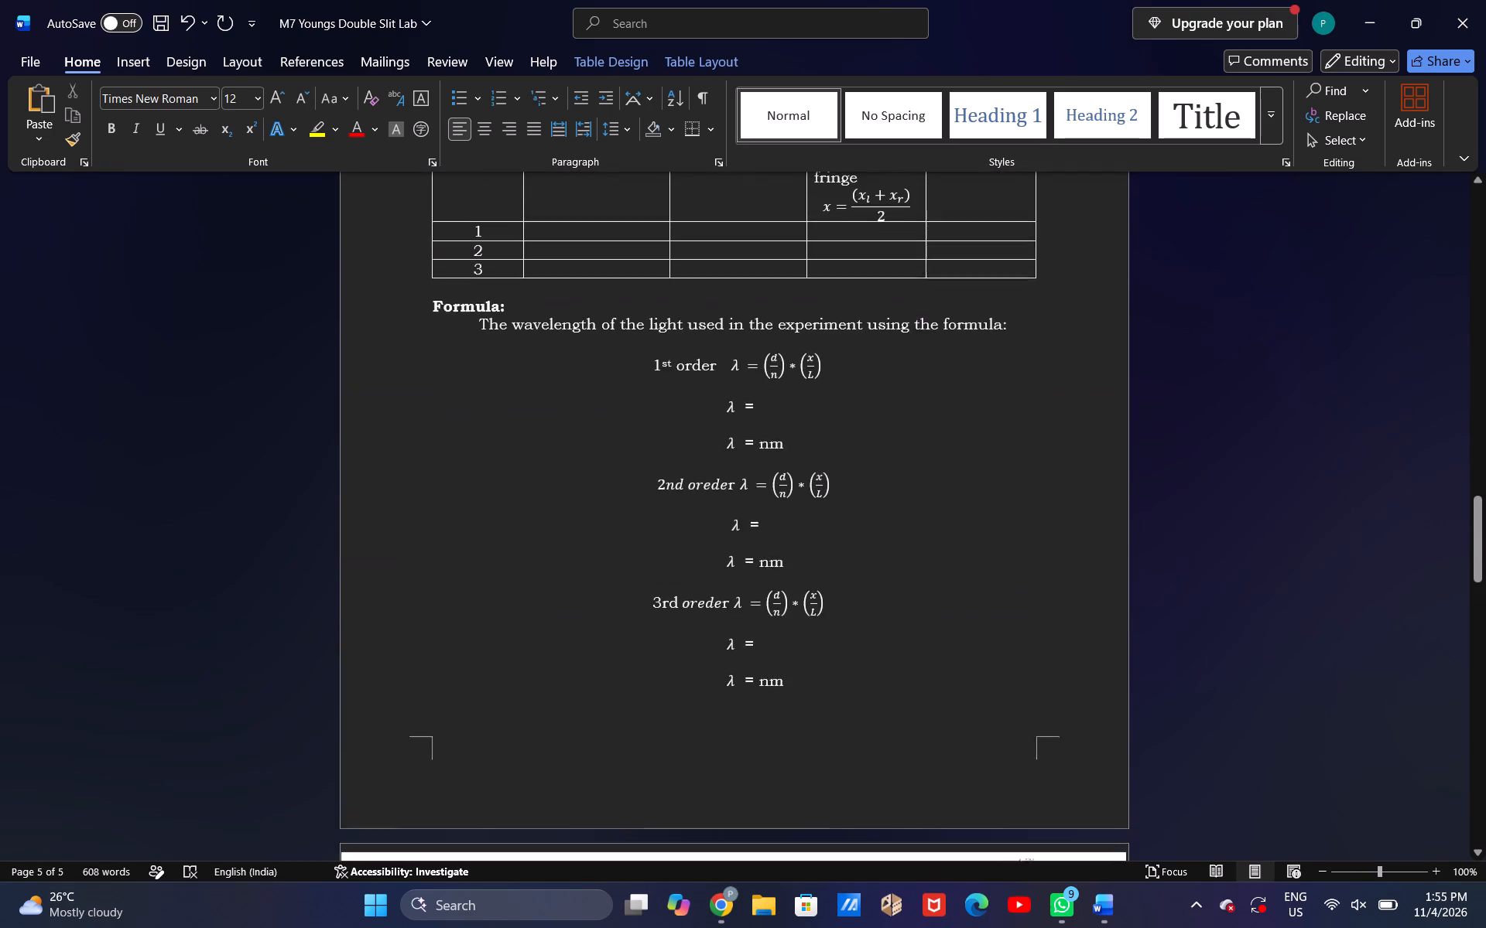
{"action": "scroll", "coordinate": [717, 542], "scroll_direction": "up", "scroll_amount": 1}
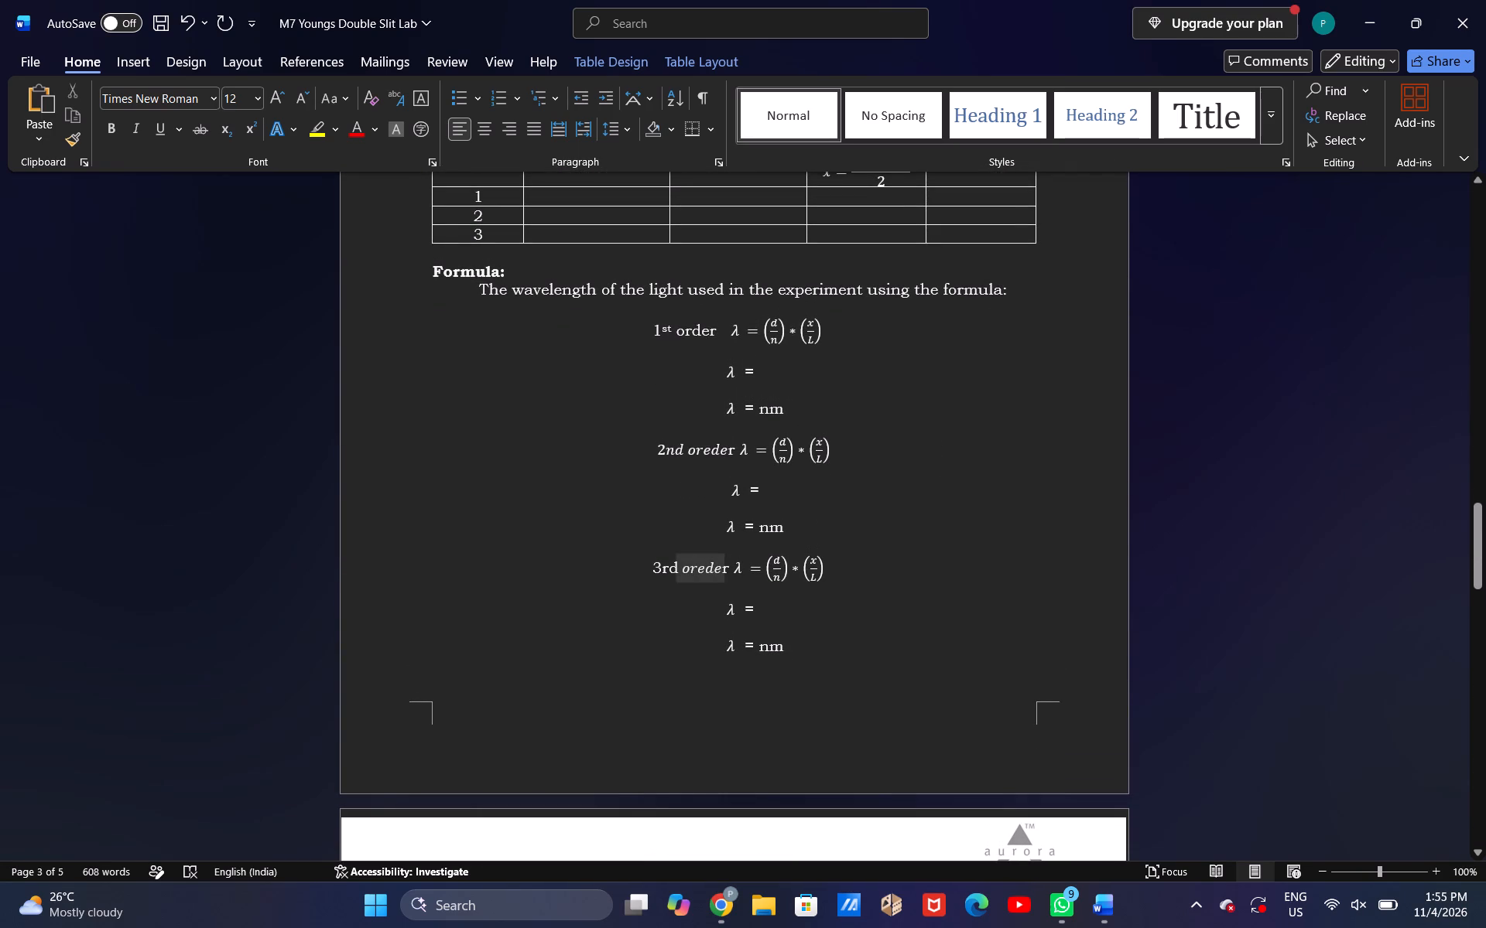
{"action": "scroll", "coordinate": [752, 318], "scroll_direction": "up", "scroll_amount": 3}
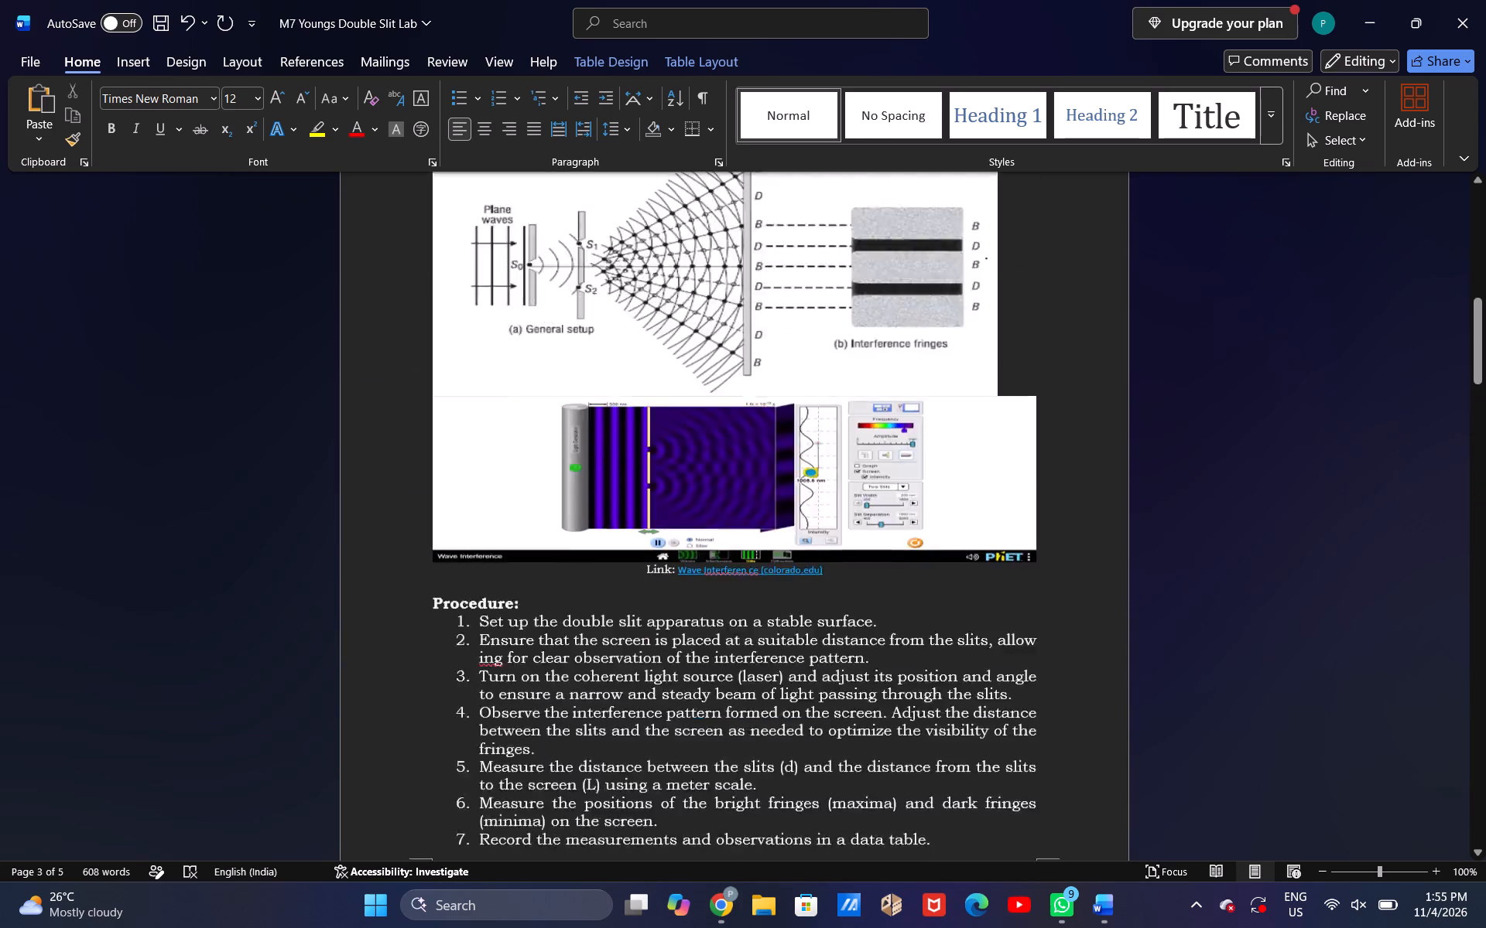
{"action": "scroll", "coordinate": [752, 318], "scroll_direction": "up", "scroll_amount": 3}
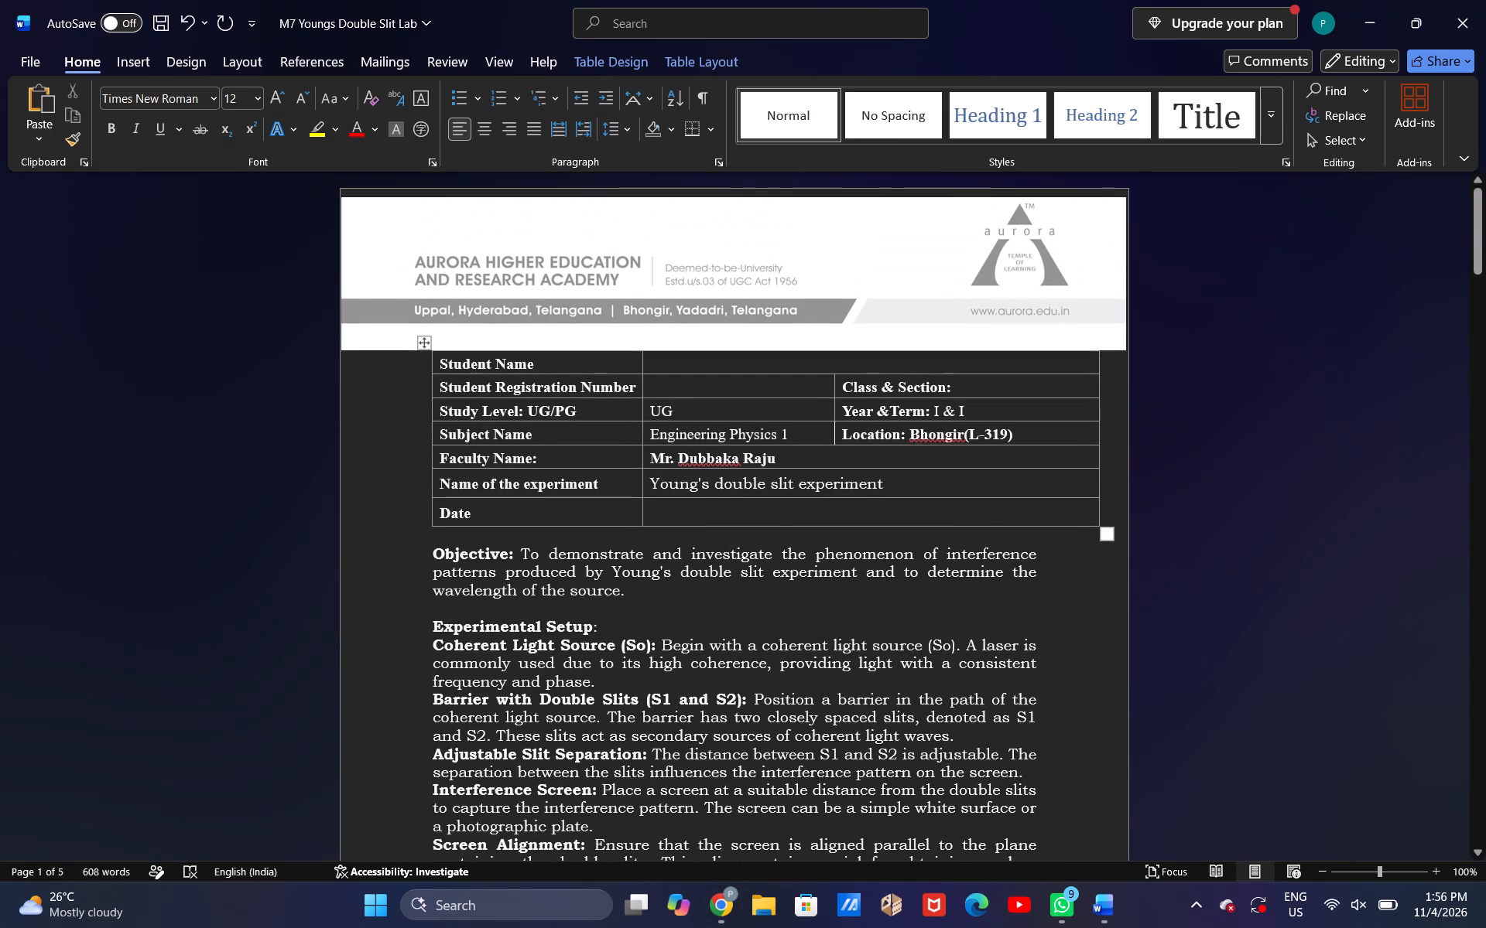
{"action": "scroll", "coordinate": [700, 505], "scroll_direction": "down", "scroll_amount": 5}
{"action": "scroll", "coordinate": [700, 505], "scroll_direction": "up", "scroll_amount": 1}
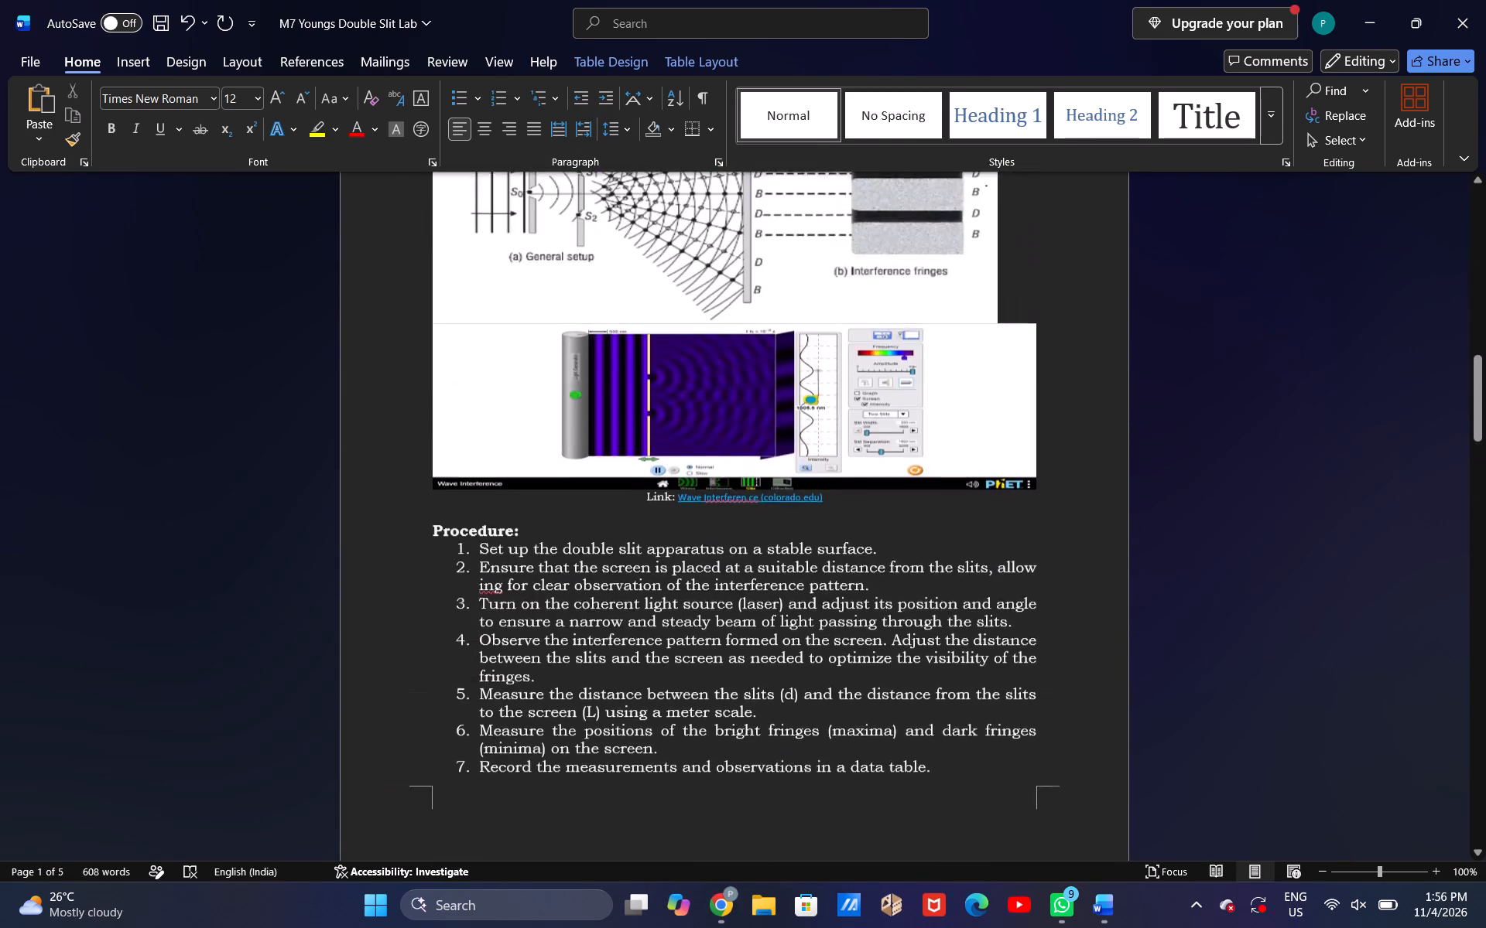
{"action": "scroll", "coordinate": [700, 505], "scroll_direction": "up", "scroll_amount": 1}
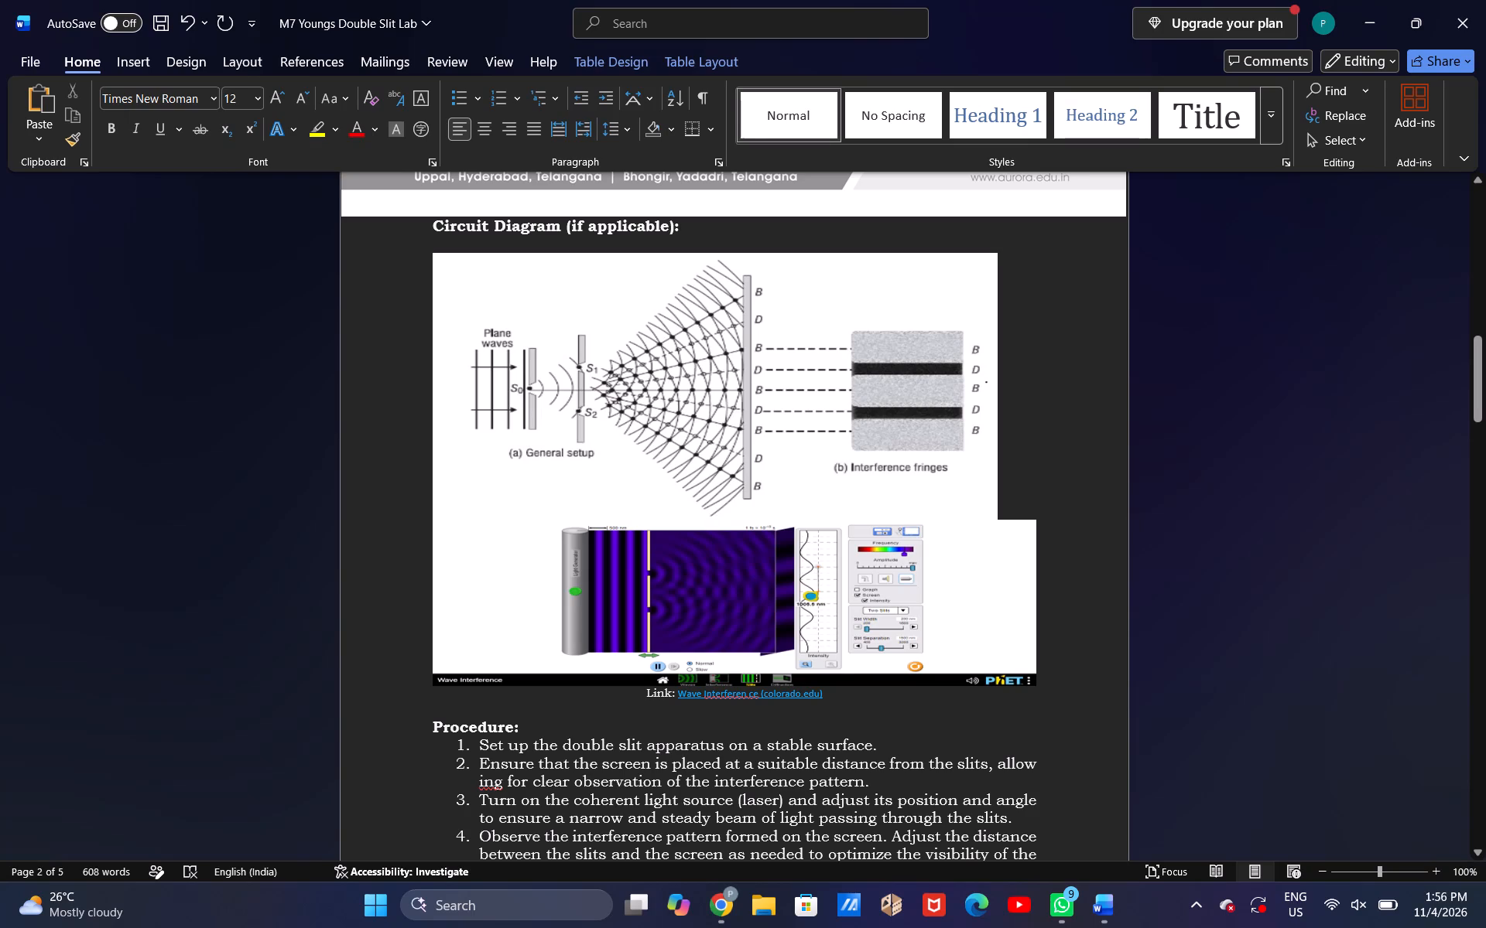
{"action": "scroll", "coordinate": [700, 505], "scroll_direction": "up", "scroll_amount": 2}
{"action": "scroll", "coordinate": [700, 505], "scroll_direction": "down", "scroll_amount": 3}
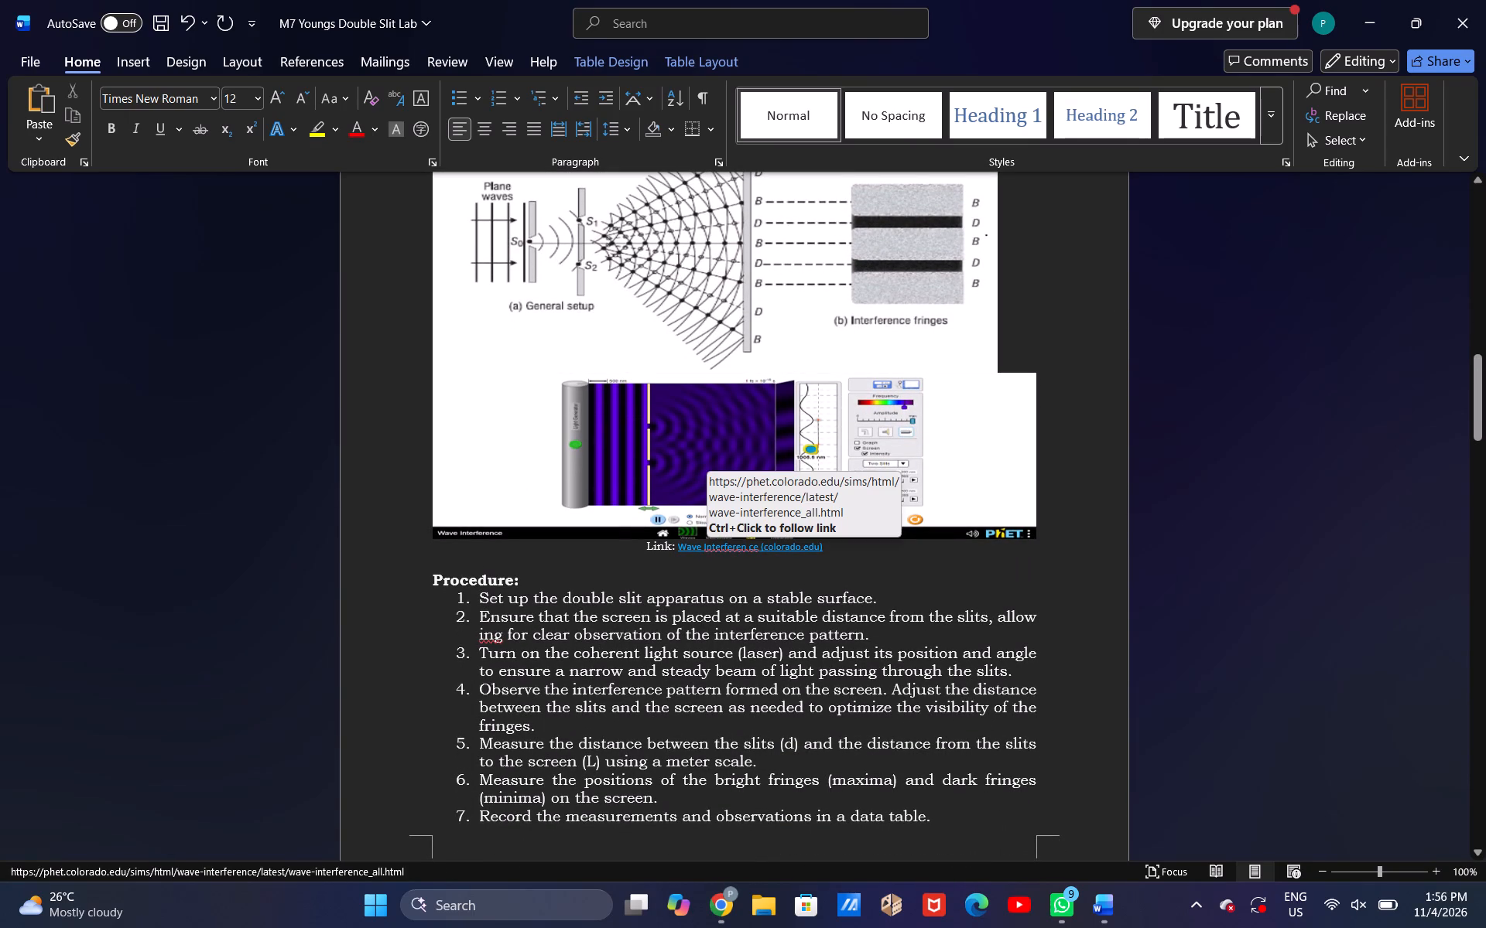
Follow the Wave Interference (colorado.edu) link below the circuit diagram images and maximize the browser window with the simulation.
{"action": "left_click", "coordinate": [722, 551]}
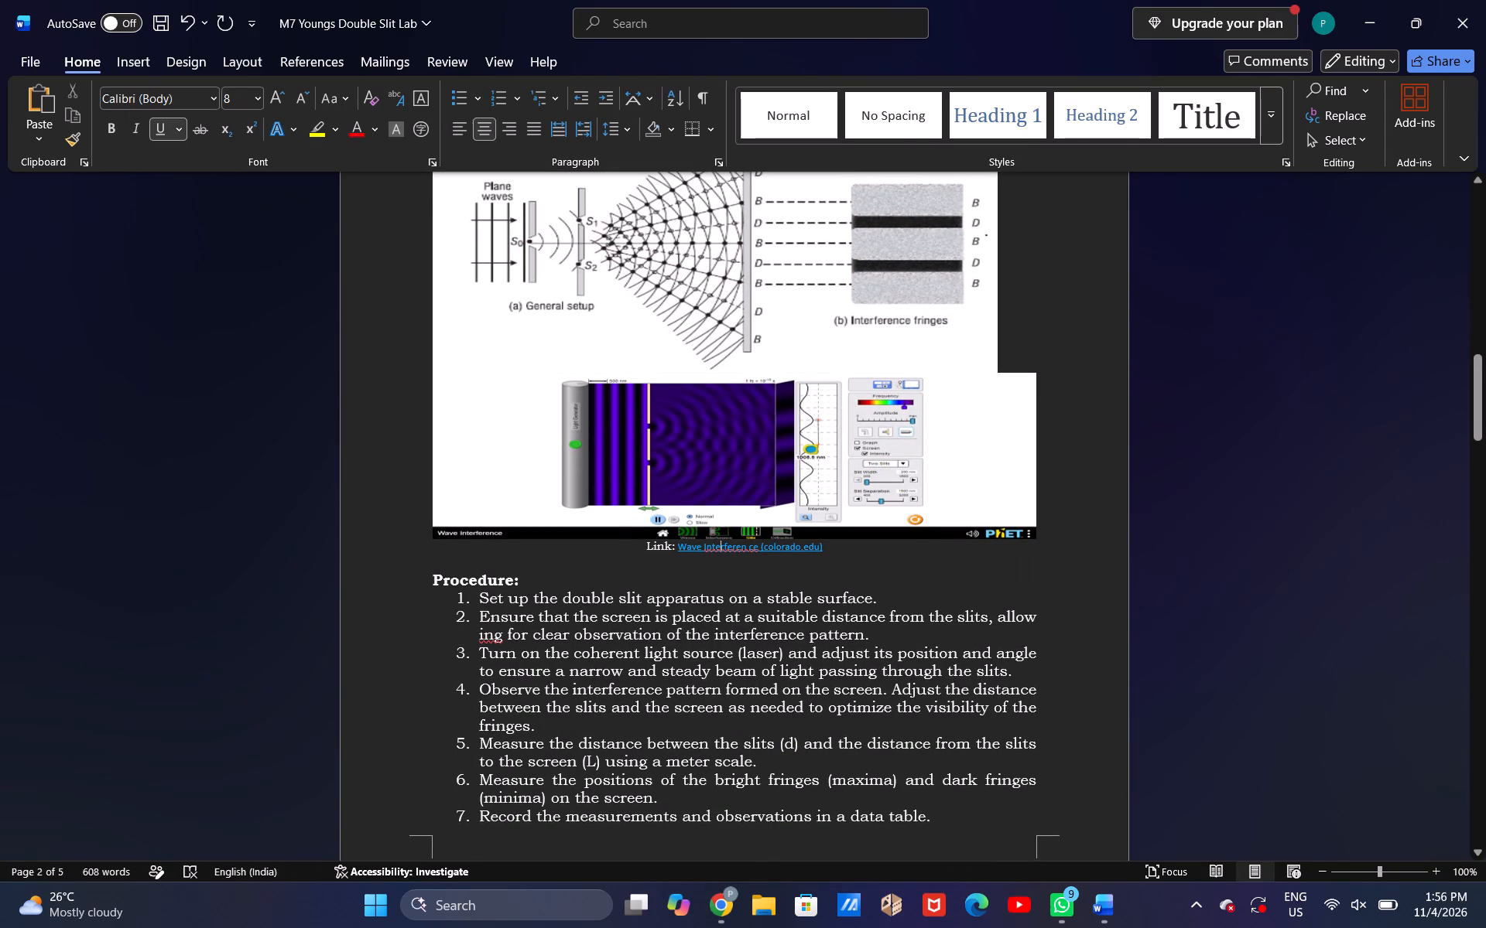
{"action": "left_click", "coordinate": [731, 548]}
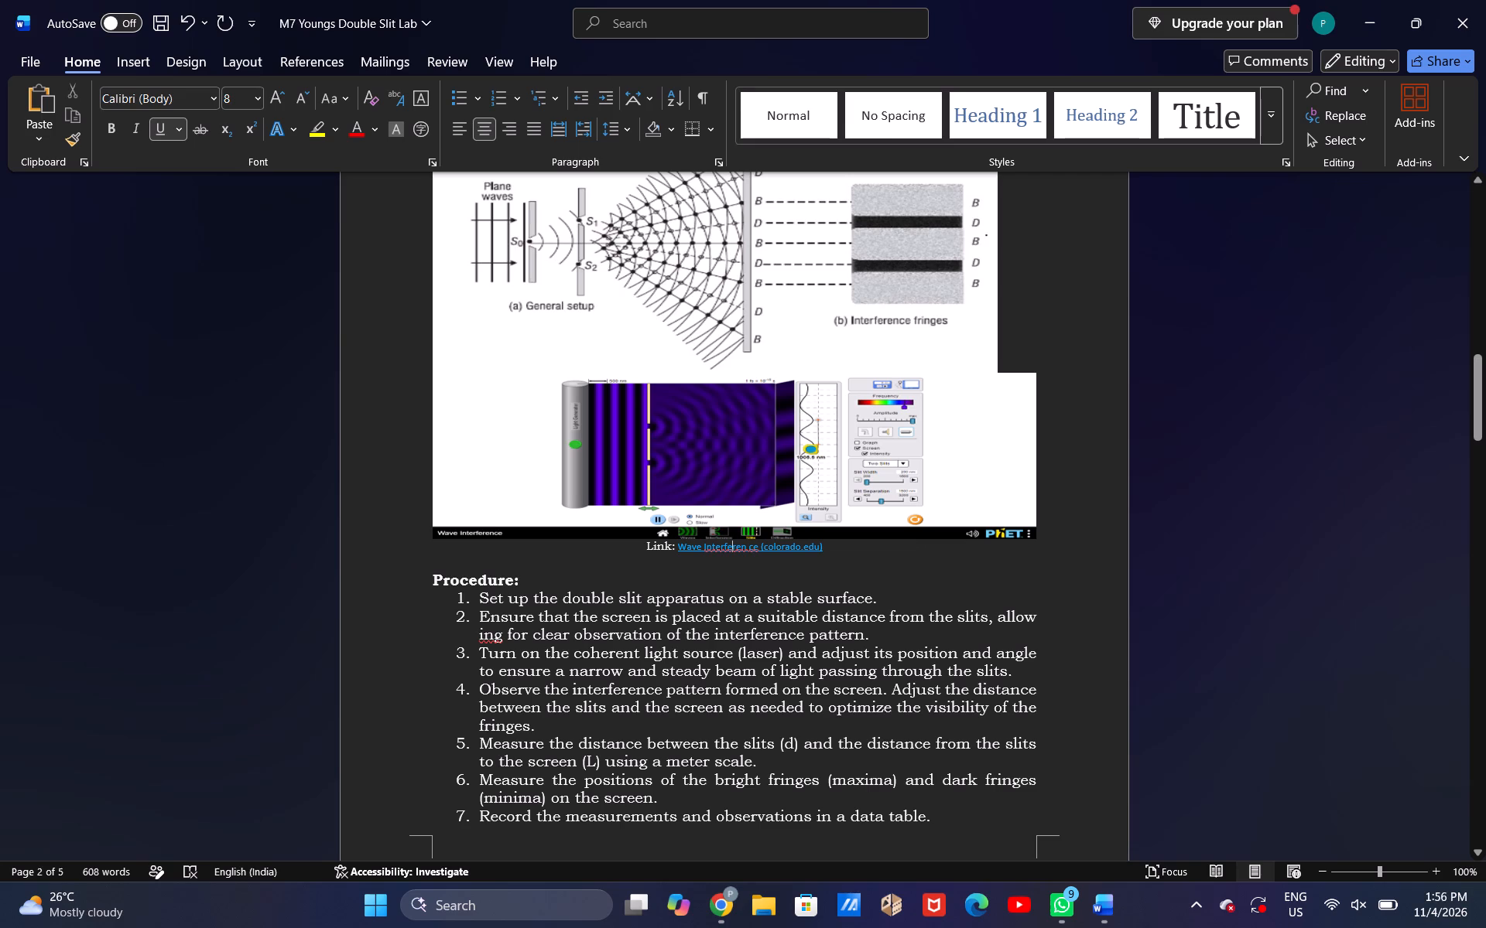
{"action": "double_click", "coordinate": [719, 548]}
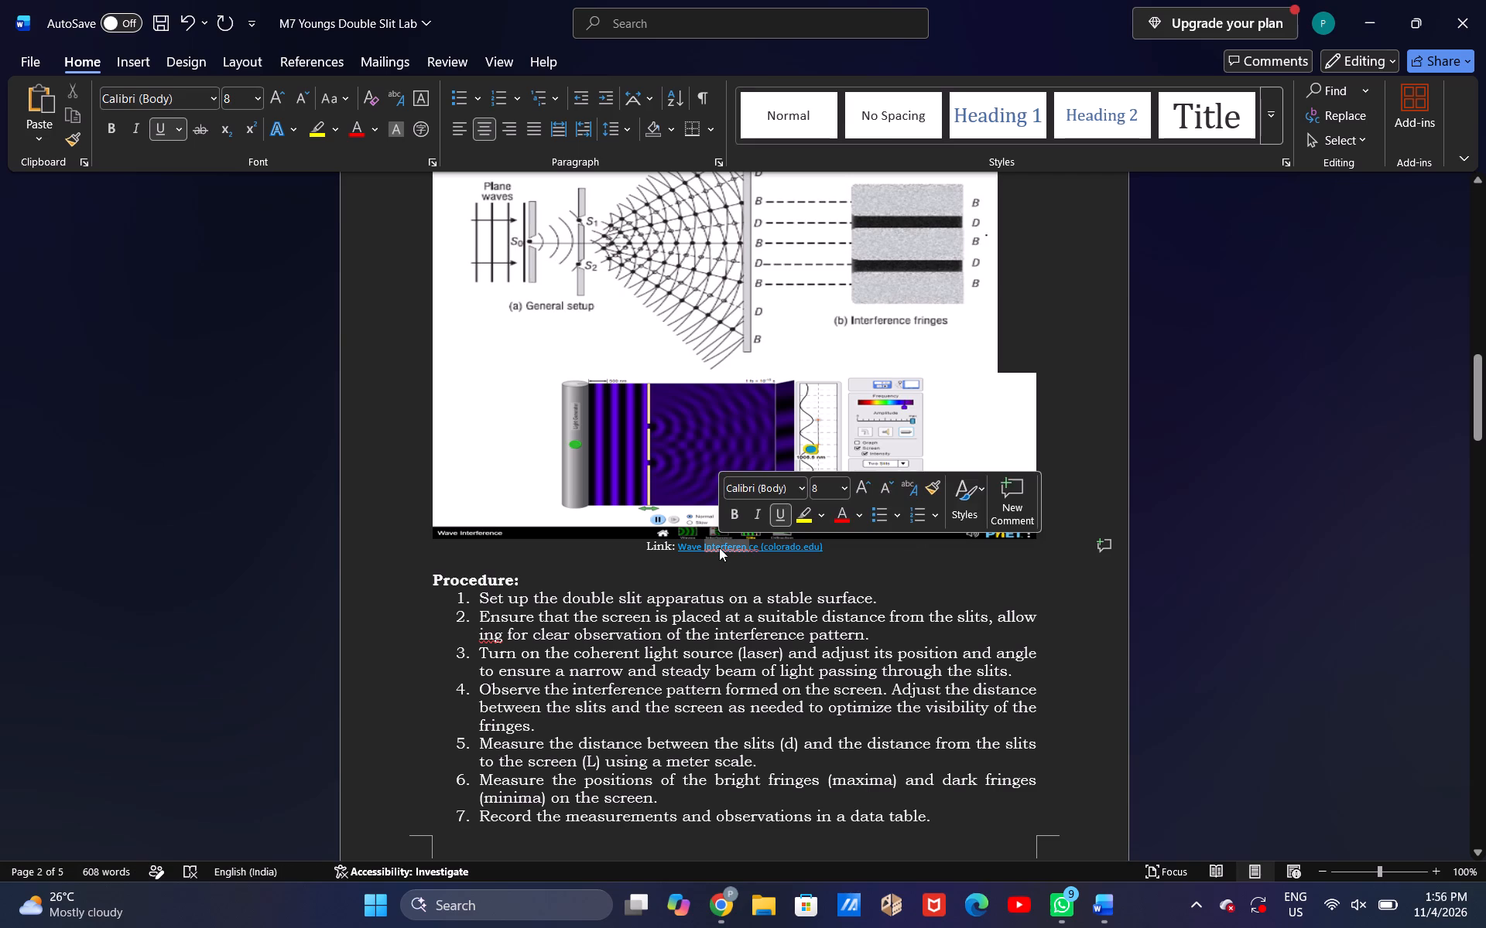
{"action": "left_click", "coordinate": [869, 571]}
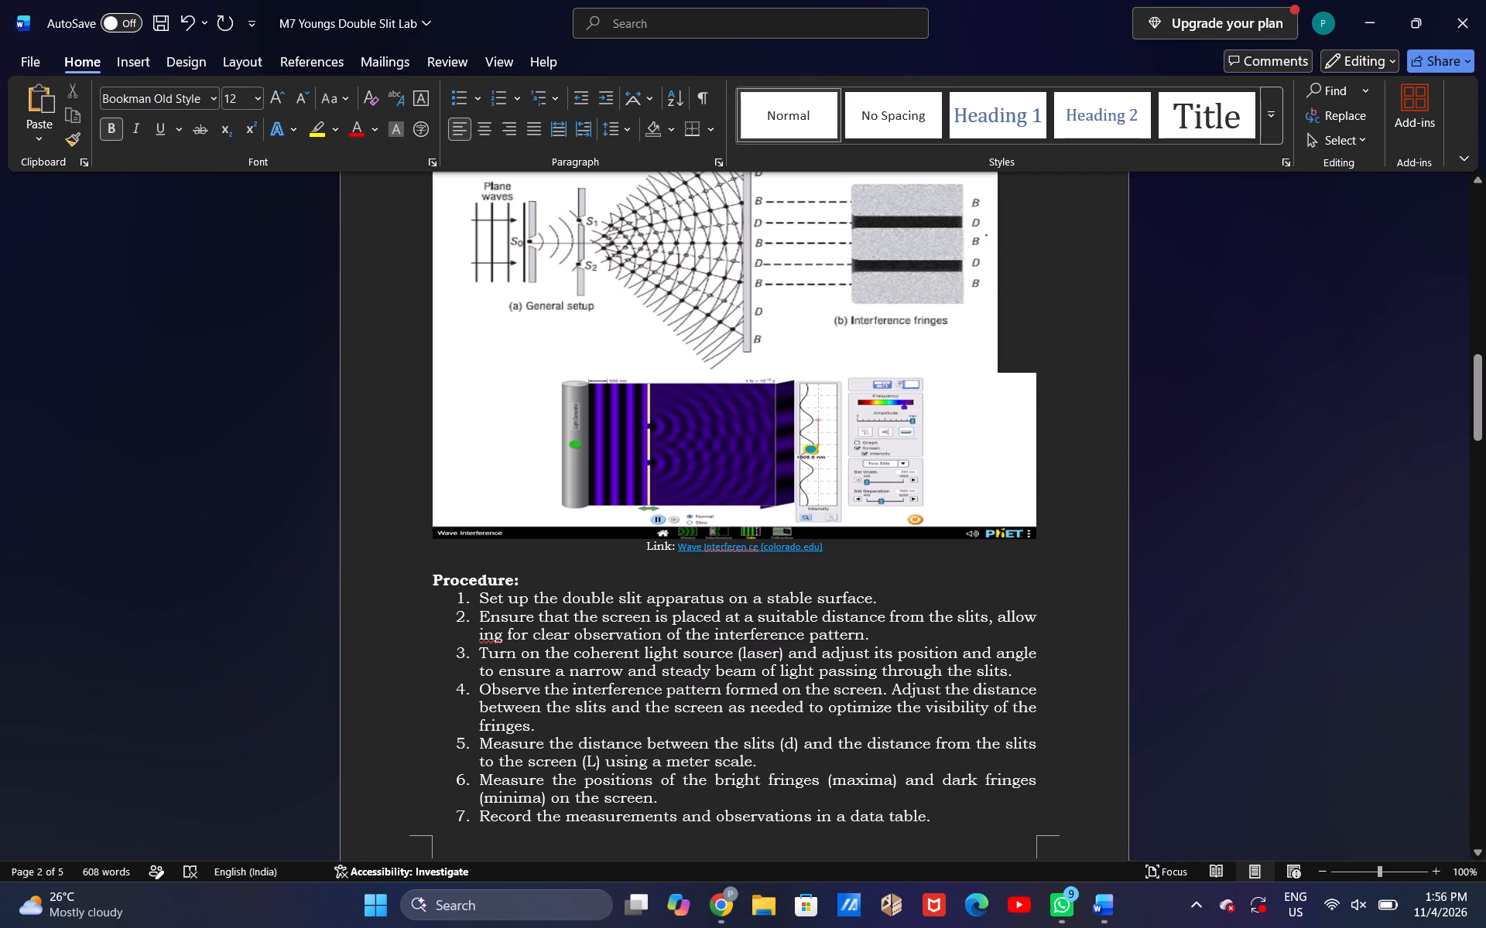
{"action": "double_click", "coordinate": [697, 551]}
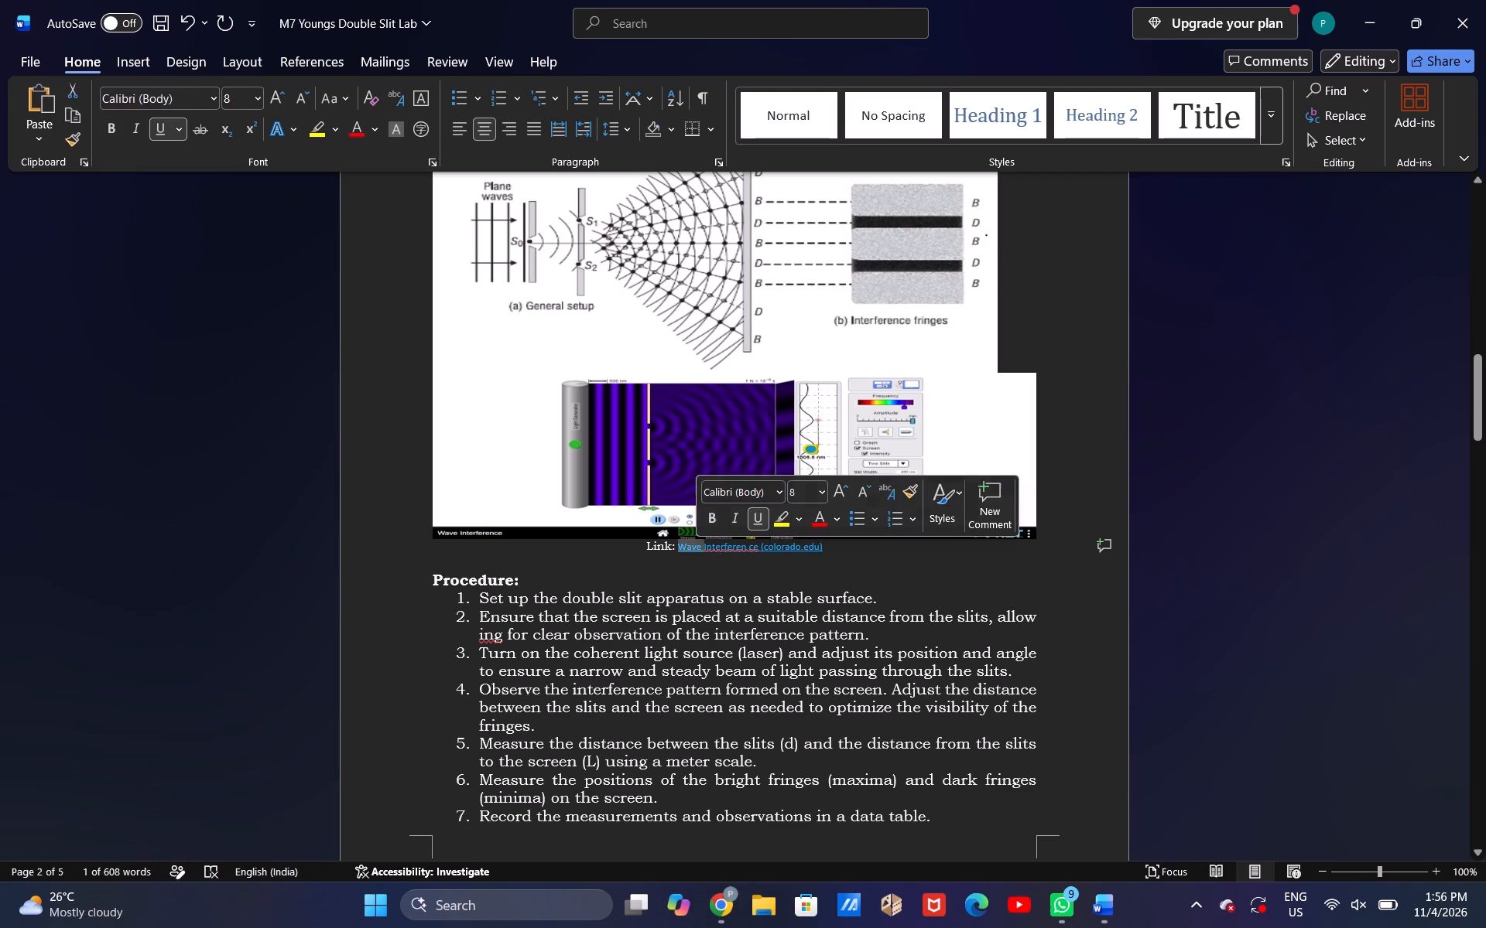
{"action": "left_click", "coordinate": [791, 558]}
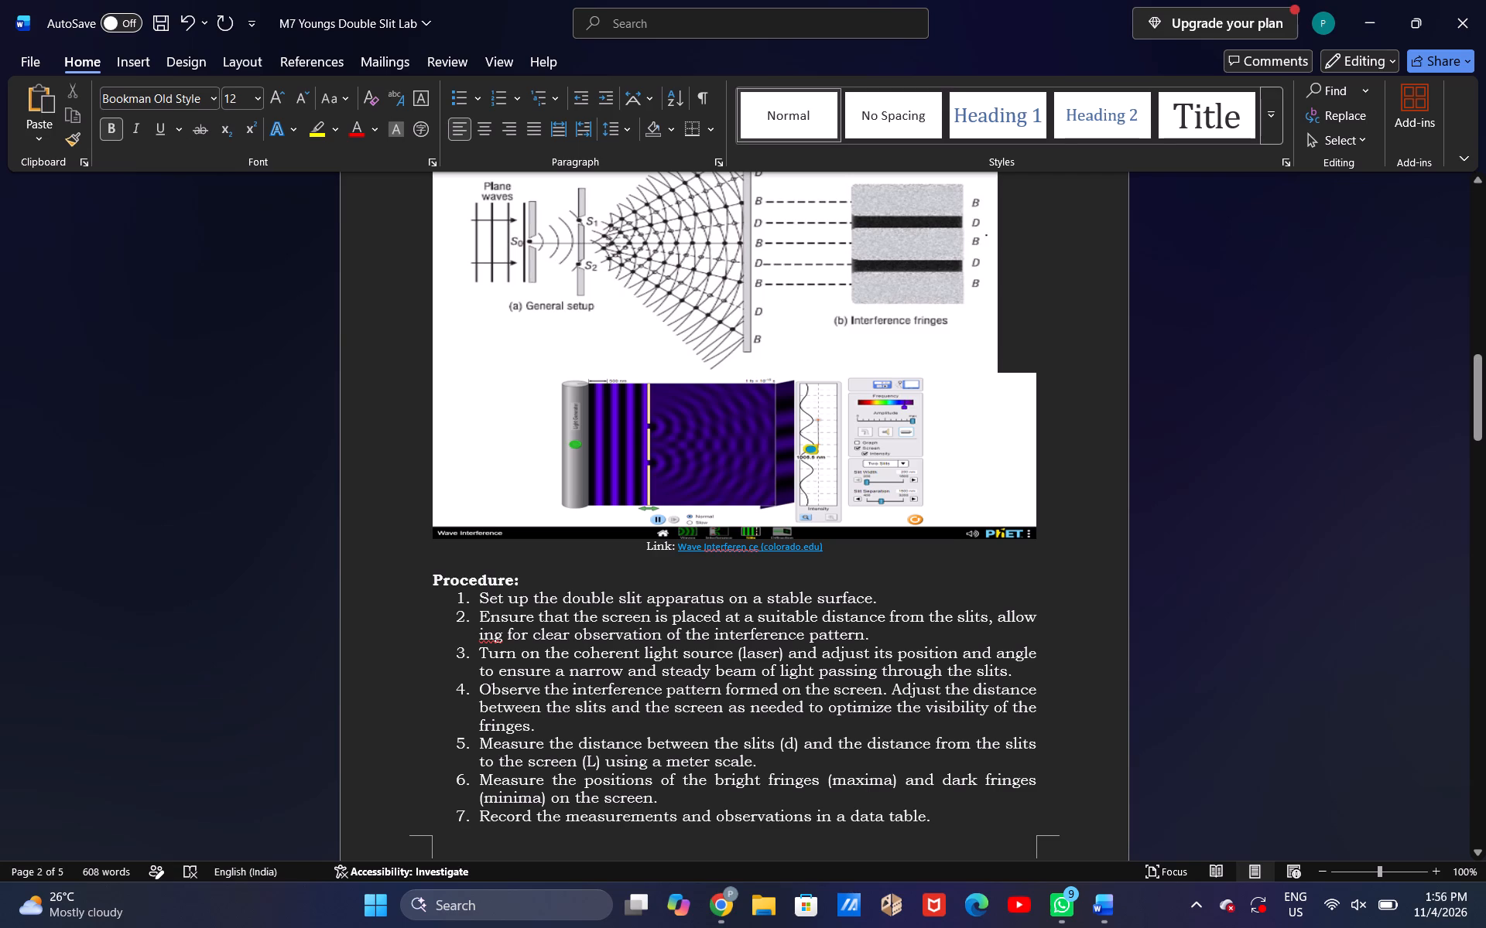
{"action": "left_click", "coordinate": [754, 549], "text": "ctrl"}
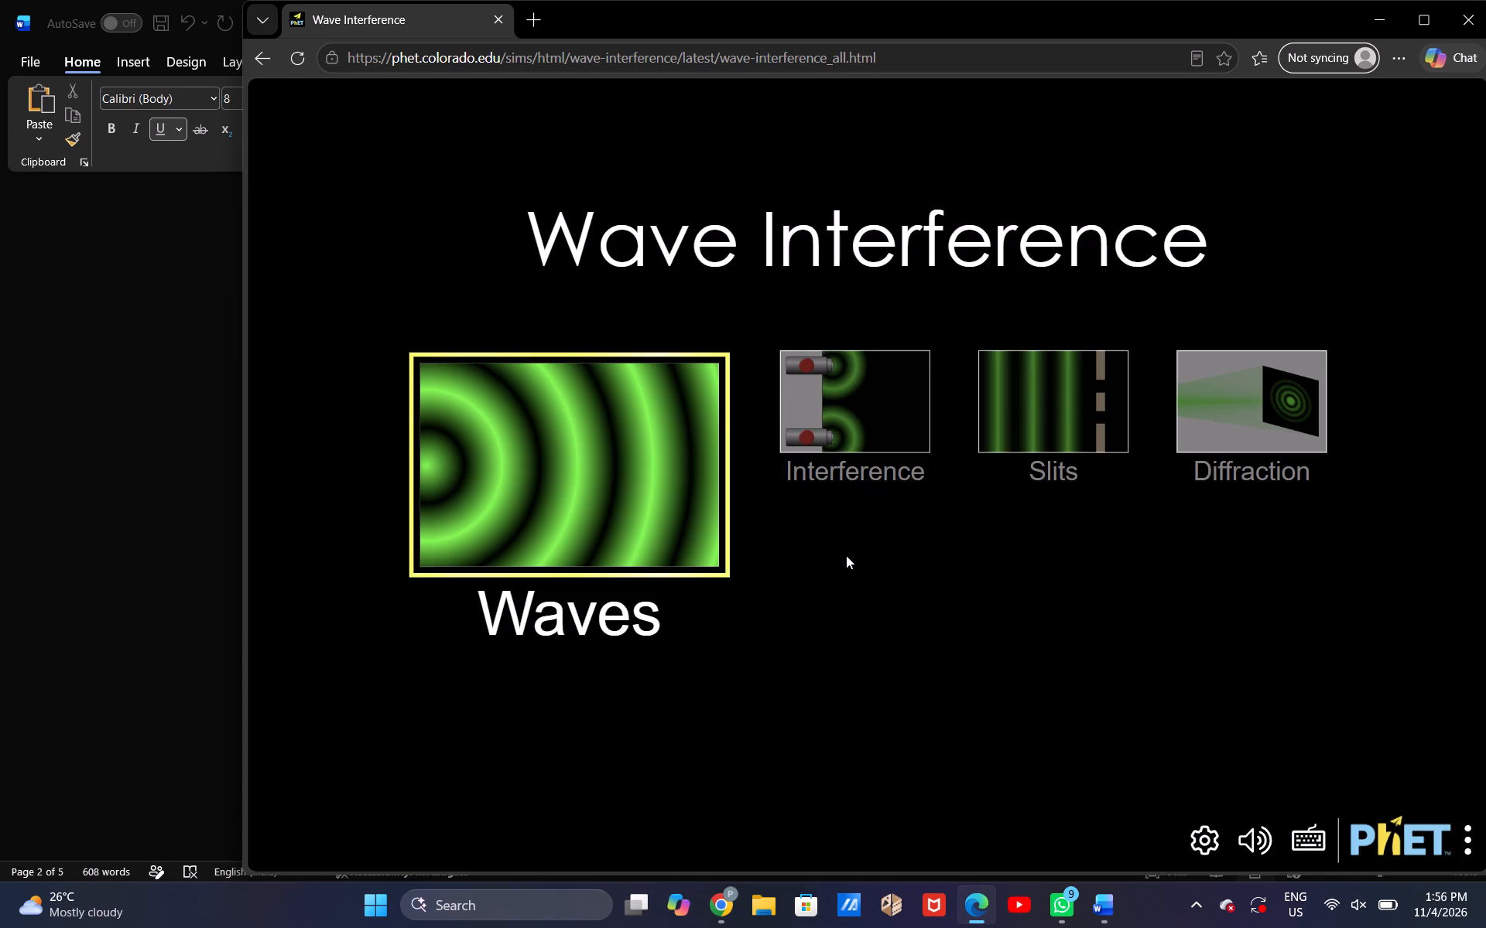
{"action": "left_click", "coordinate": [1417, 15]}
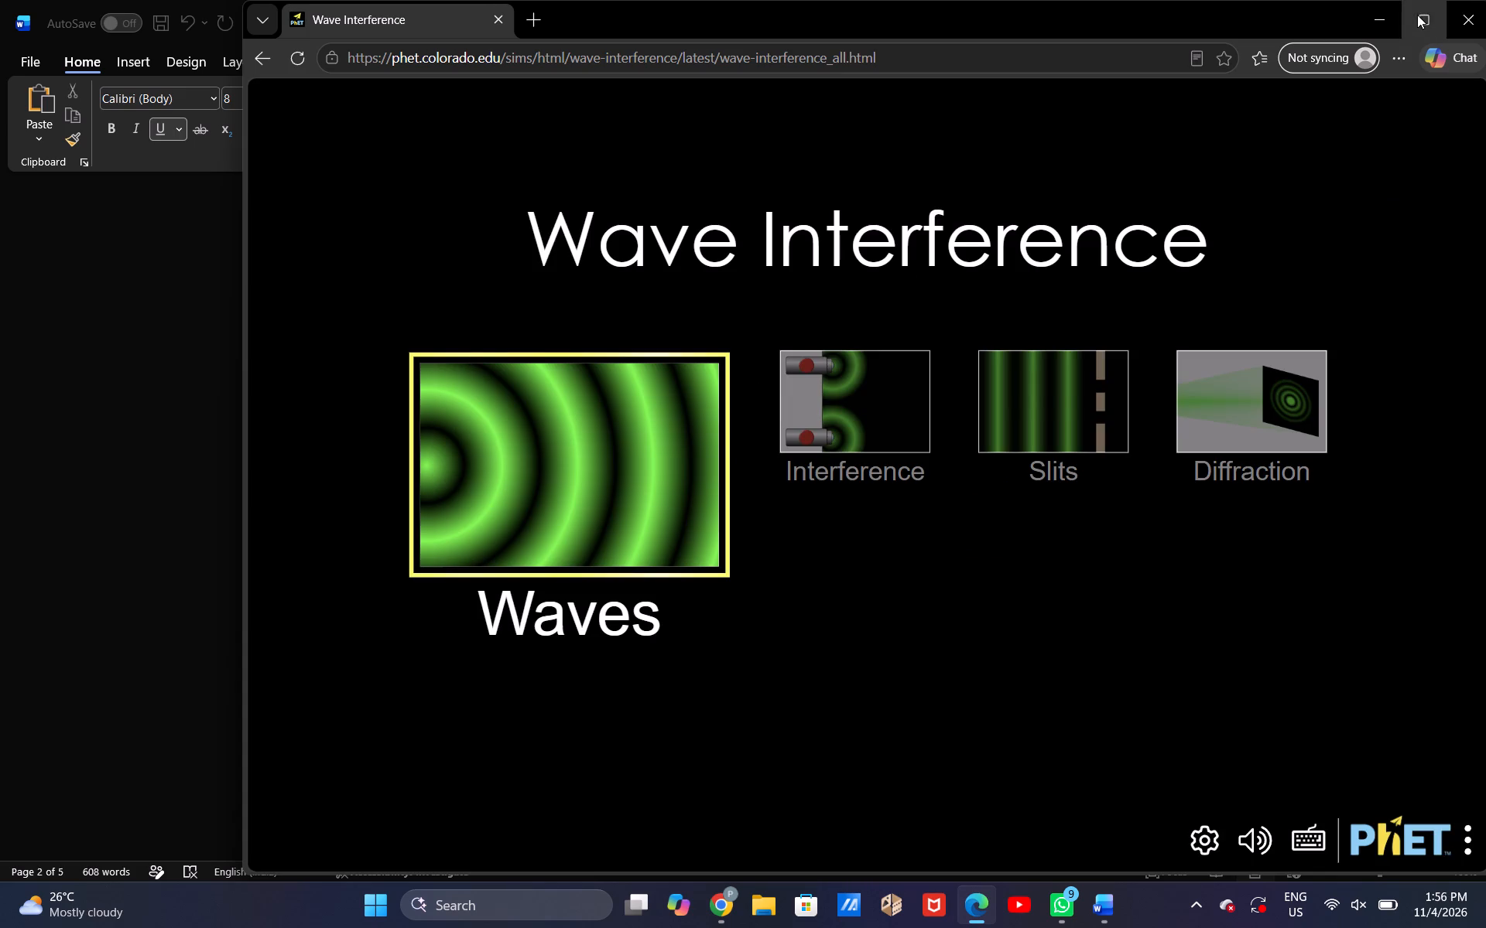
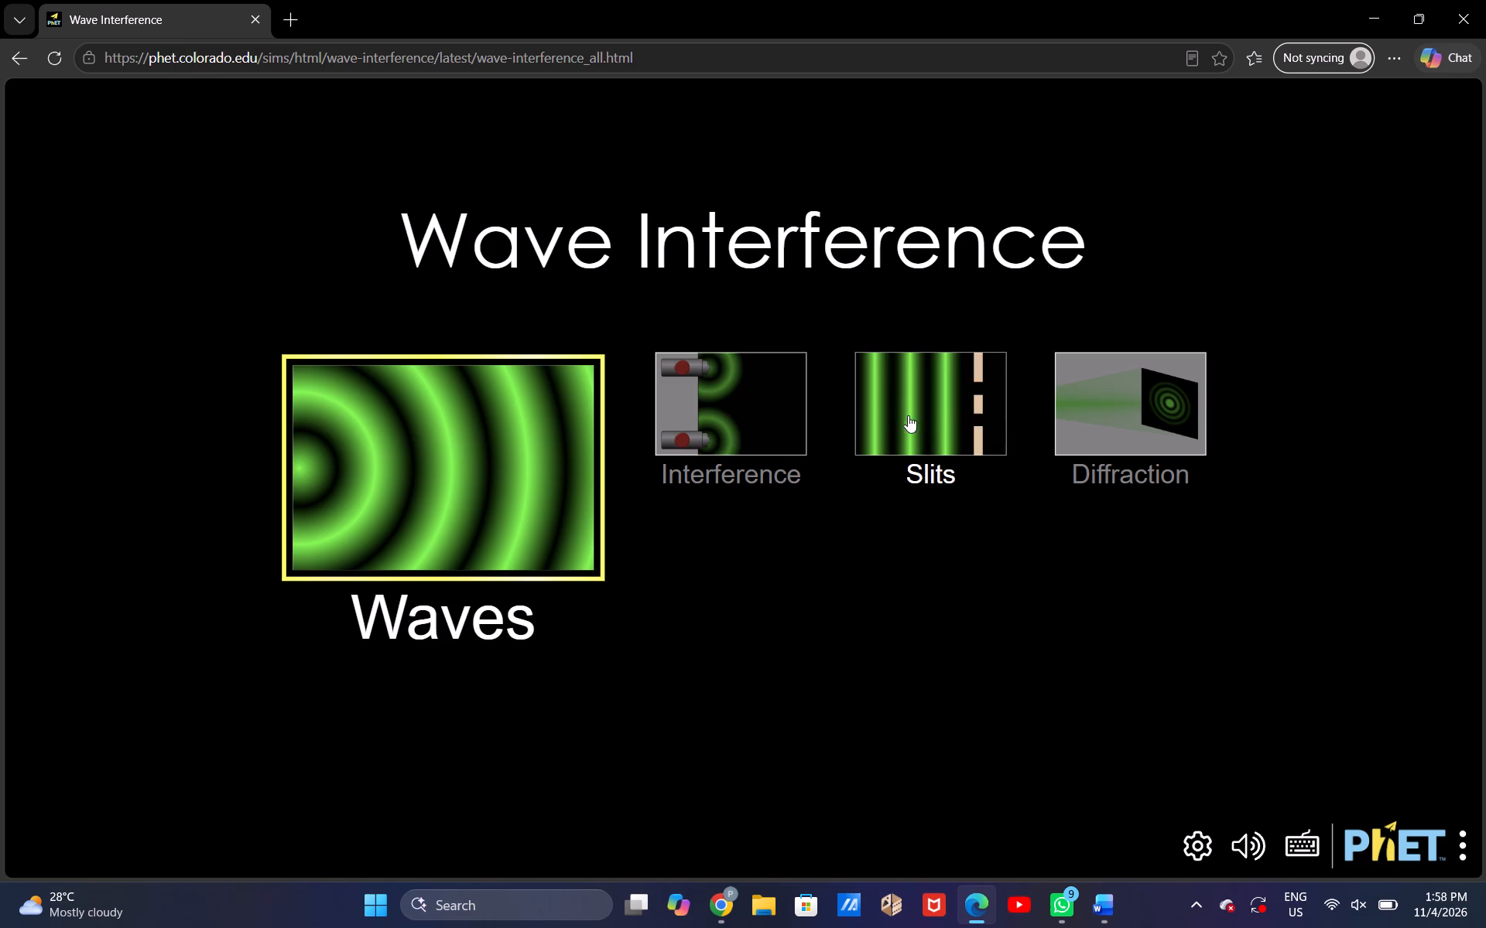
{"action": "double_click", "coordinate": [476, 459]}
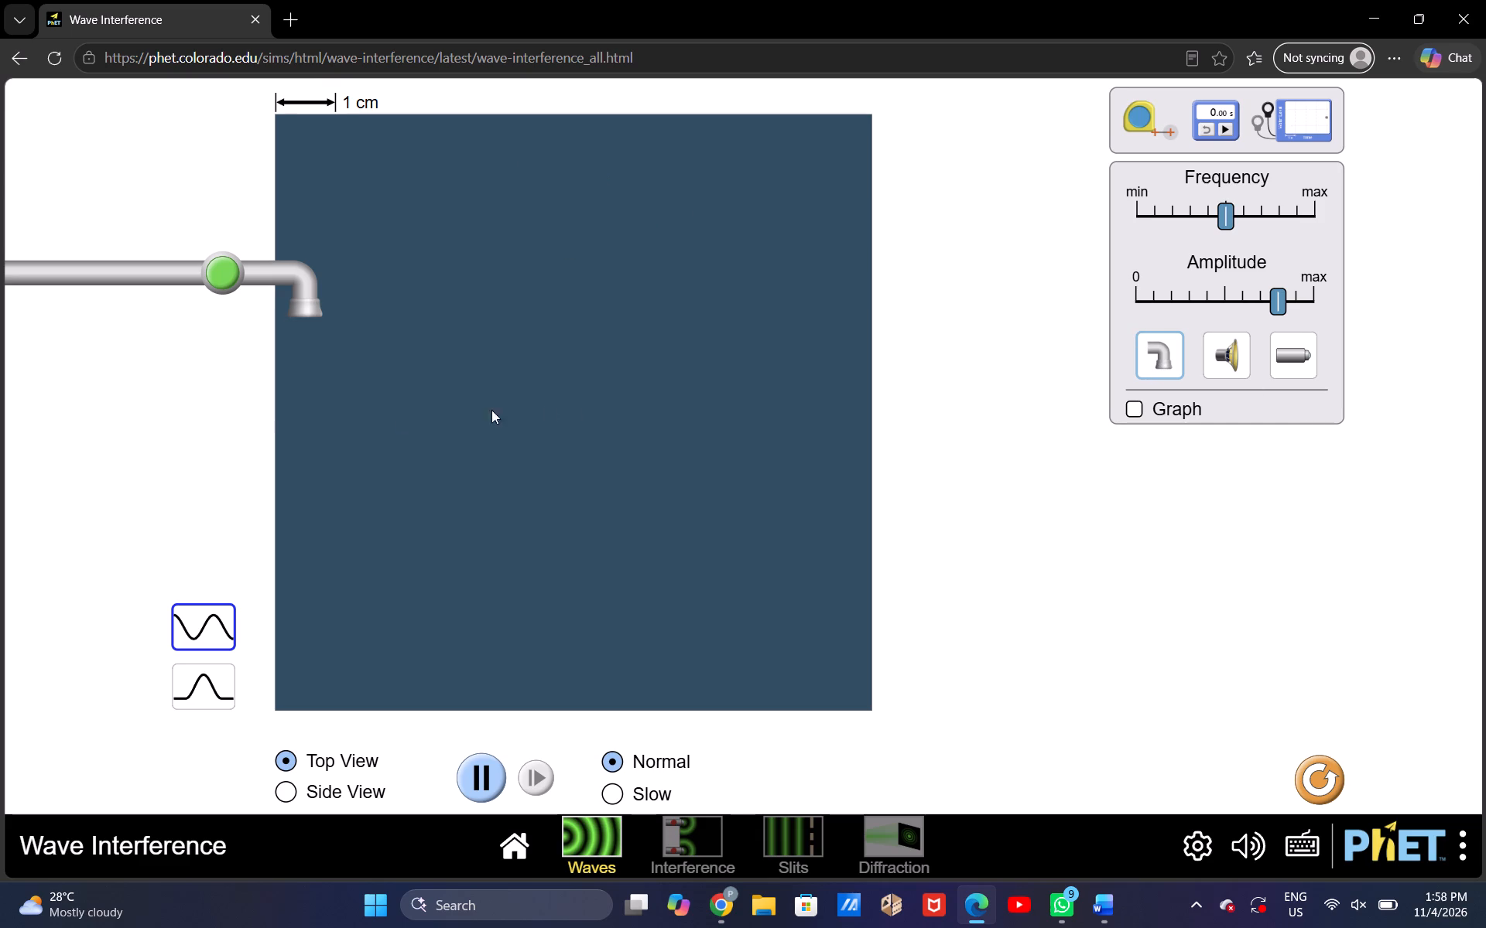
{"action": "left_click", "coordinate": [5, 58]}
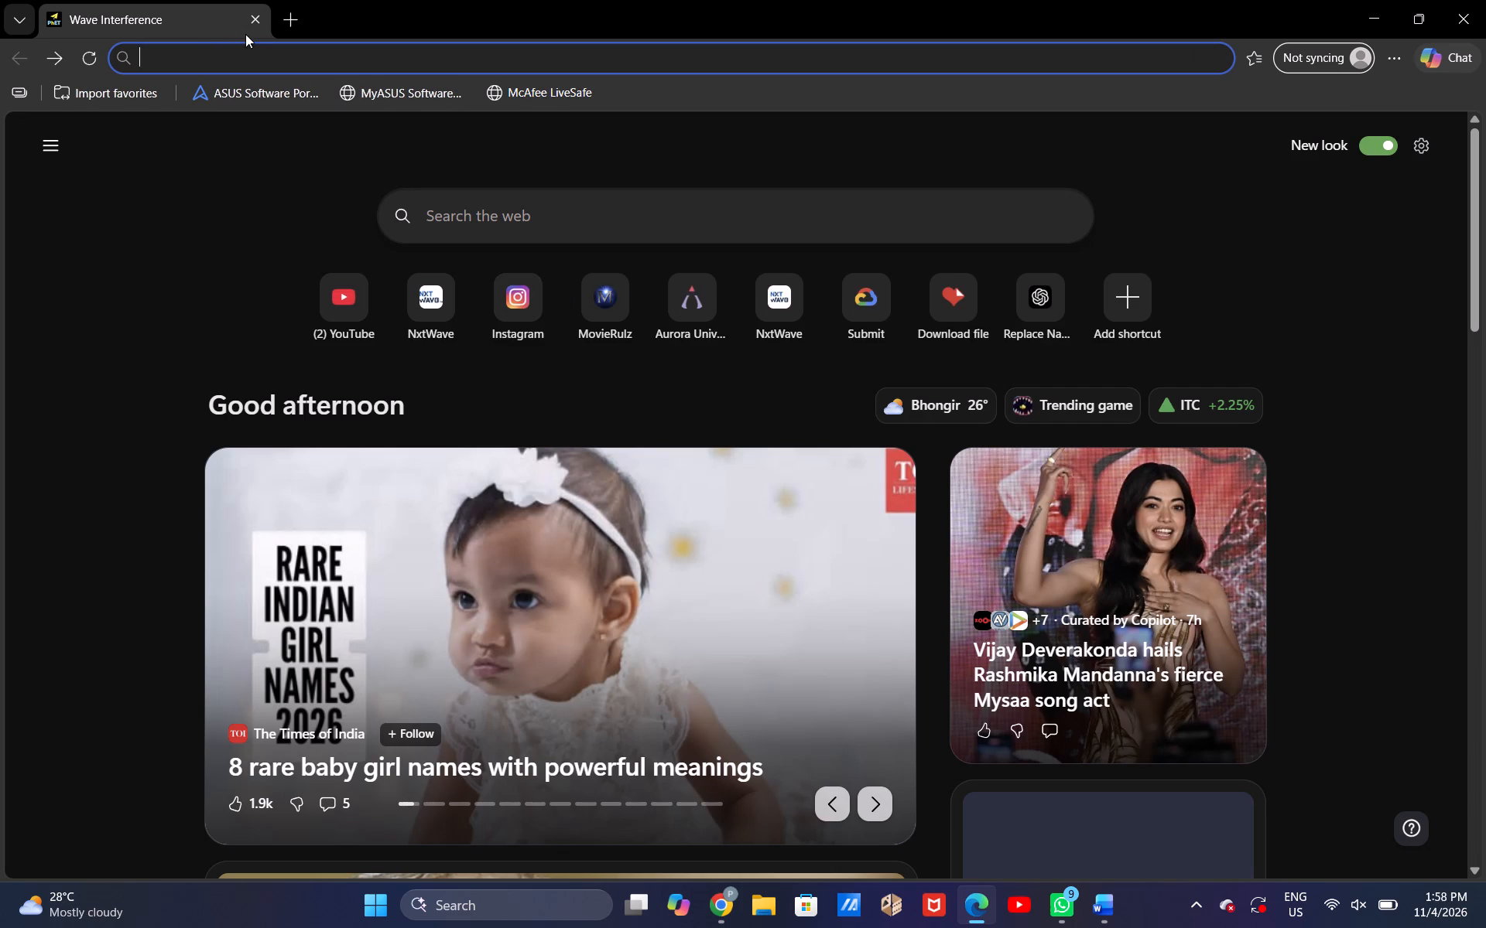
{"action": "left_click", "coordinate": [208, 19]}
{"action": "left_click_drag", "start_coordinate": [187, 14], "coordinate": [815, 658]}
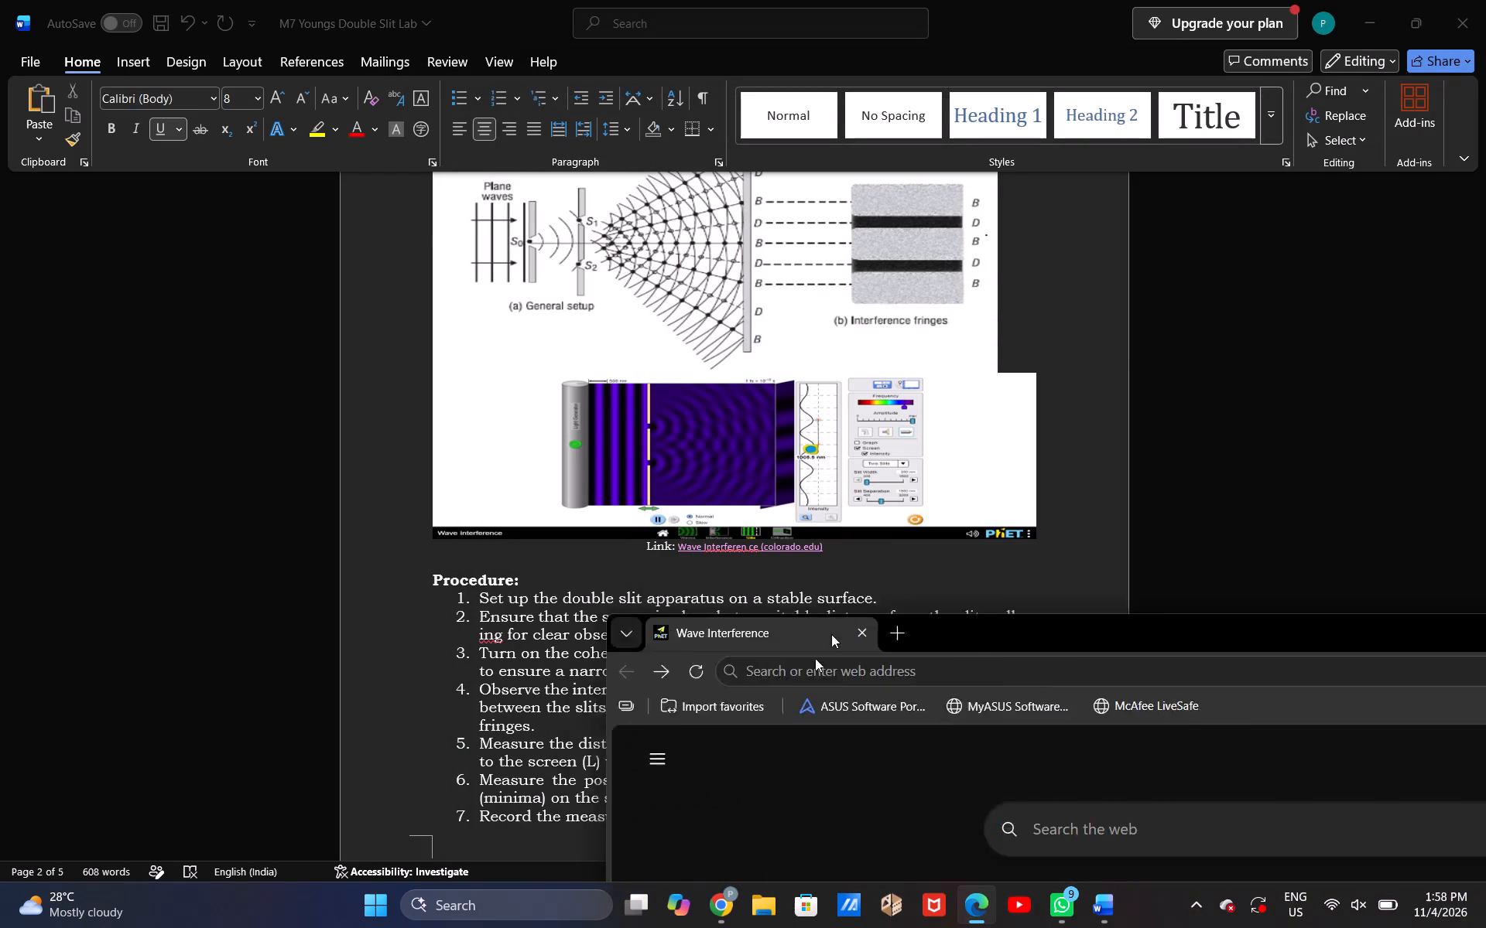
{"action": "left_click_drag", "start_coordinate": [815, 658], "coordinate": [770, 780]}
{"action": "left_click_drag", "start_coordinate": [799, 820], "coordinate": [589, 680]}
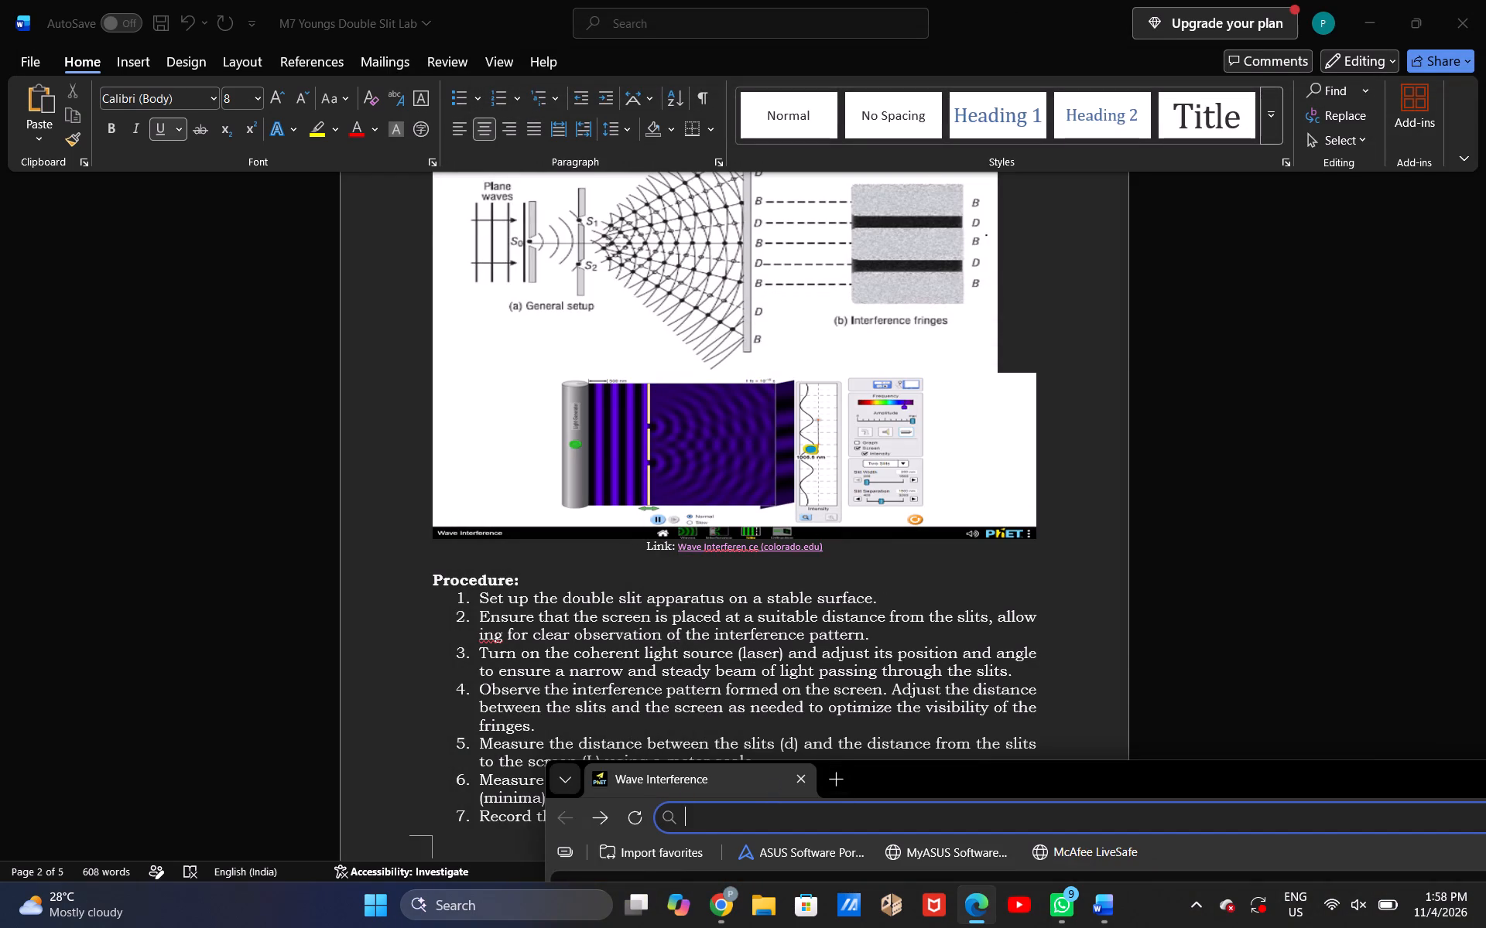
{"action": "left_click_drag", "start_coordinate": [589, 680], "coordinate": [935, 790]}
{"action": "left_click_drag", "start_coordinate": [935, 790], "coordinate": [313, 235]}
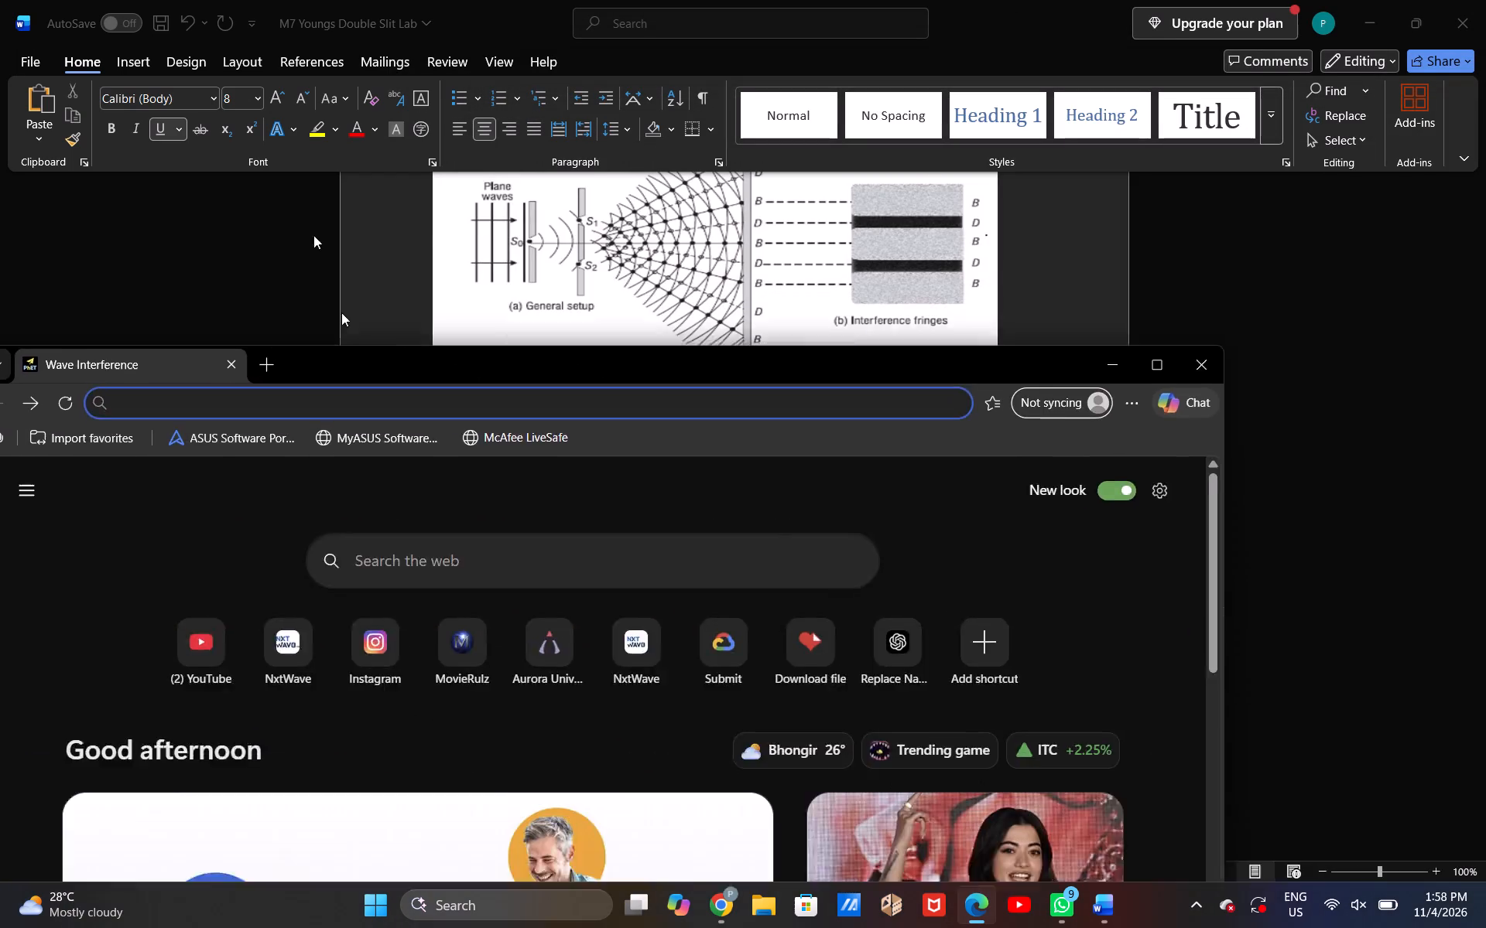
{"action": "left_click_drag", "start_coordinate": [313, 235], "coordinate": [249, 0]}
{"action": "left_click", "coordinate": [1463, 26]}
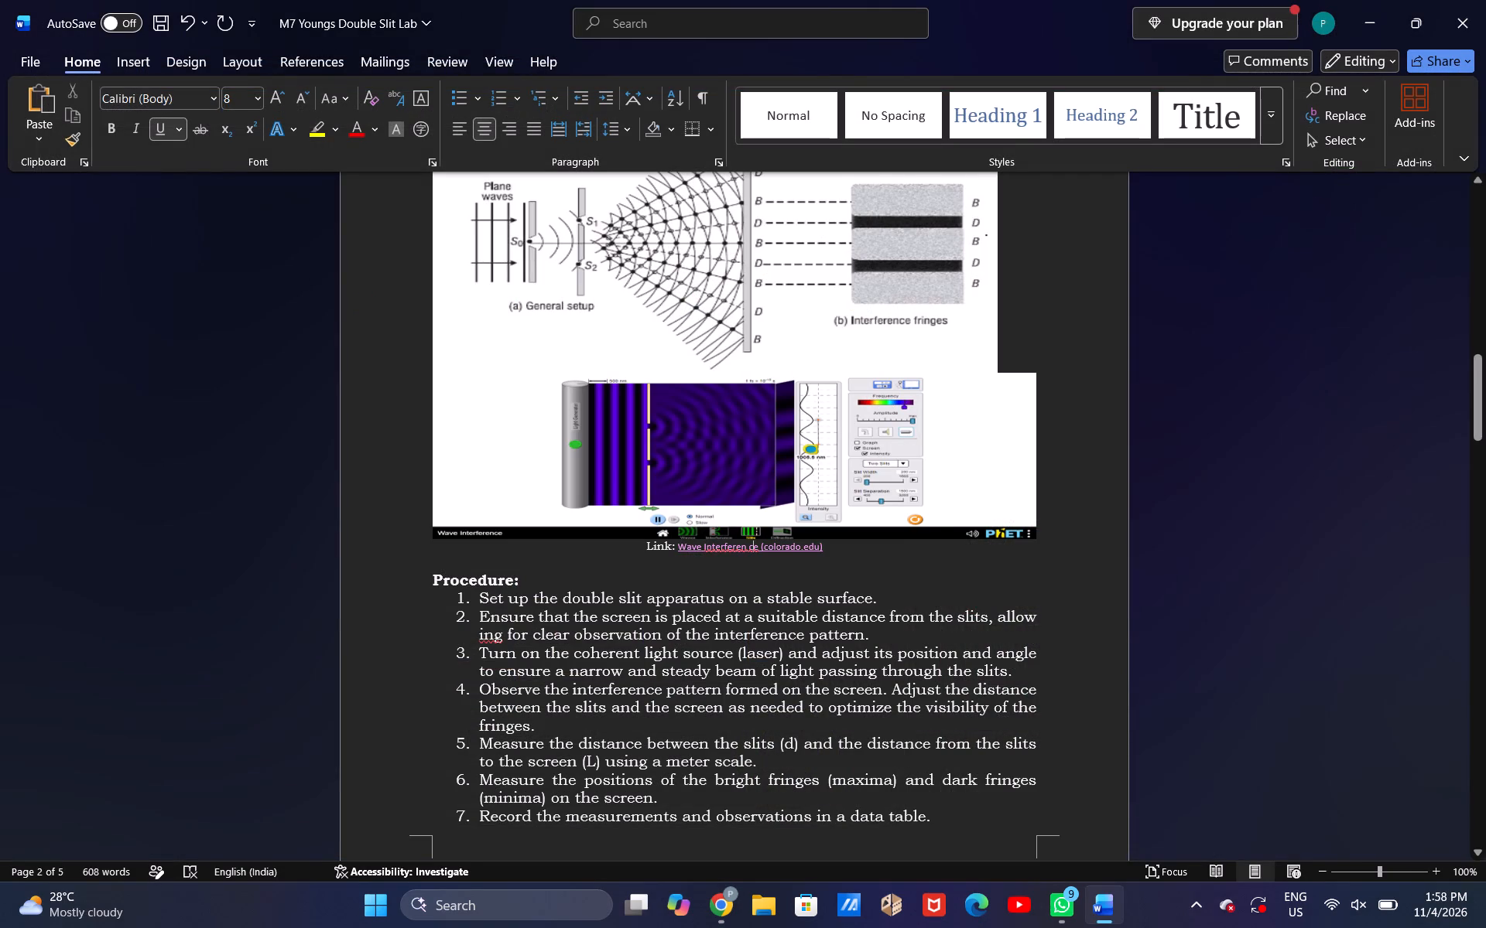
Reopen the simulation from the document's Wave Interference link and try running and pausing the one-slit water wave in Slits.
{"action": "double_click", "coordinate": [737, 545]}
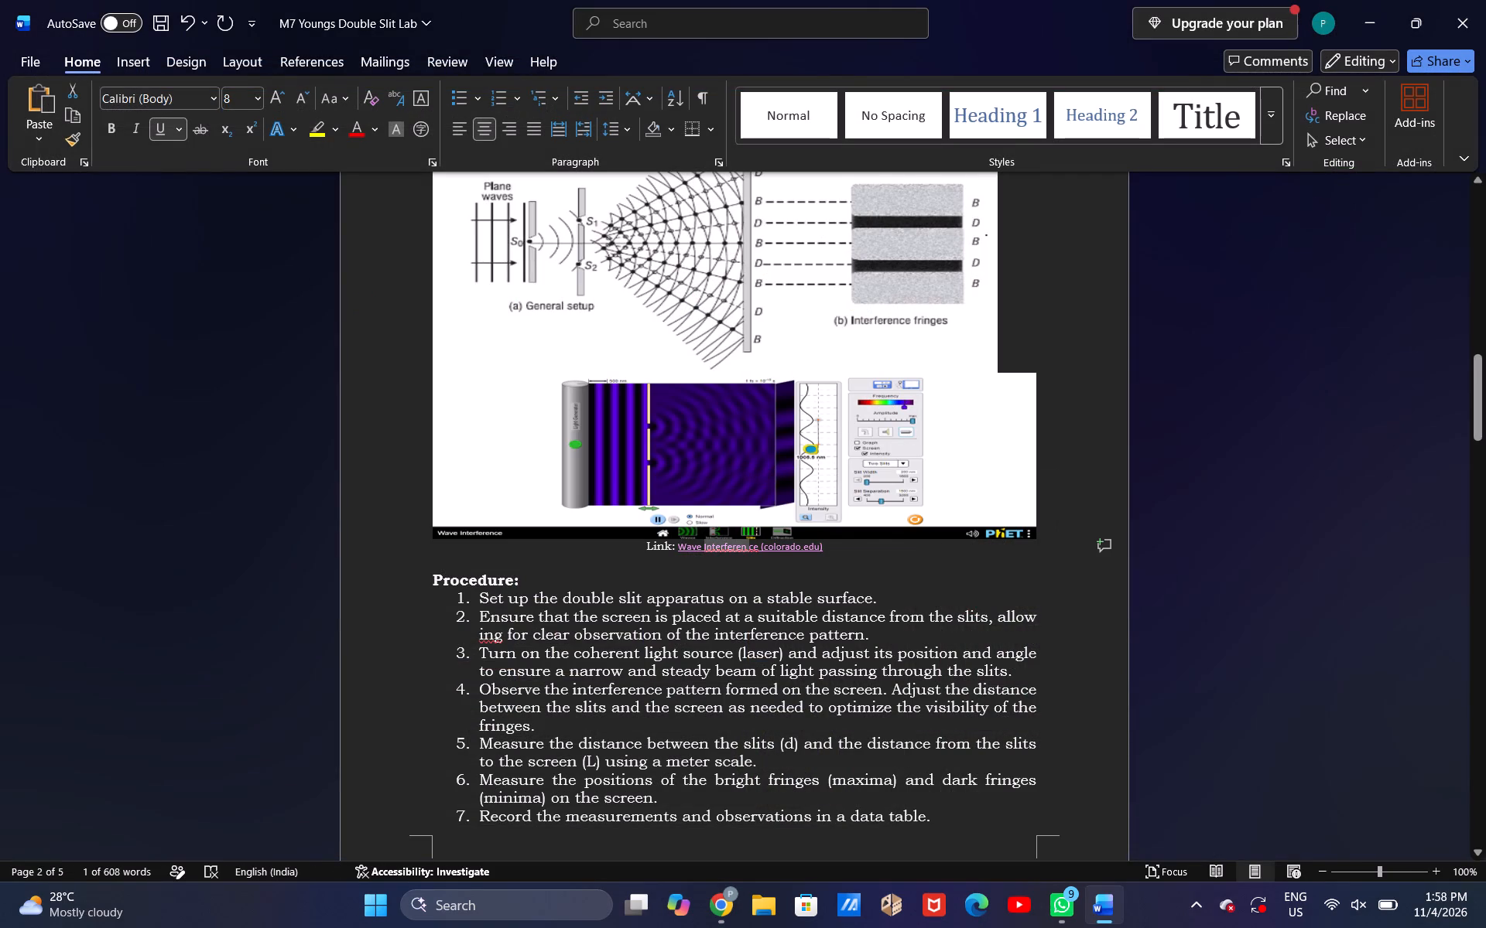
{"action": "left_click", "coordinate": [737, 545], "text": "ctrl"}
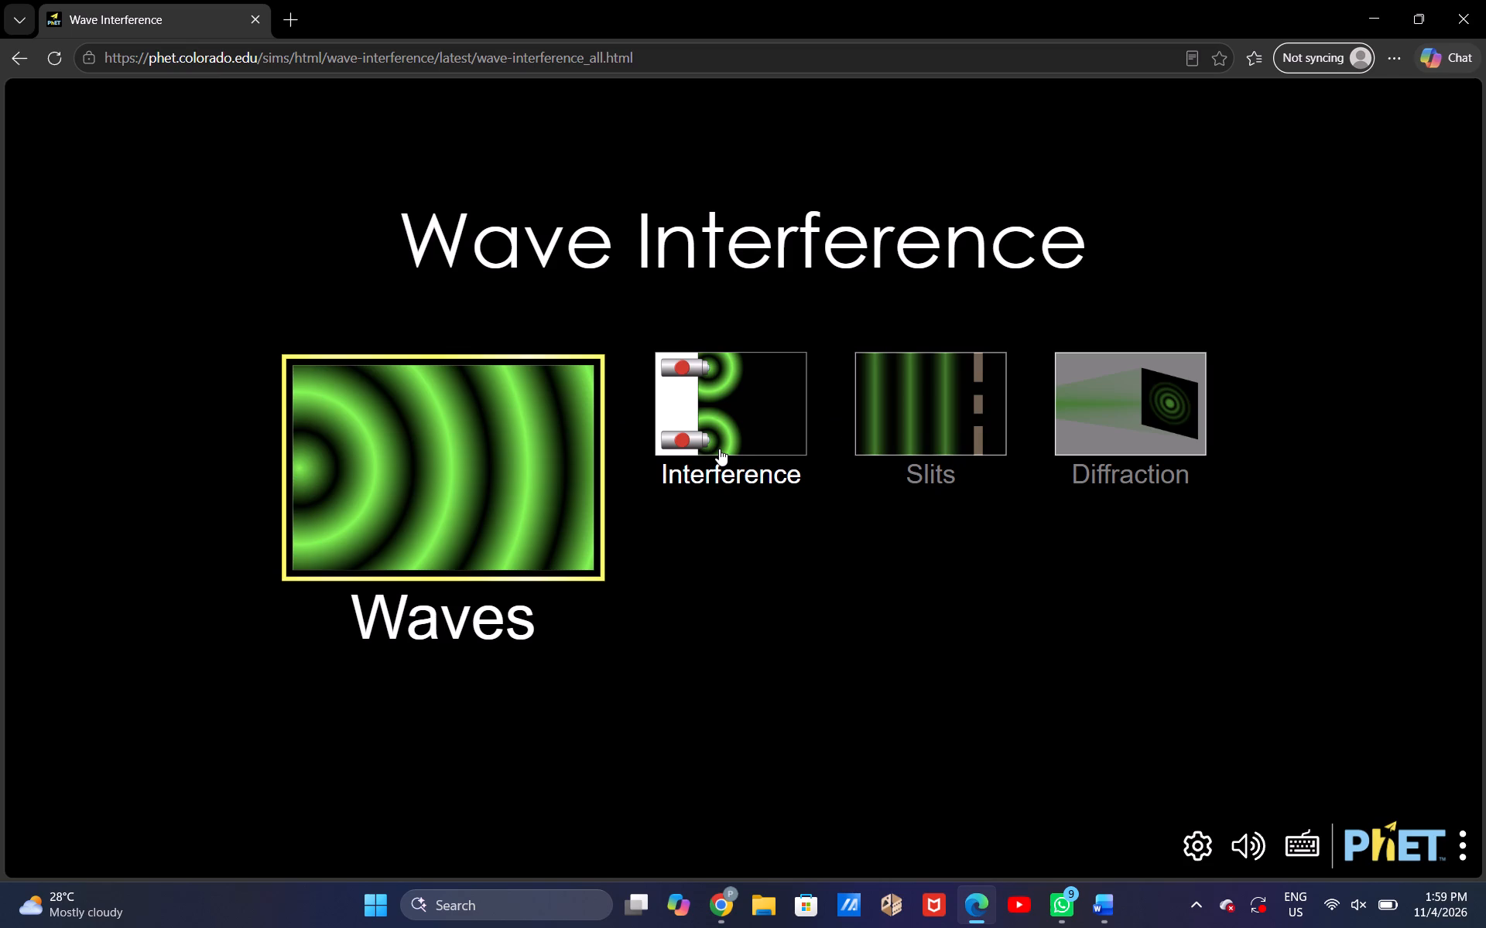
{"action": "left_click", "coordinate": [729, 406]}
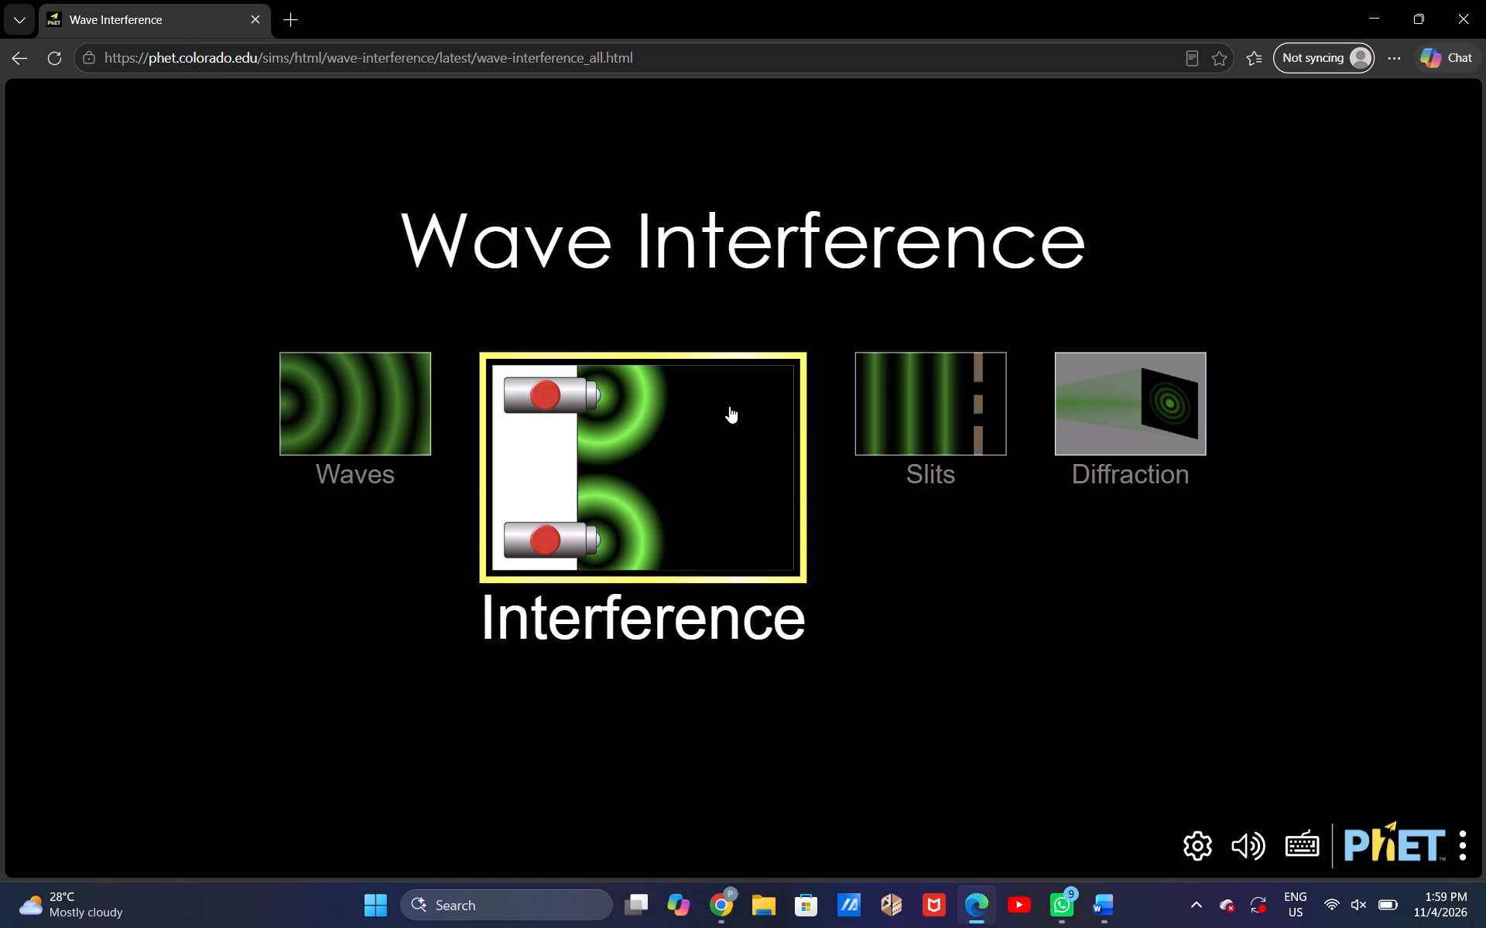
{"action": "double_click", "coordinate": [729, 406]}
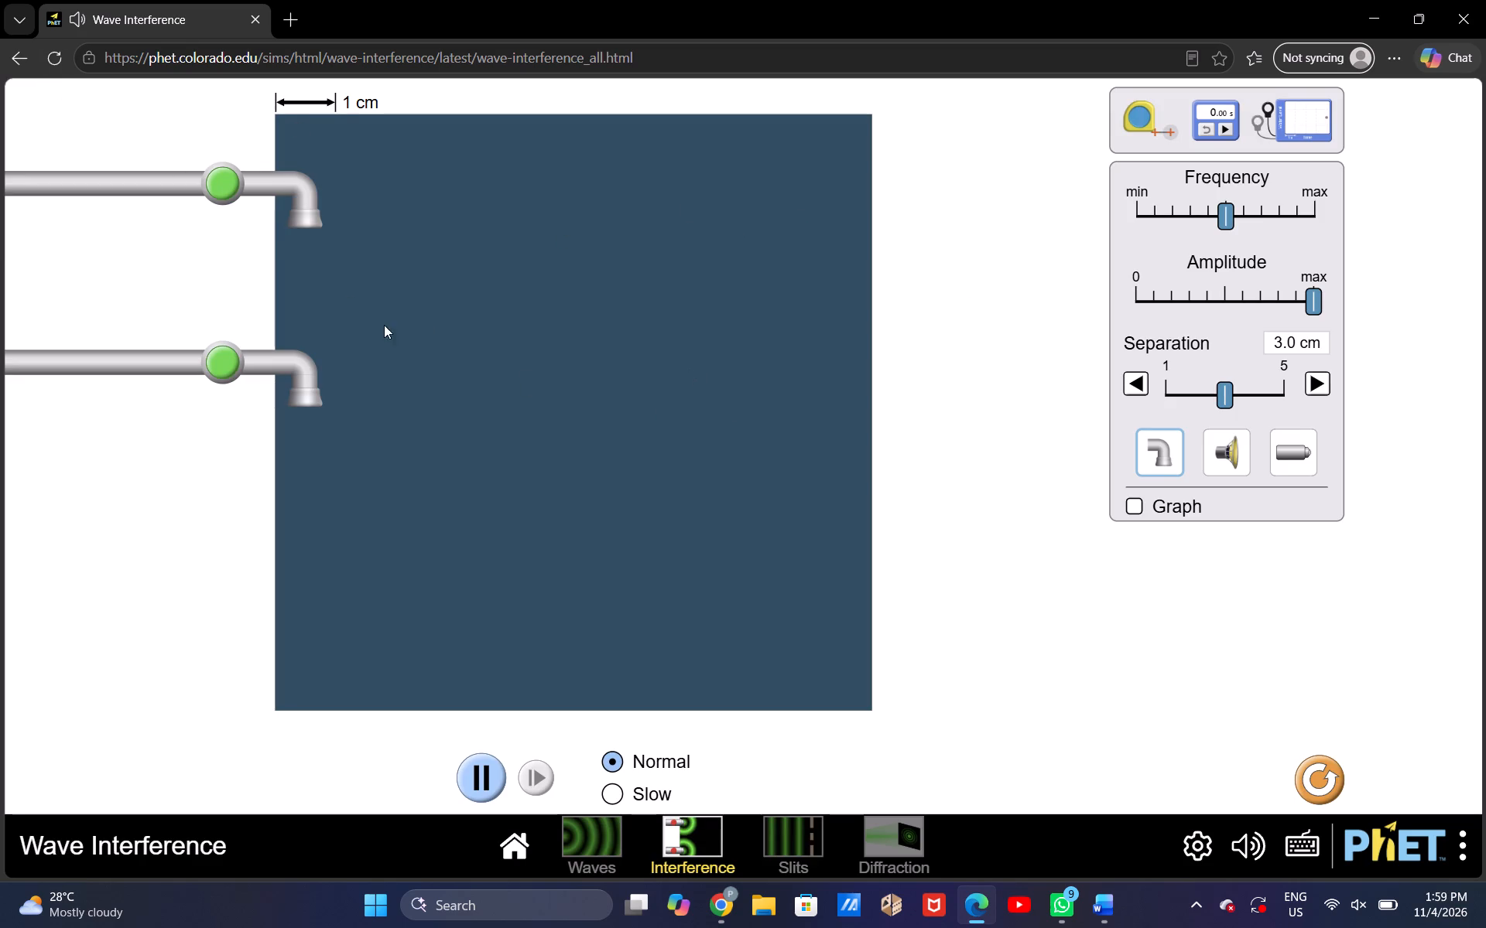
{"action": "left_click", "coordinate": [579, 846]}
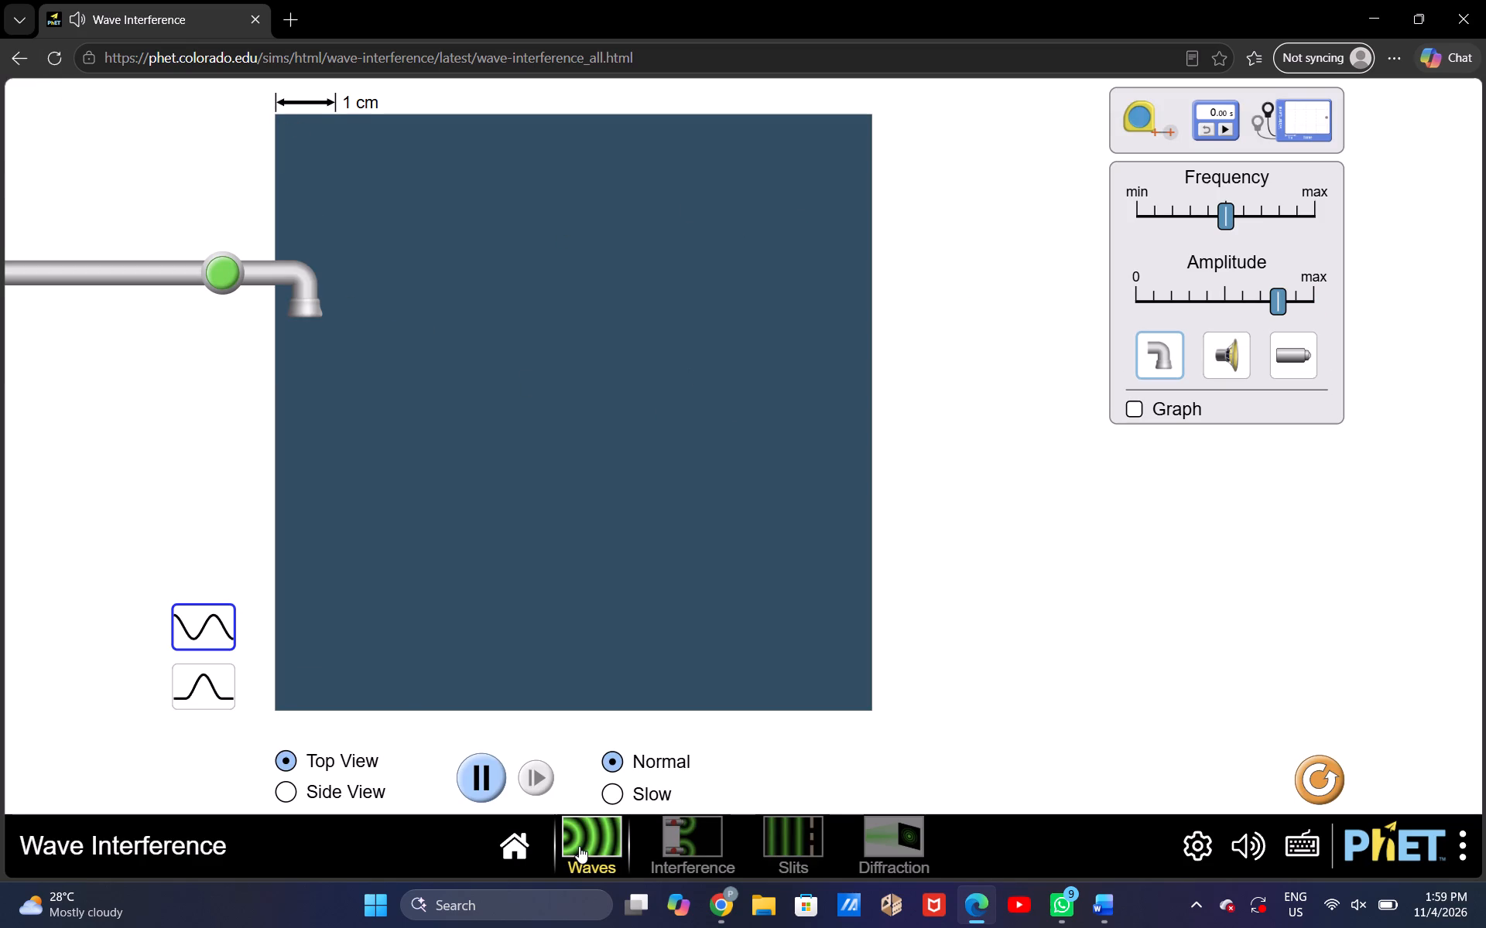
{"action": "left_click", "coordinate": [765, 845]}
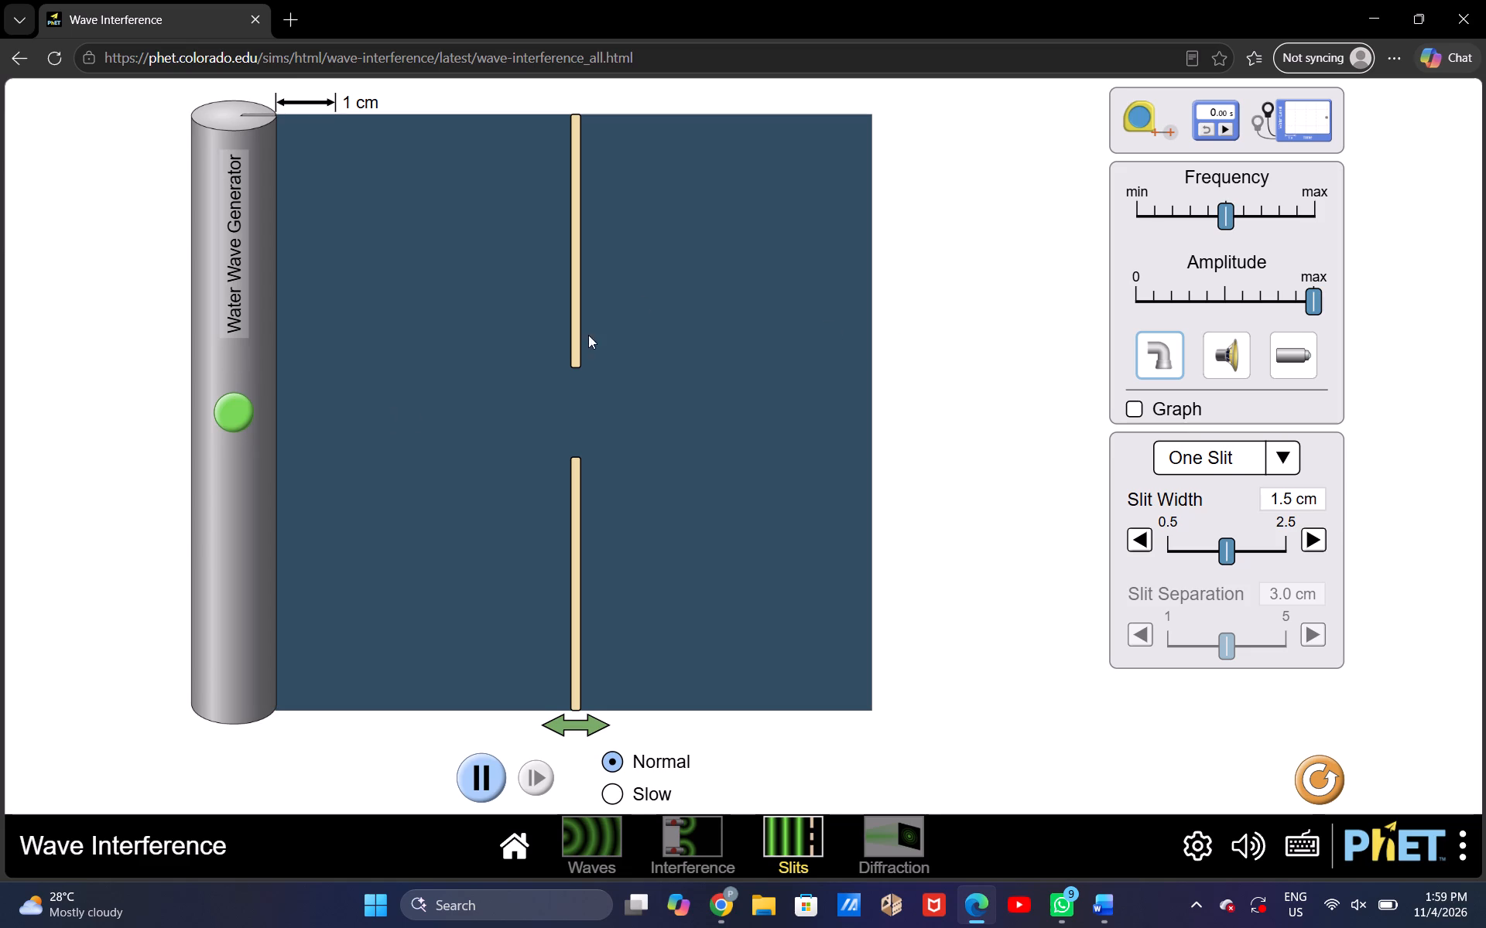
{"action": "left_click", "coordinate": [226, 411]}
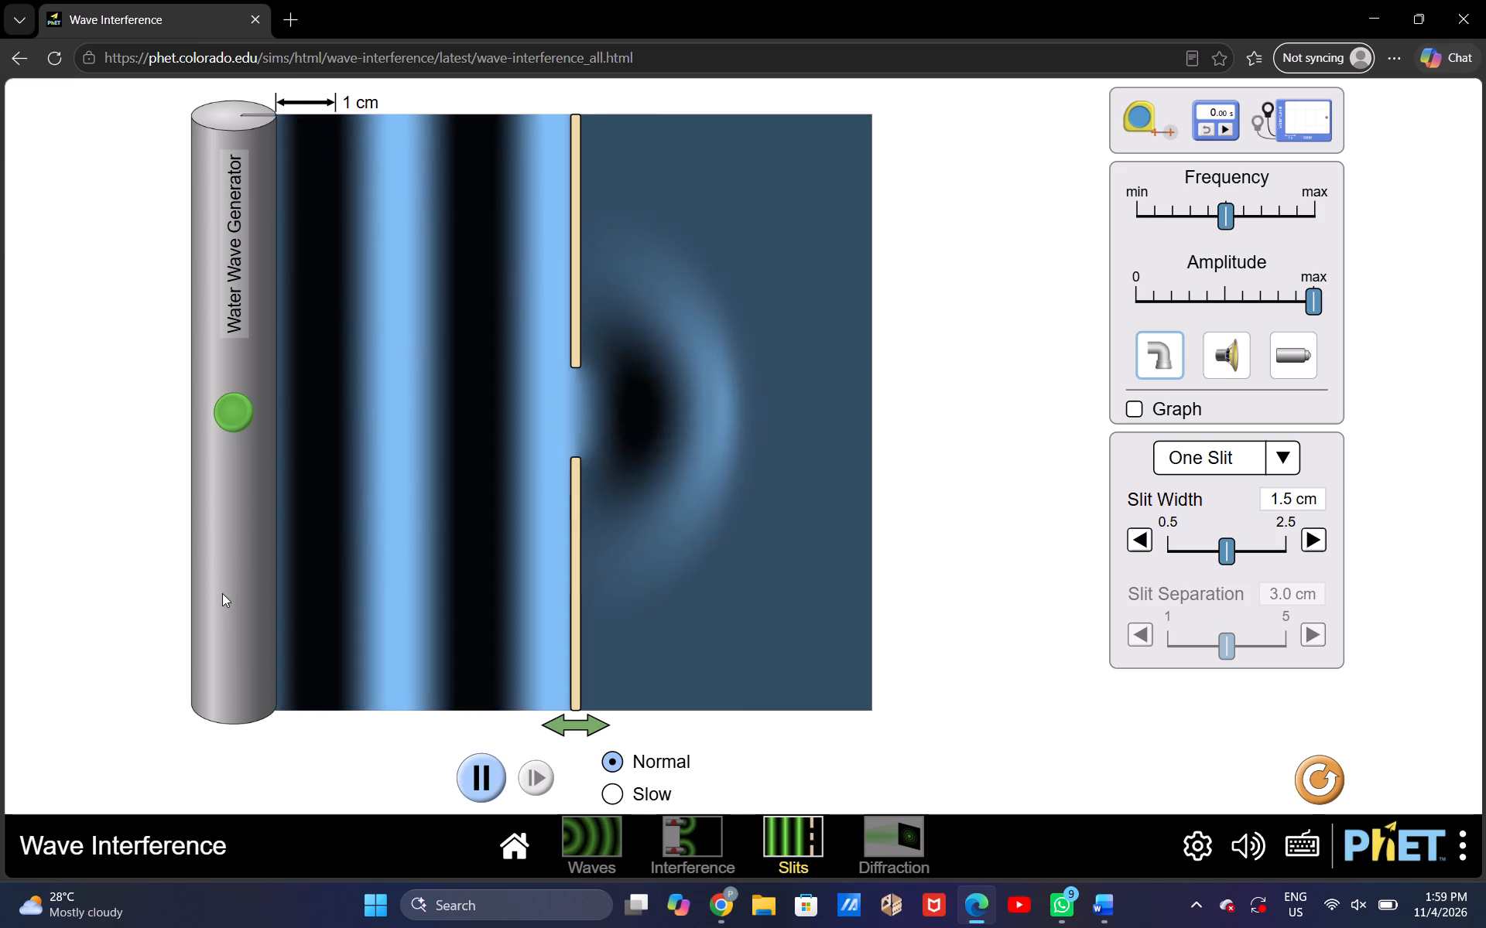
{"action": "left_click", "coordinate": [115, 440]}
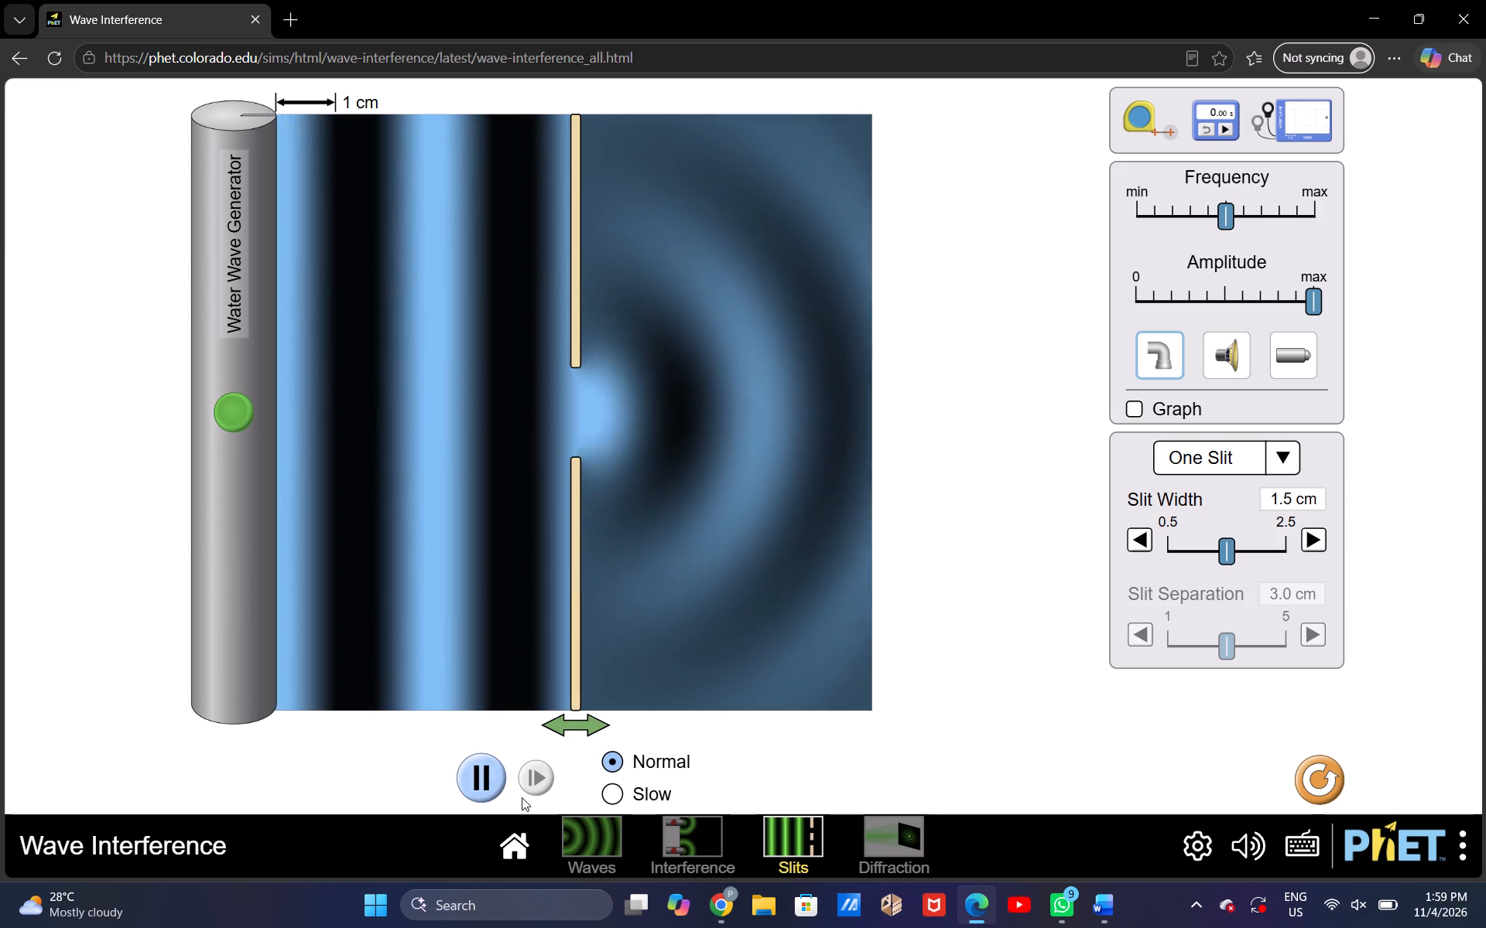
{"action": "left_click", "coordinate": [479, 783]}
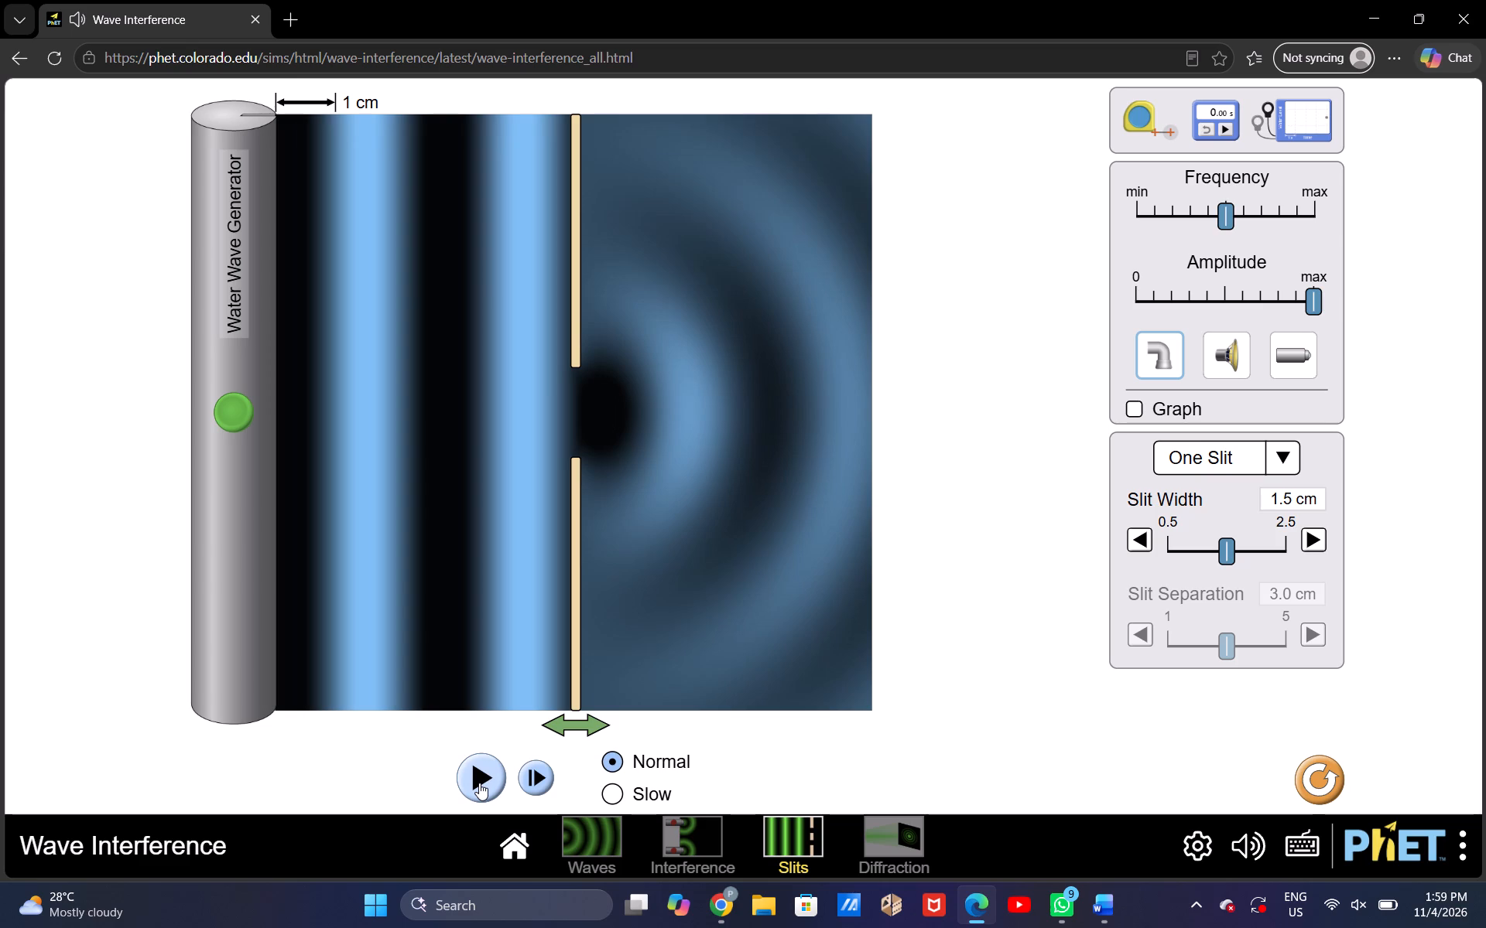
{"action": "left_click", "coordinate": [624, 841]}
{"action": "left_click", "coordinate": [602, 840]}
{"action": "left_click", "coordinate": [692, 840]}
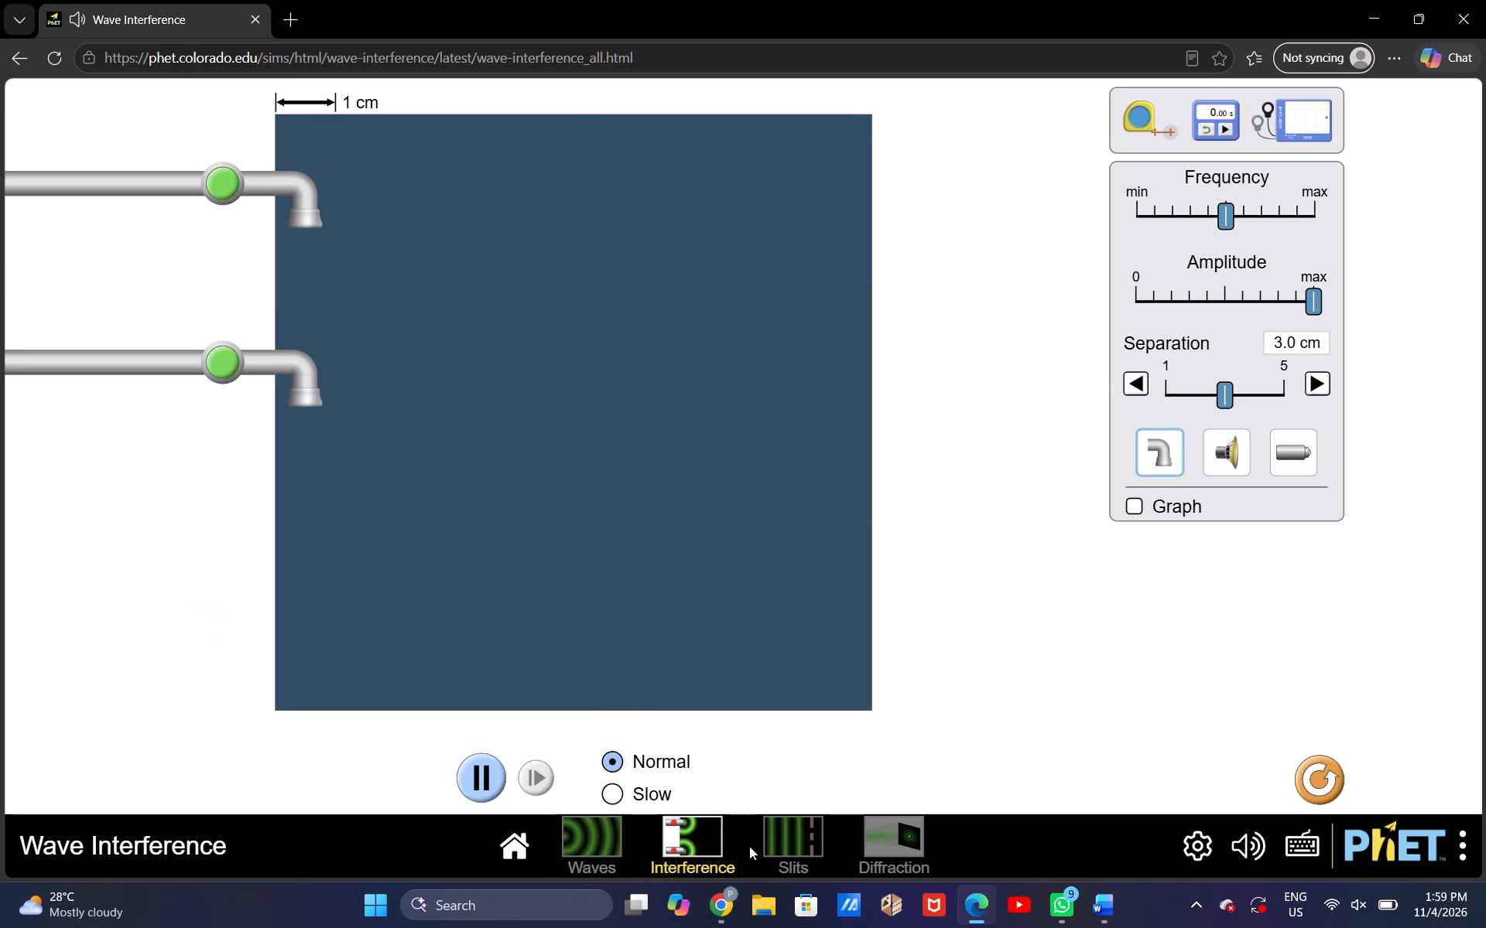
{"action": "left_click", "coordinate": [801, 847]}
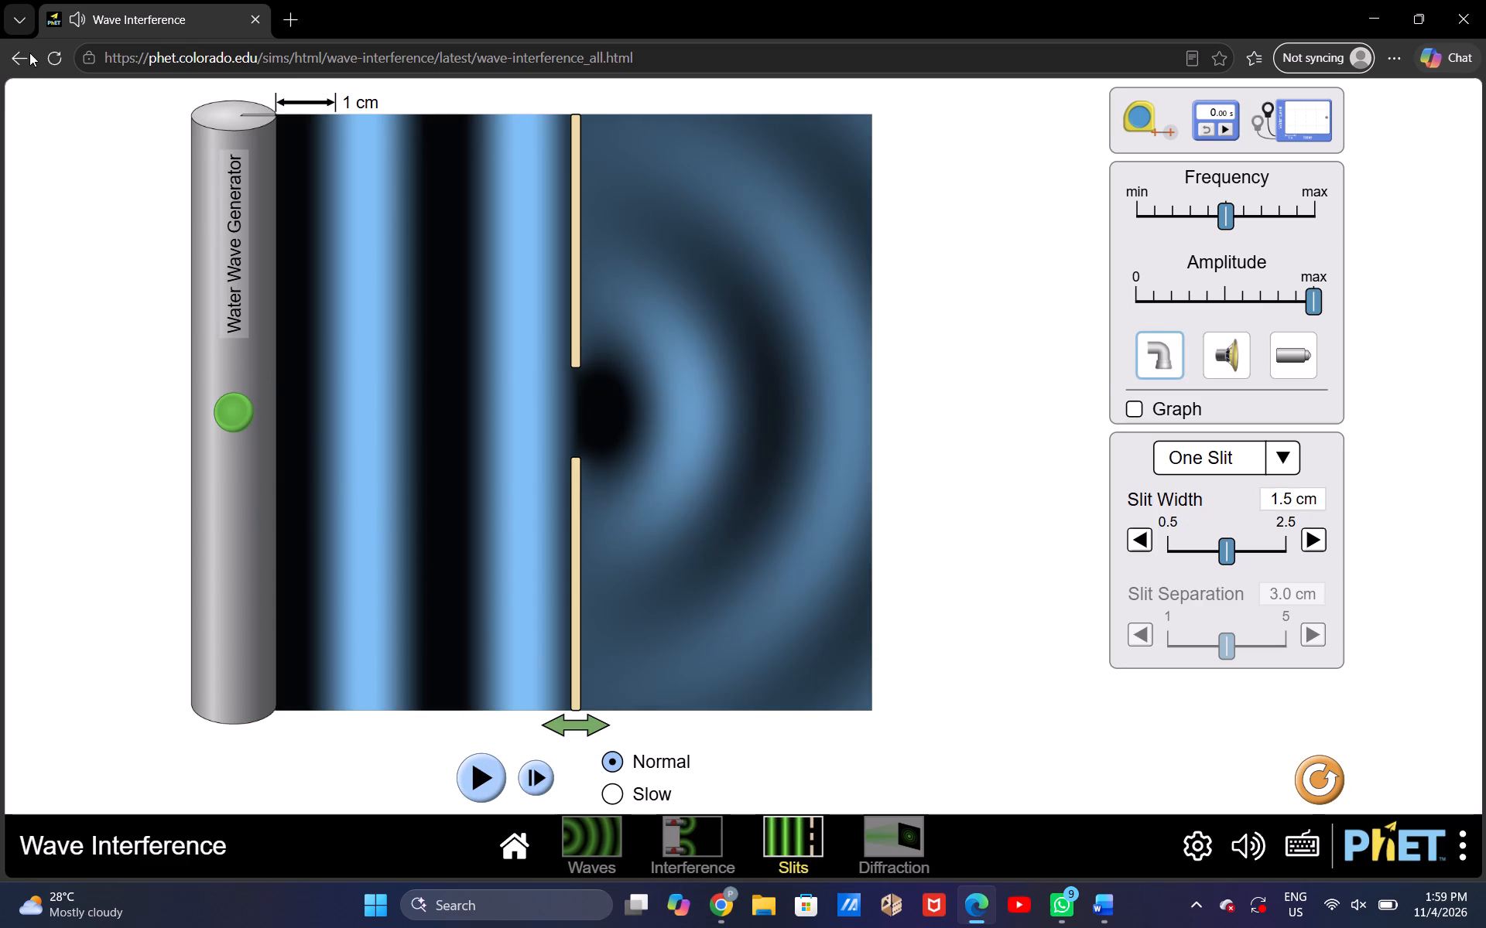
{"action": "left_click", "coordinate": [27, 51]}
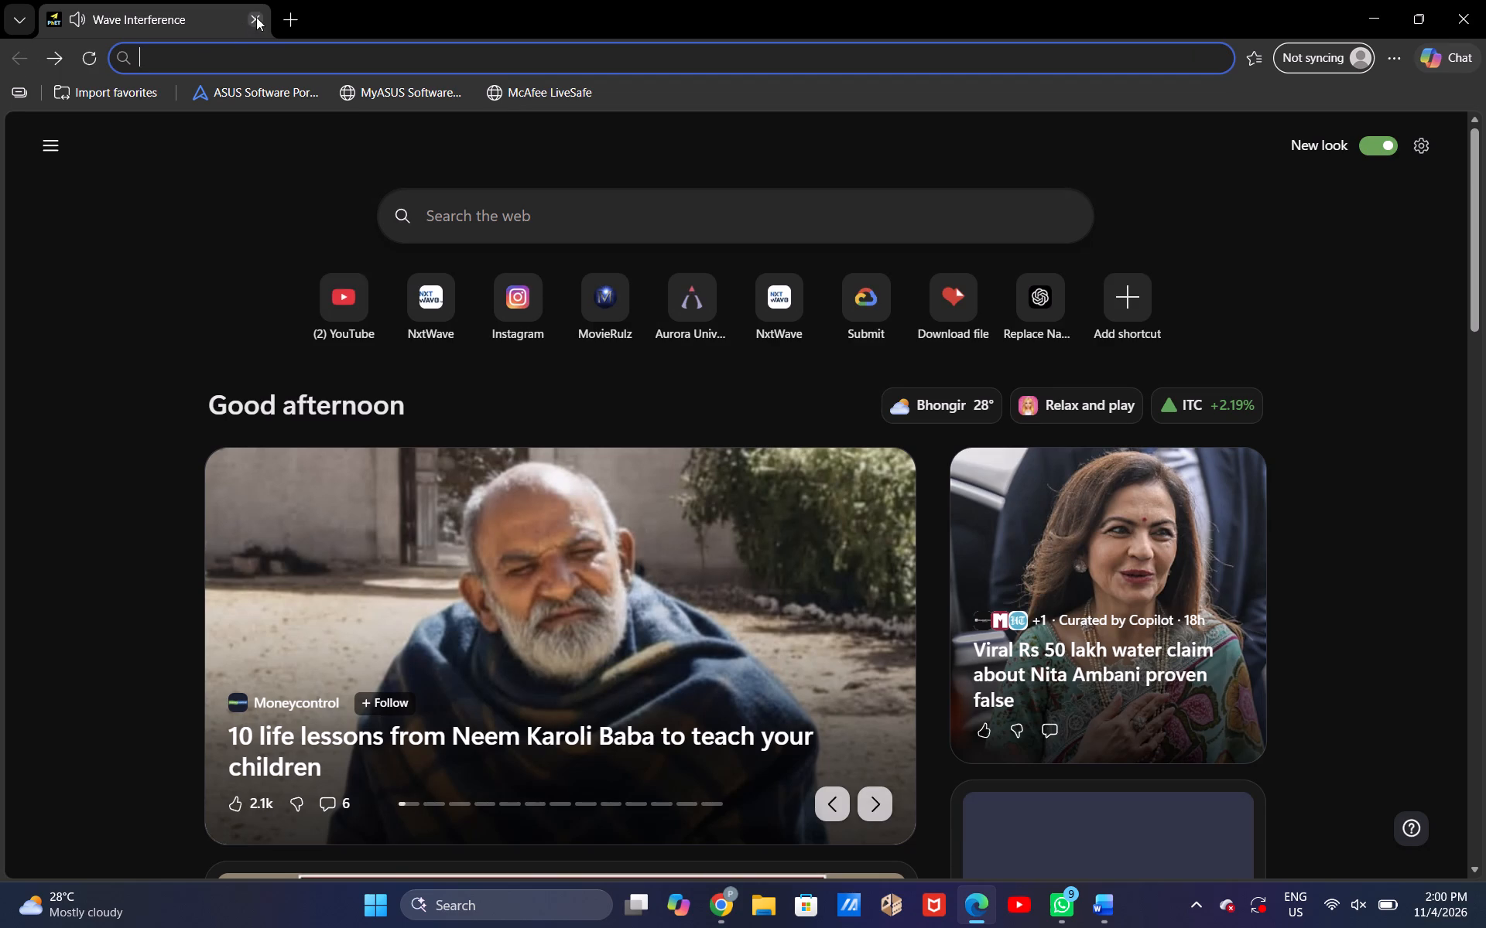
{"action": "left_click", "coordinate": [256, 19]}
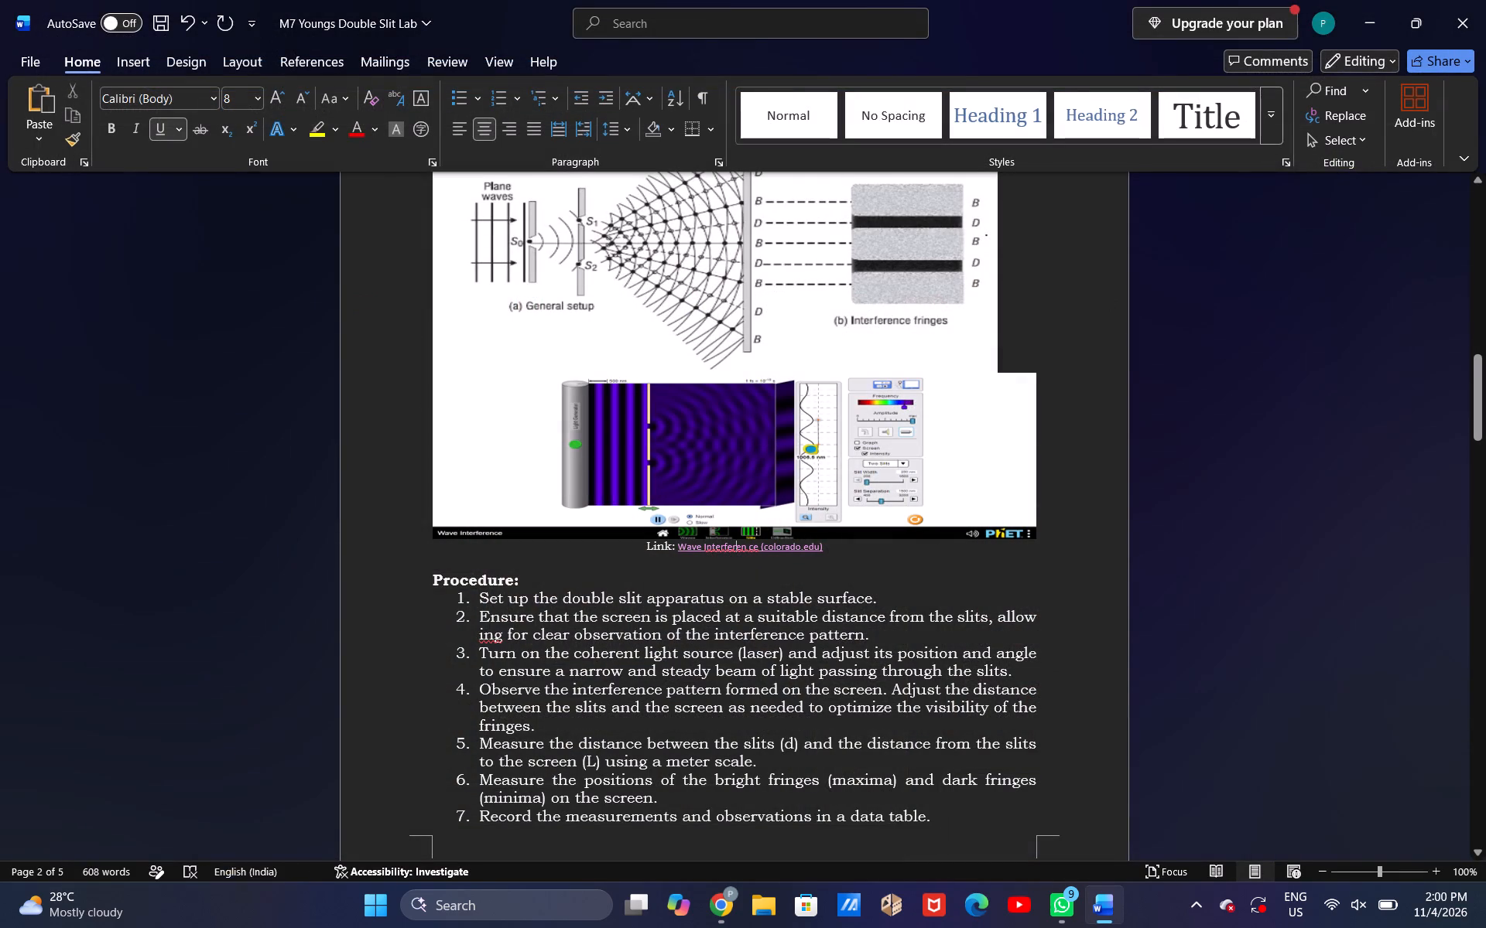
Open the simulation from the document's Wave Interference (colorado.edu) link and enter the Slits section.
{"action": "left_click", "coordinate": [717, 549], "text": "ctrl"}
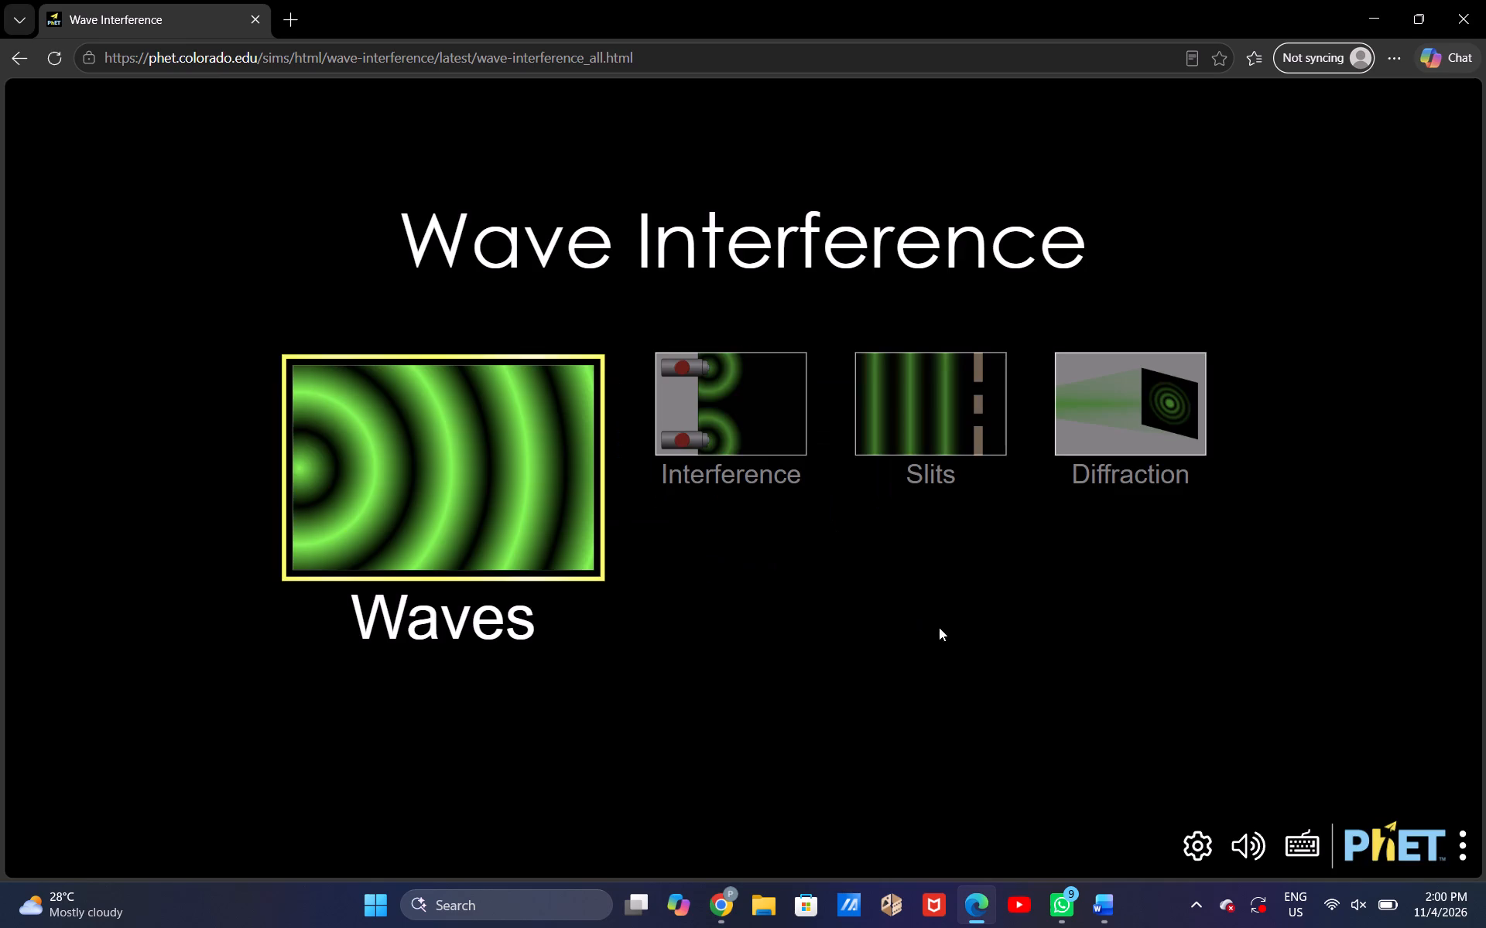
{"action": "left_click", "coordinate": [935, 442]}
{"action": "left_click", "coordinate": [935, 442]}
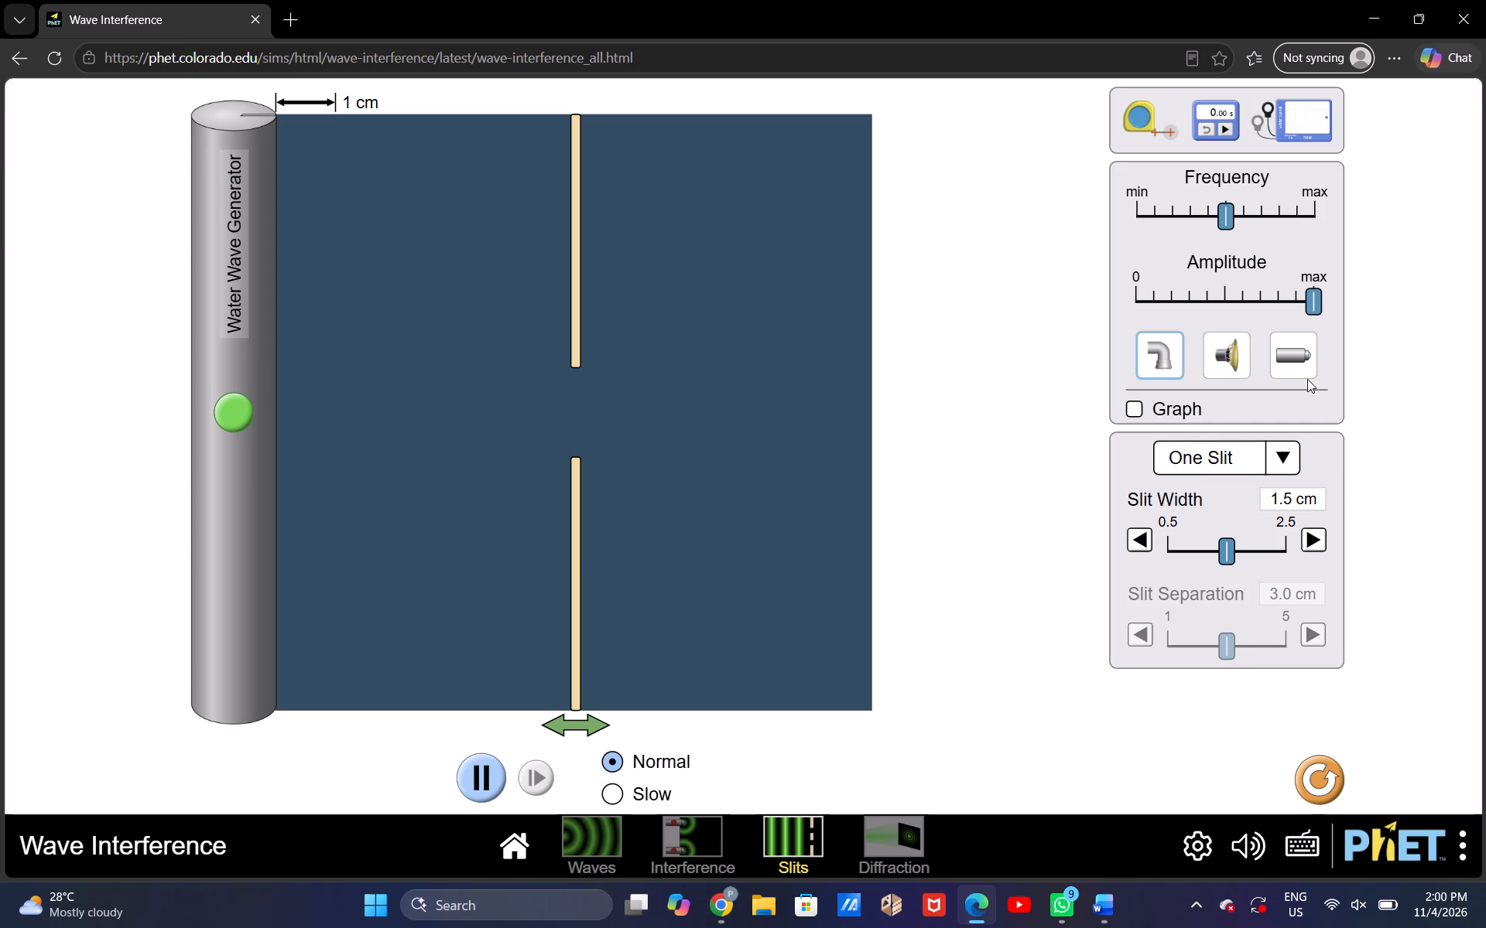
Set the source to light with Two Slits, switch on the light generator and show the screen.
{"action": "left_click", "coordinate": [1299, 361]}
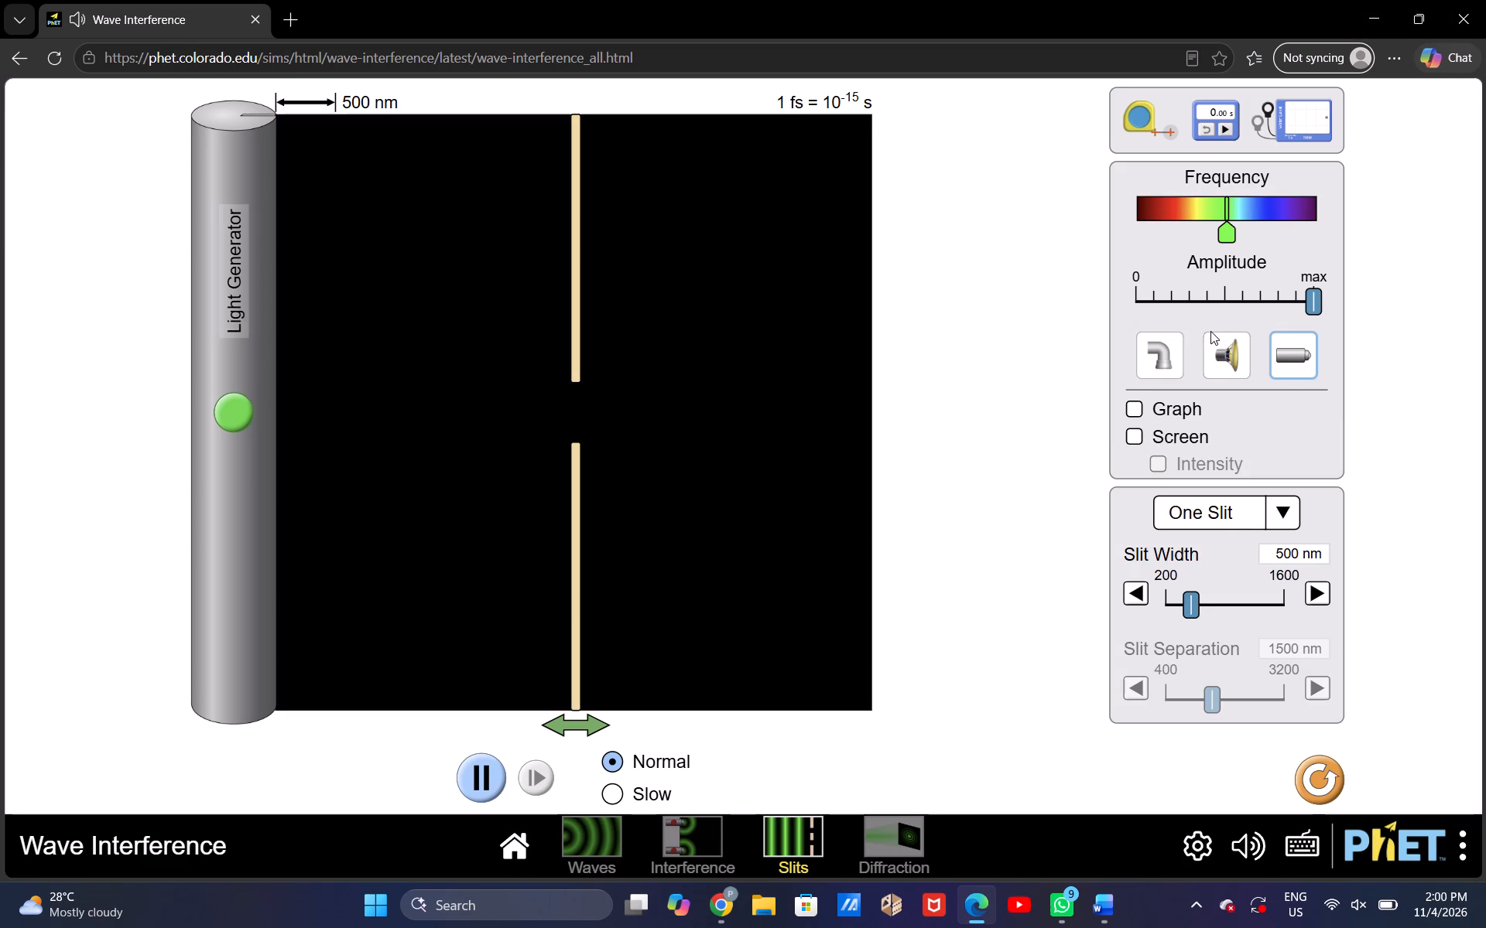
{"action": "left_click", "coordinate": [1217, 517]}
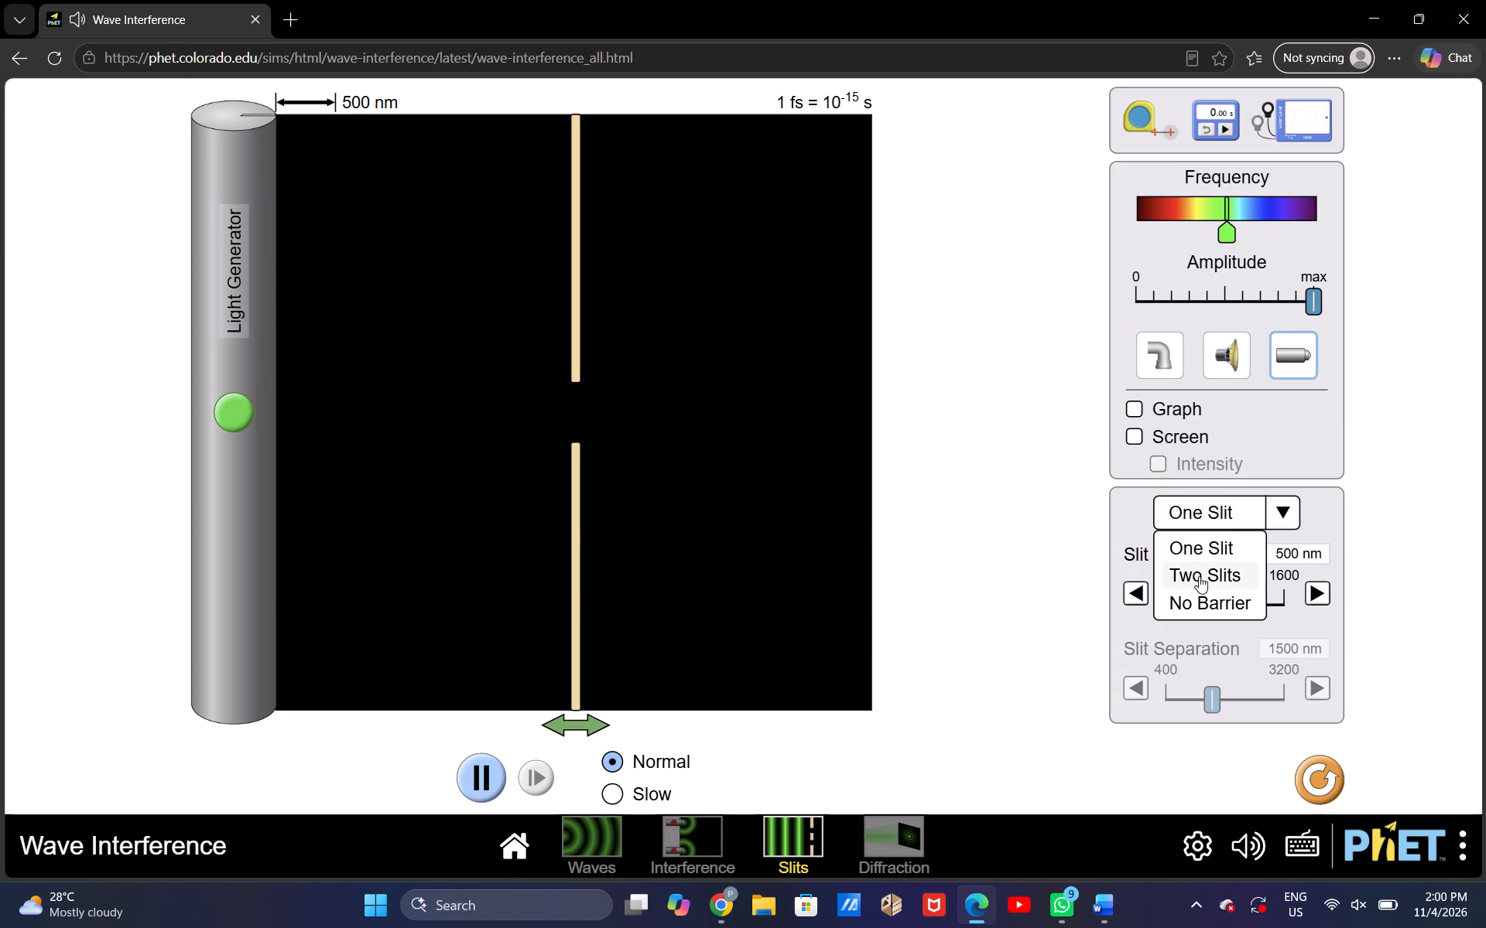
{"action": "left_click", "coordinate": [1199, 576]}
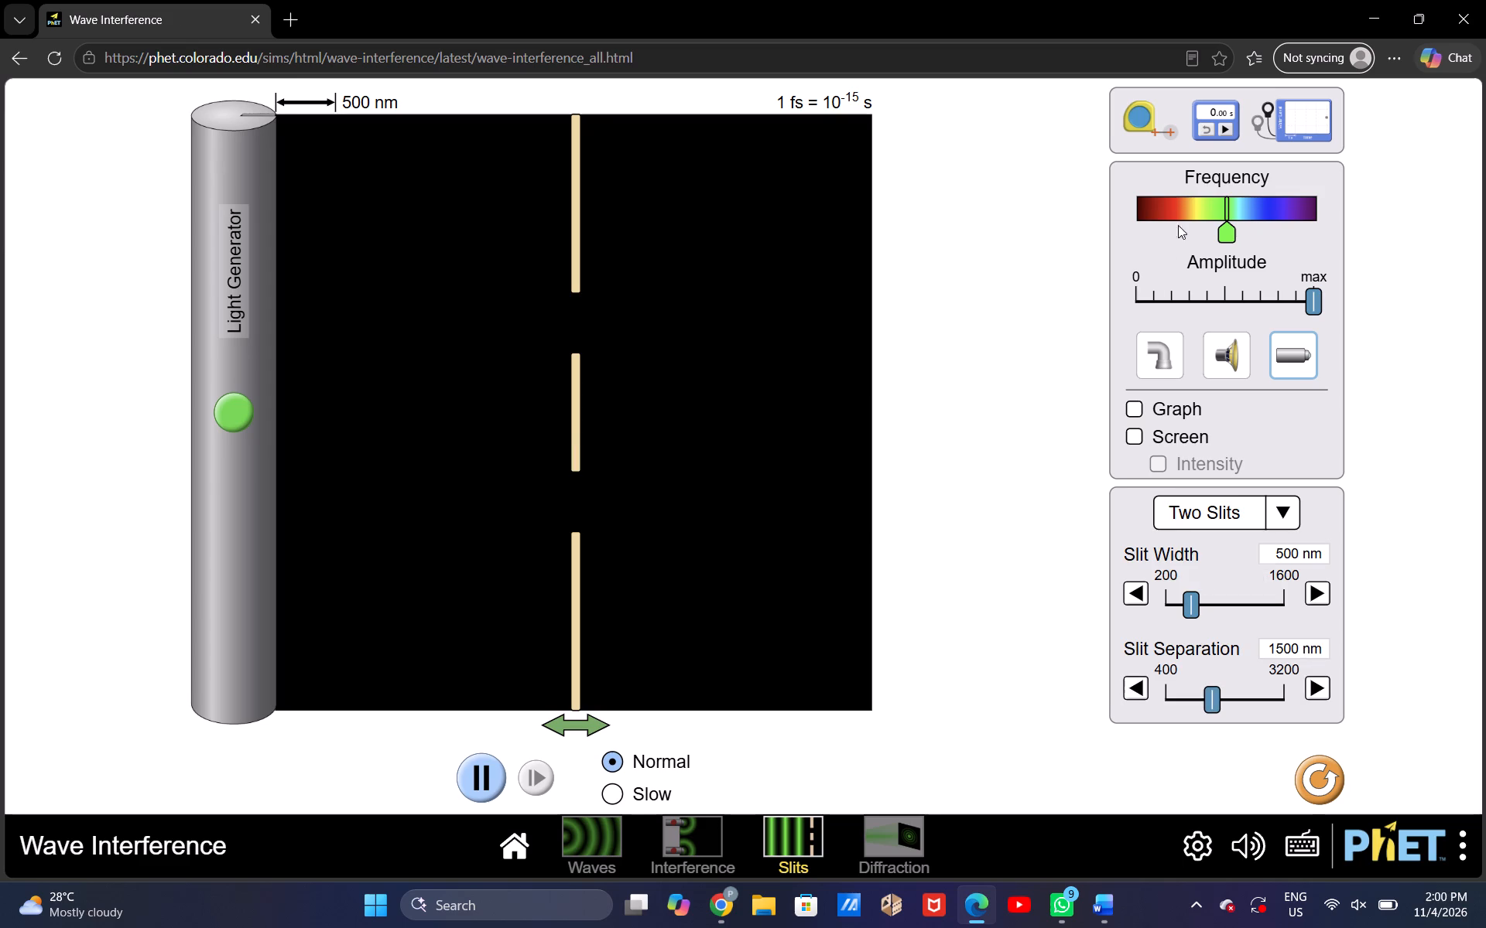
{"action": "left_click", "coordinate": [234, 414]}
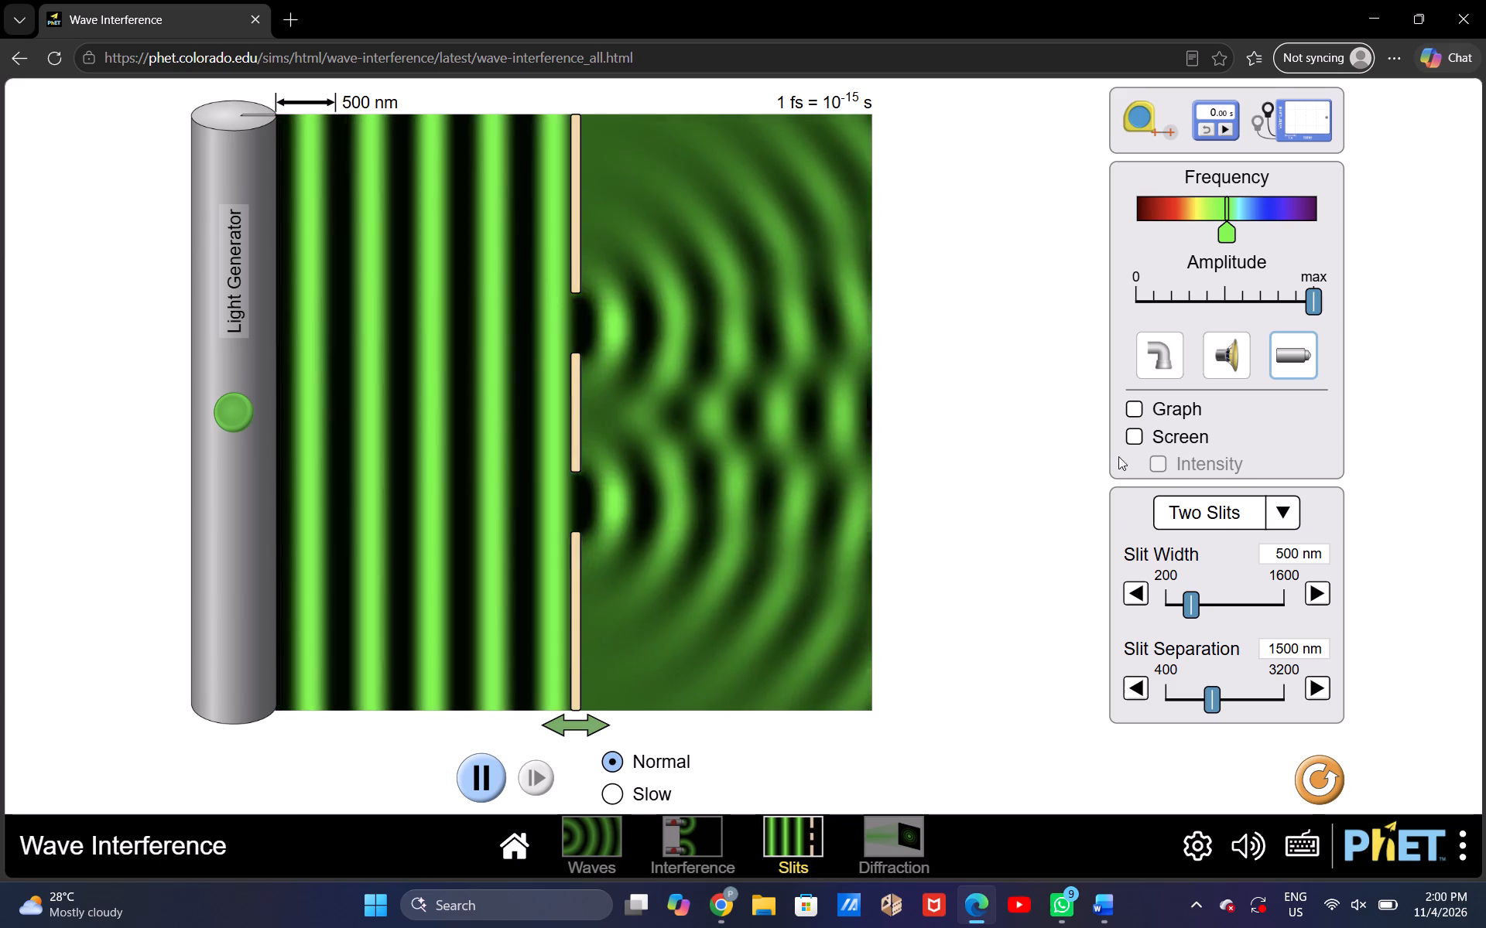
{"action": "left_click", "coordinate": [1142, 437]}
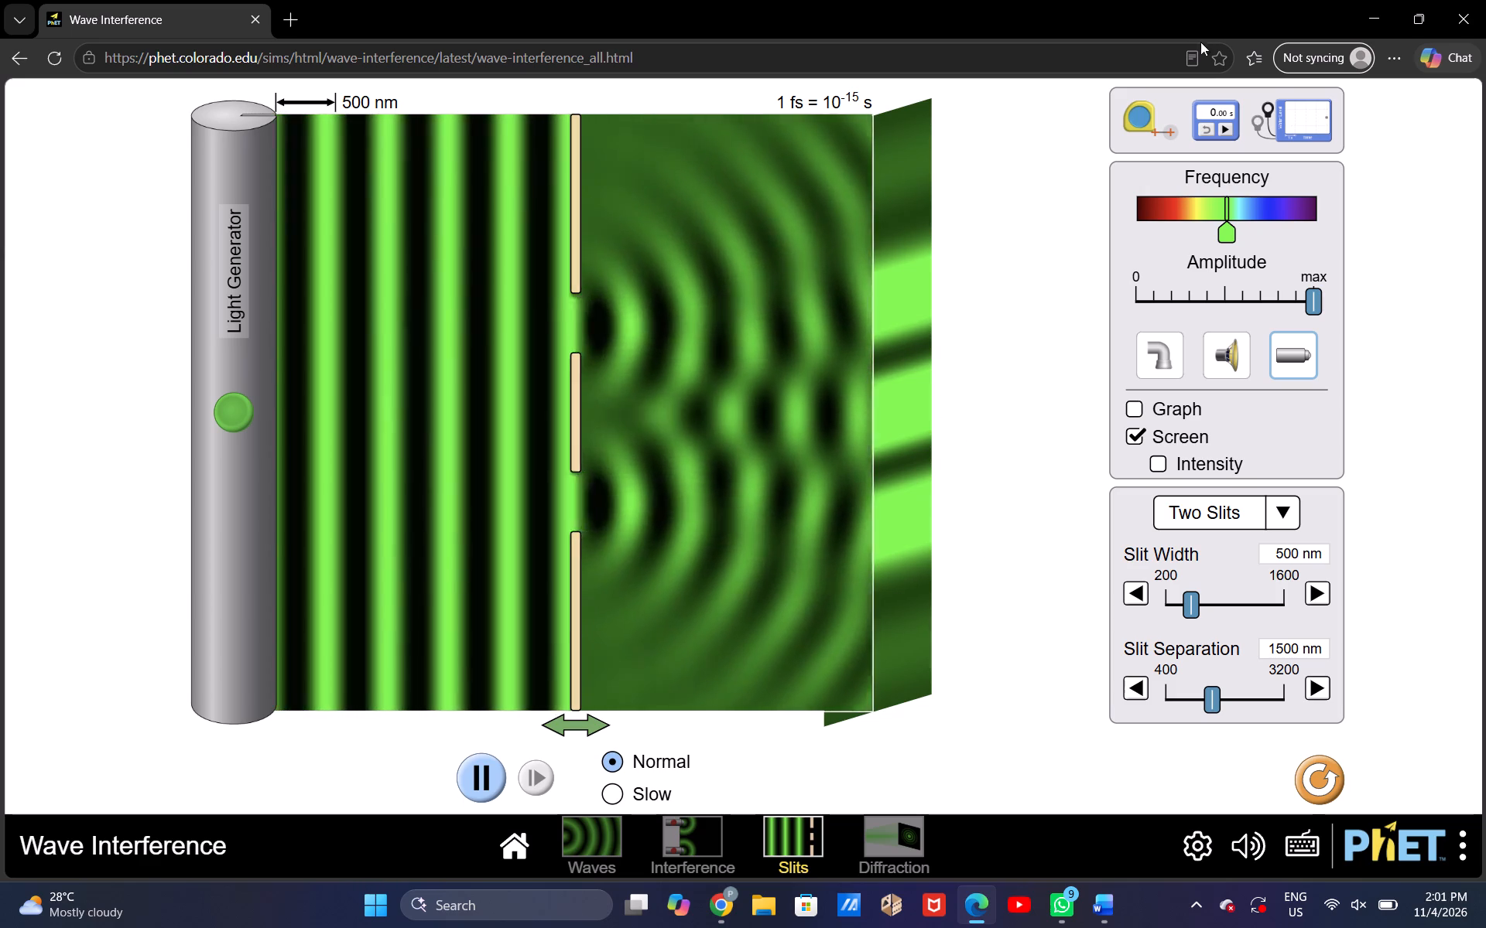
Measure the distance from the slit barrier to the screen with the measuring tape.
{"action": "left_click_drag", "start_coordinate": [1137, 114], "coordinate": [875, 196]}
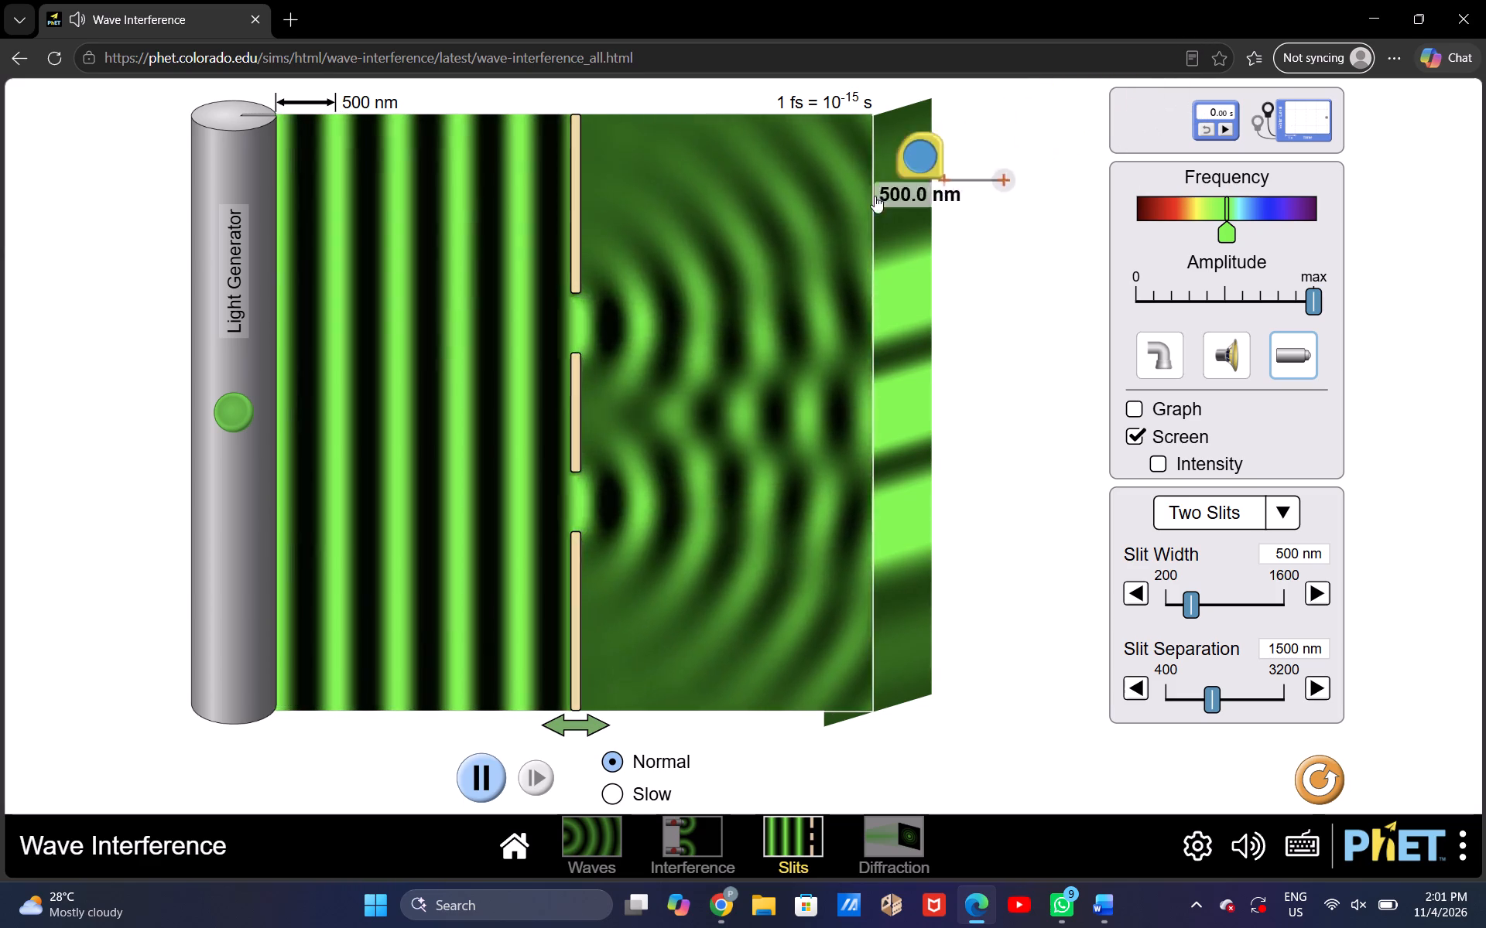
{"action": "left_click_drag", "start_coordinate": [875, 196], "coordinate": [561, 160]}
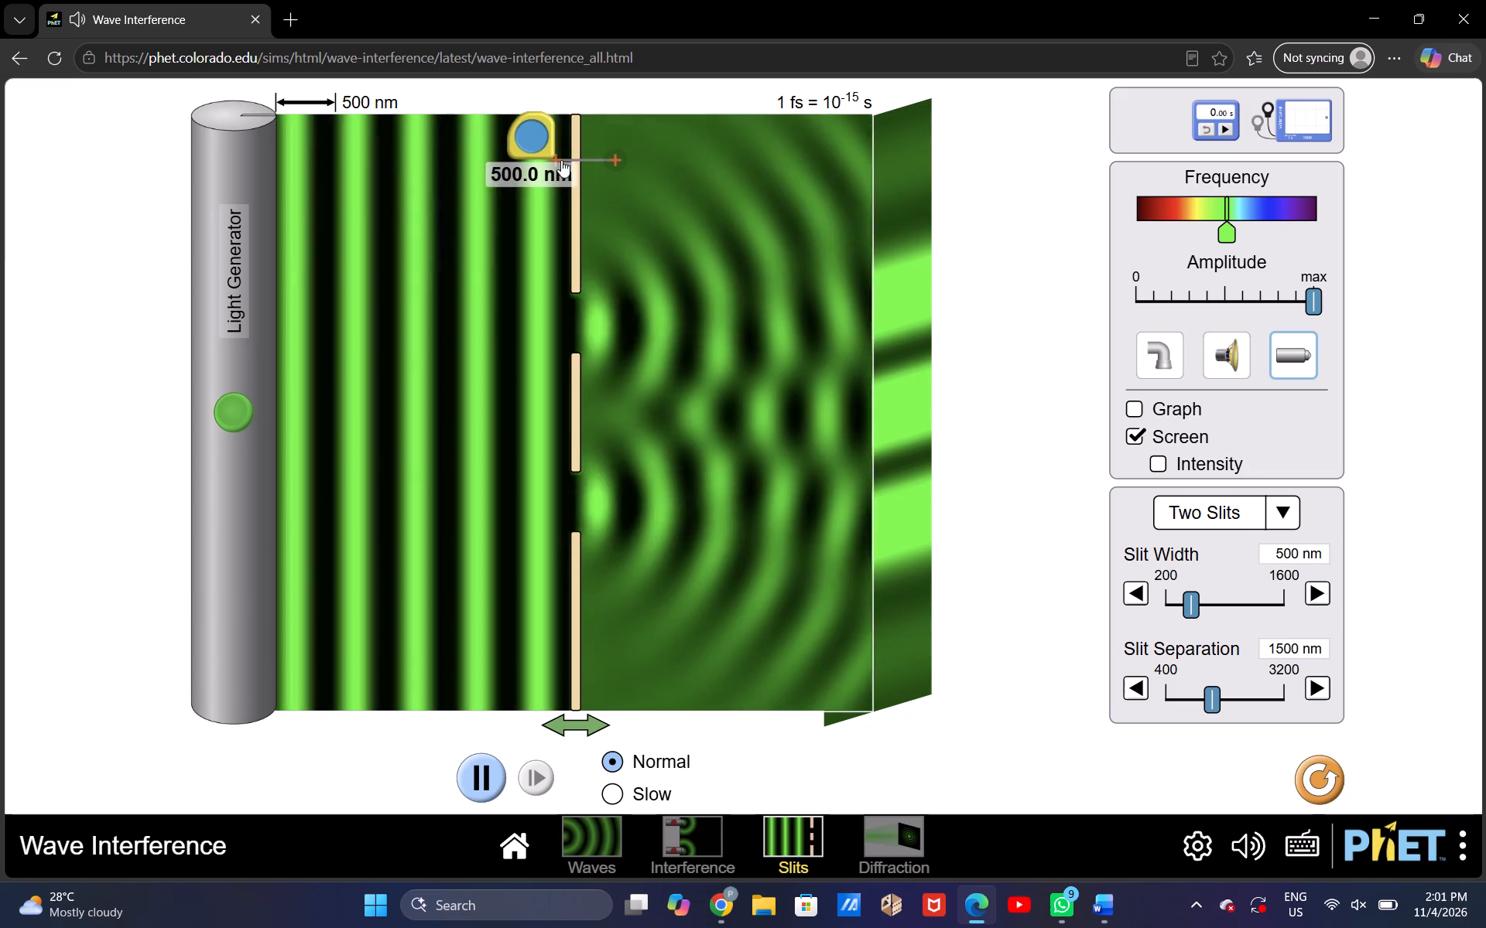
{"action": "left_click_drag", "start_coordinate": [561, 160], "coordinate": [569, 163]}
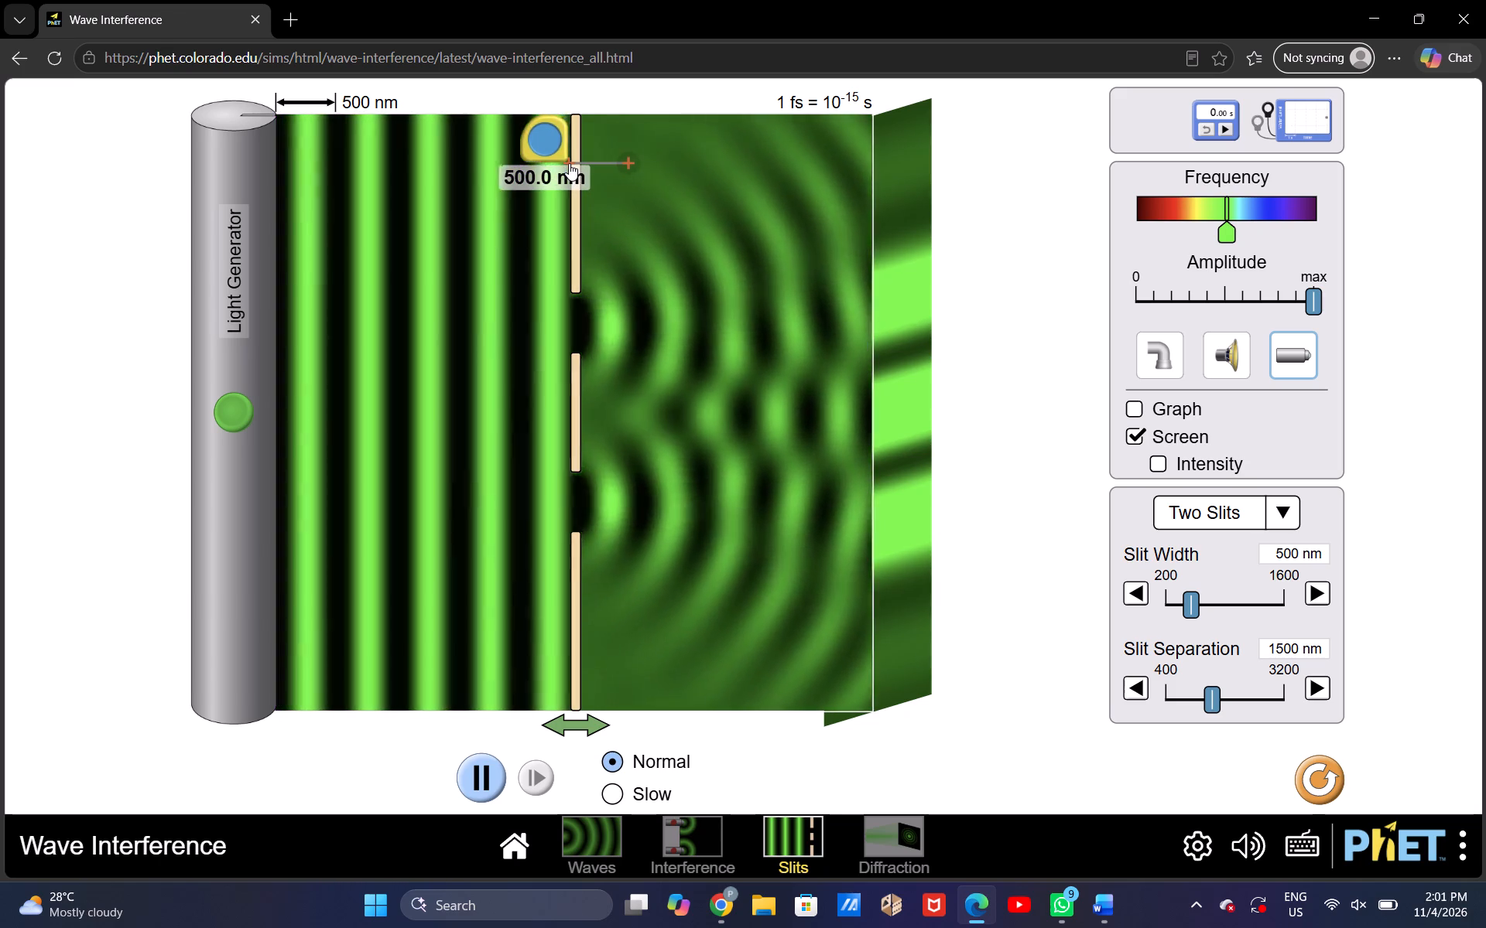
{"action": "left_click_drag", "start_coordinate": [569, 163], "coordinate": [574, 165]}
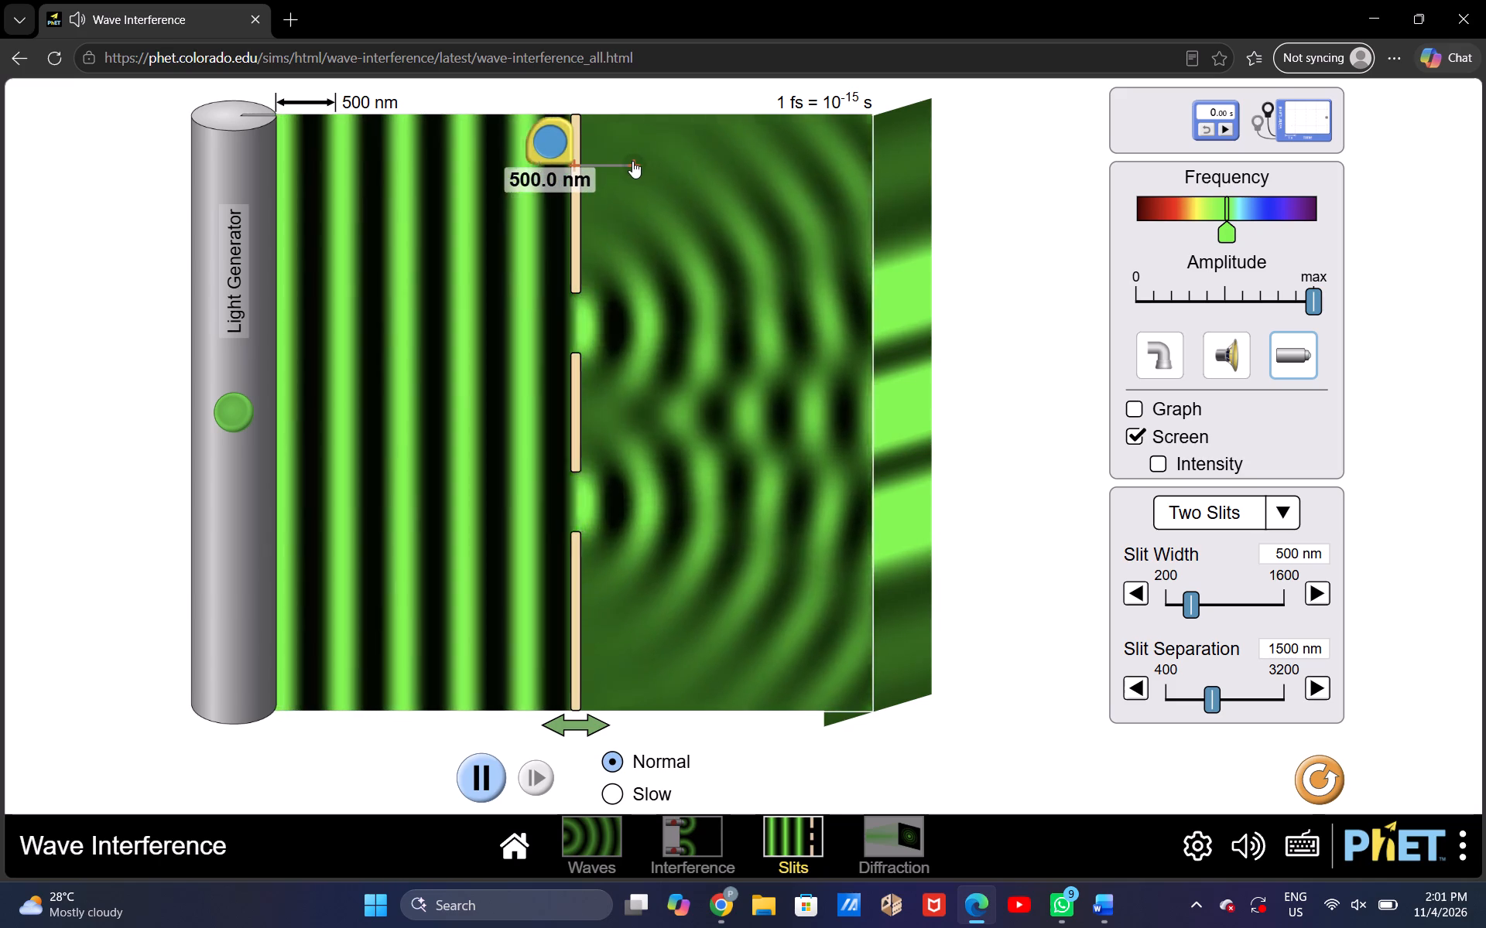
{"action": "left_click_drag", "start_coordinate": [632, 161], "coordinate": [820, 156]}
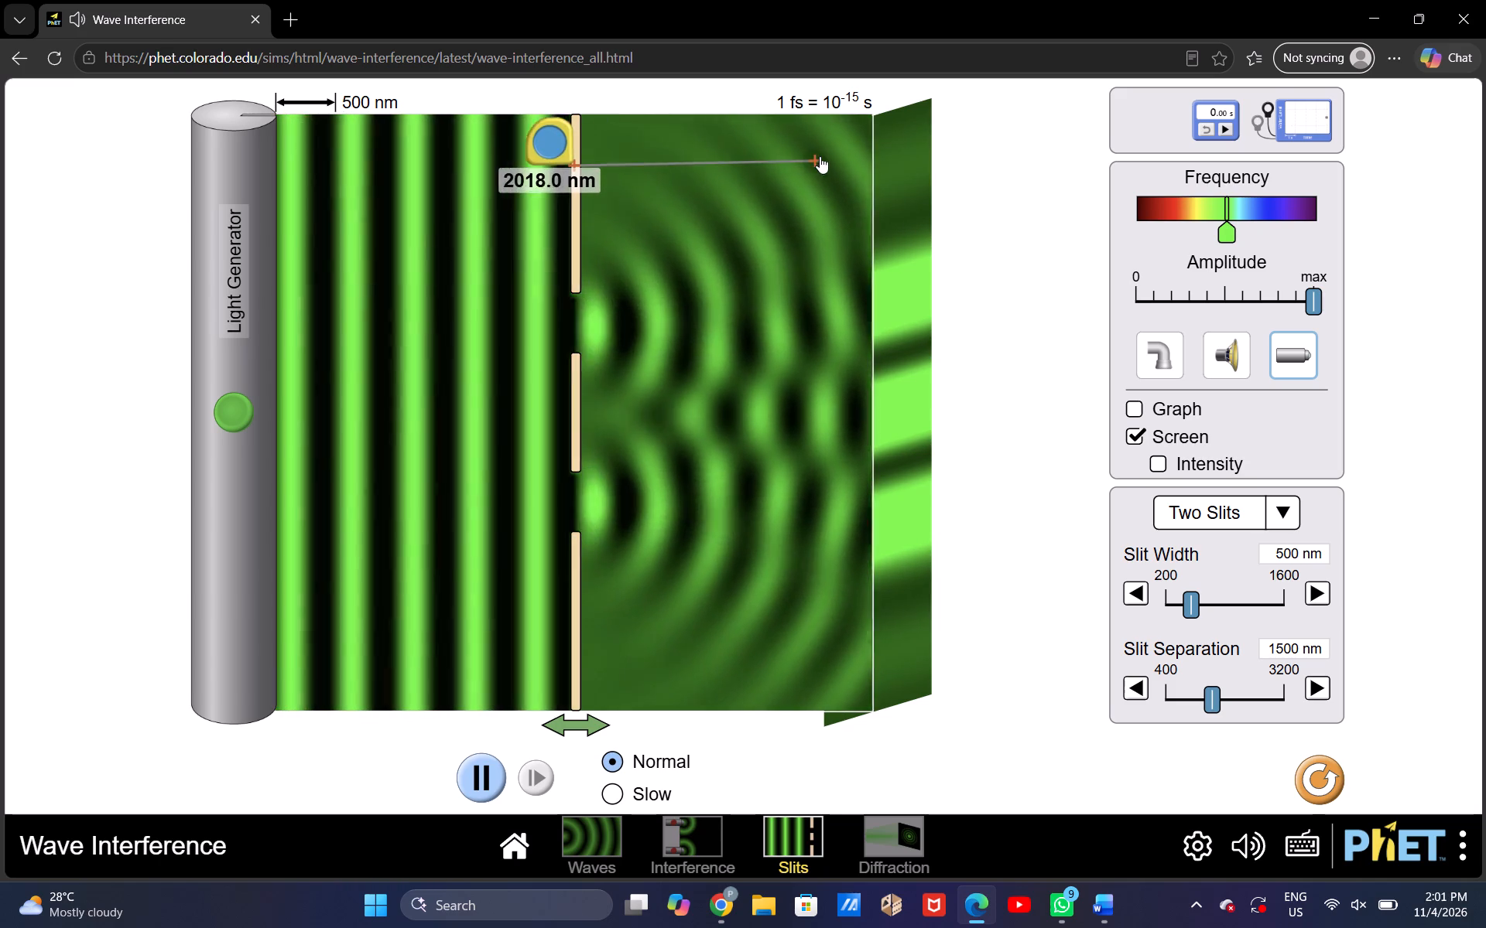
{"action": "left_click_drag", "start_coordinate": [820, 156], "coordinate": [868, 156]}
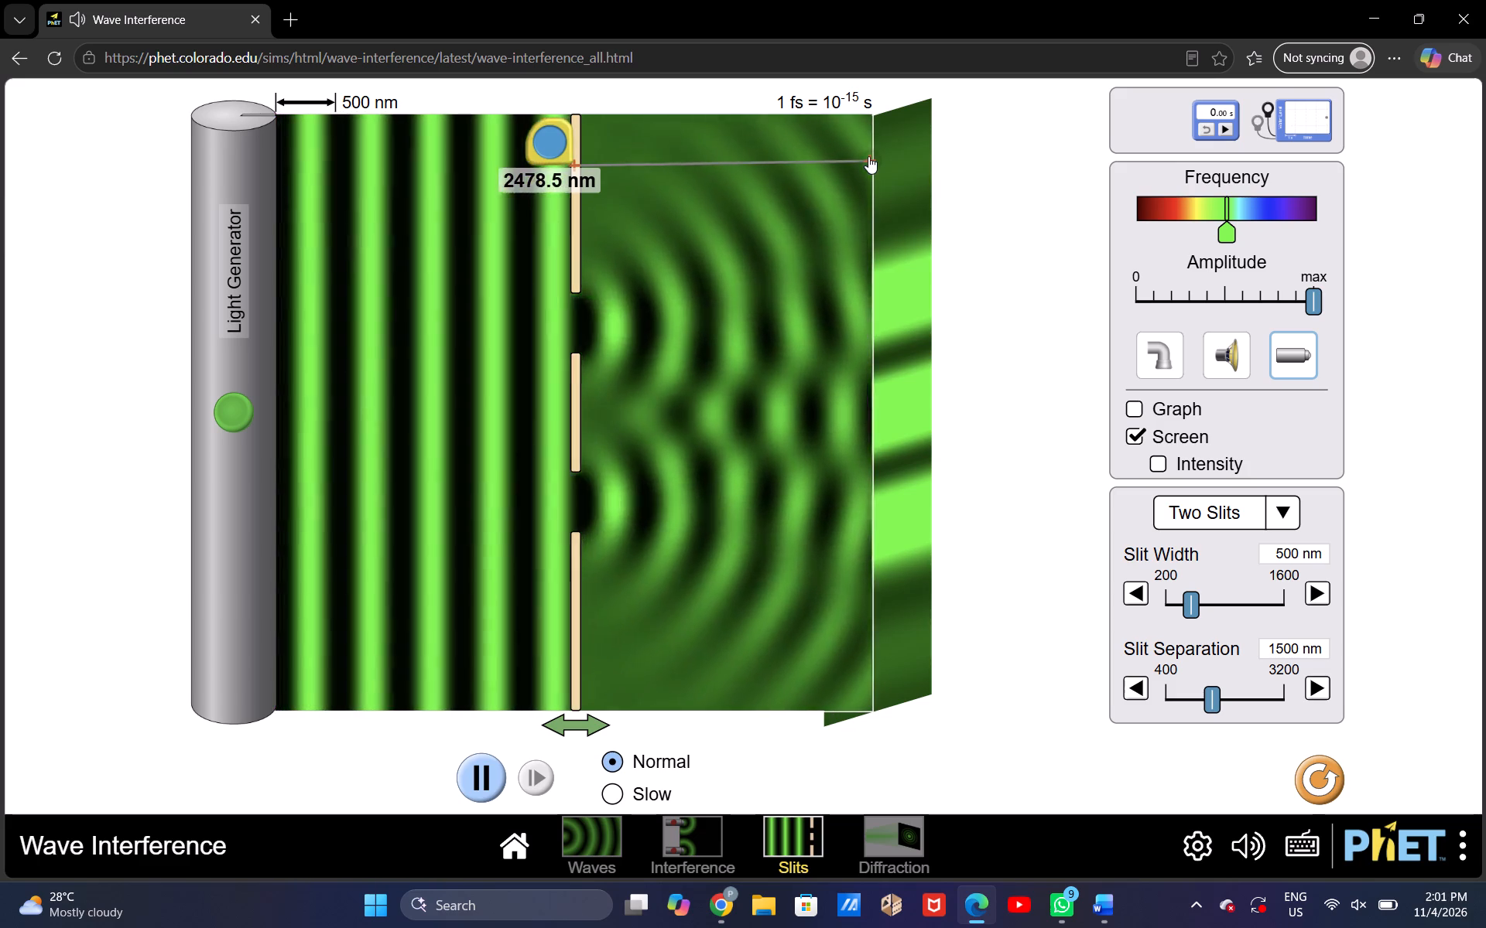
{"action": "left_click_drag", "start_coordinate": [868, 156], "coordinate": [858, 162]}
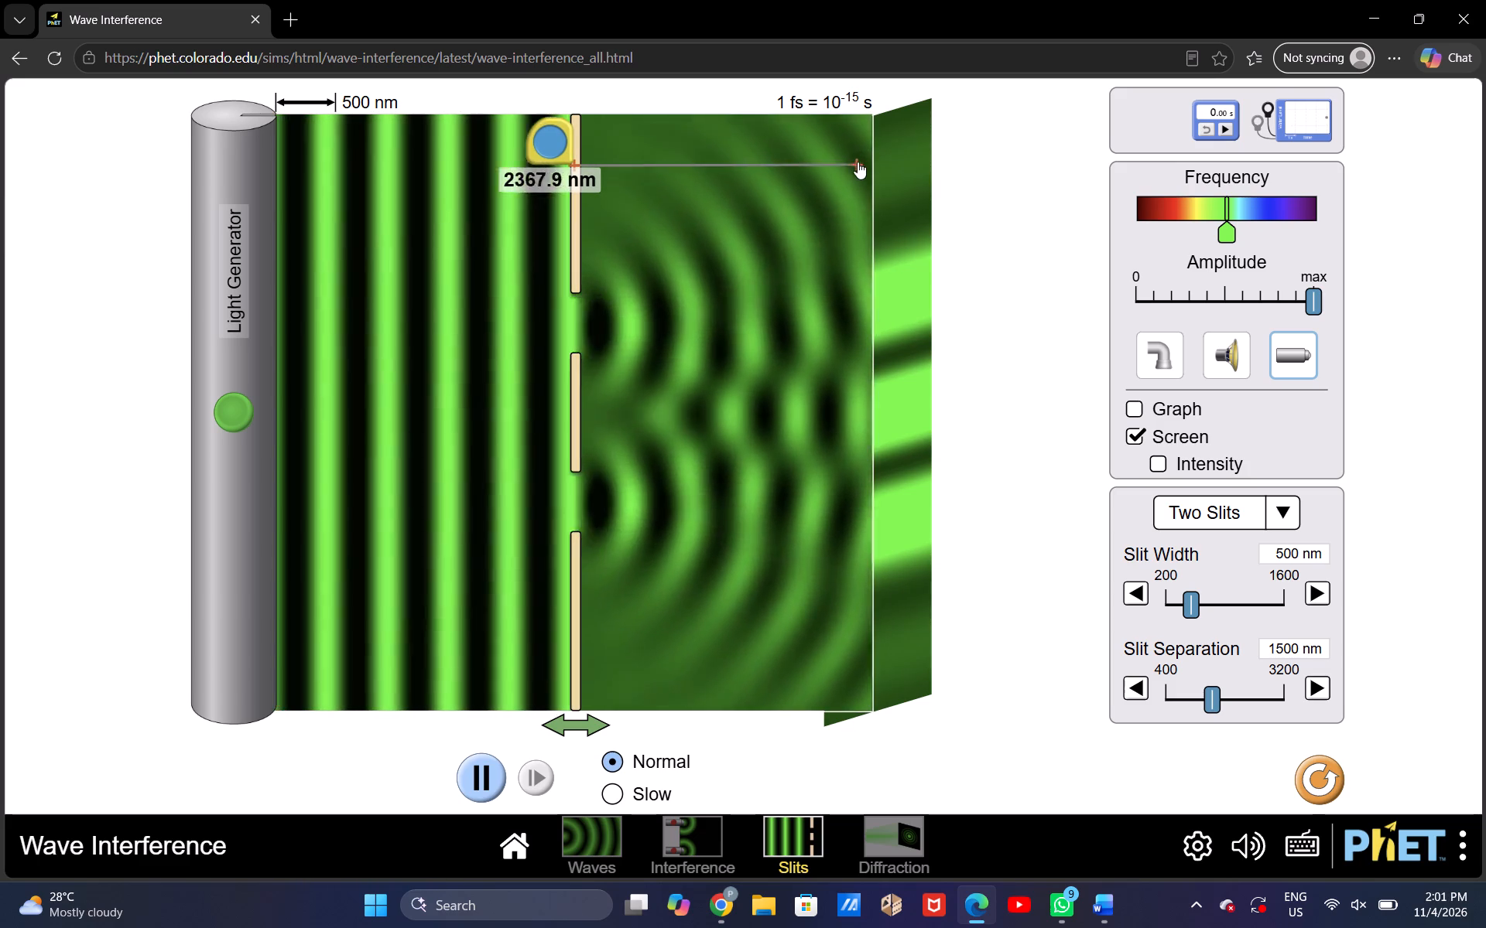
{"action": "left_click_drag", "start_coordinate": [858, 162], "coordinate": [873, 164]}
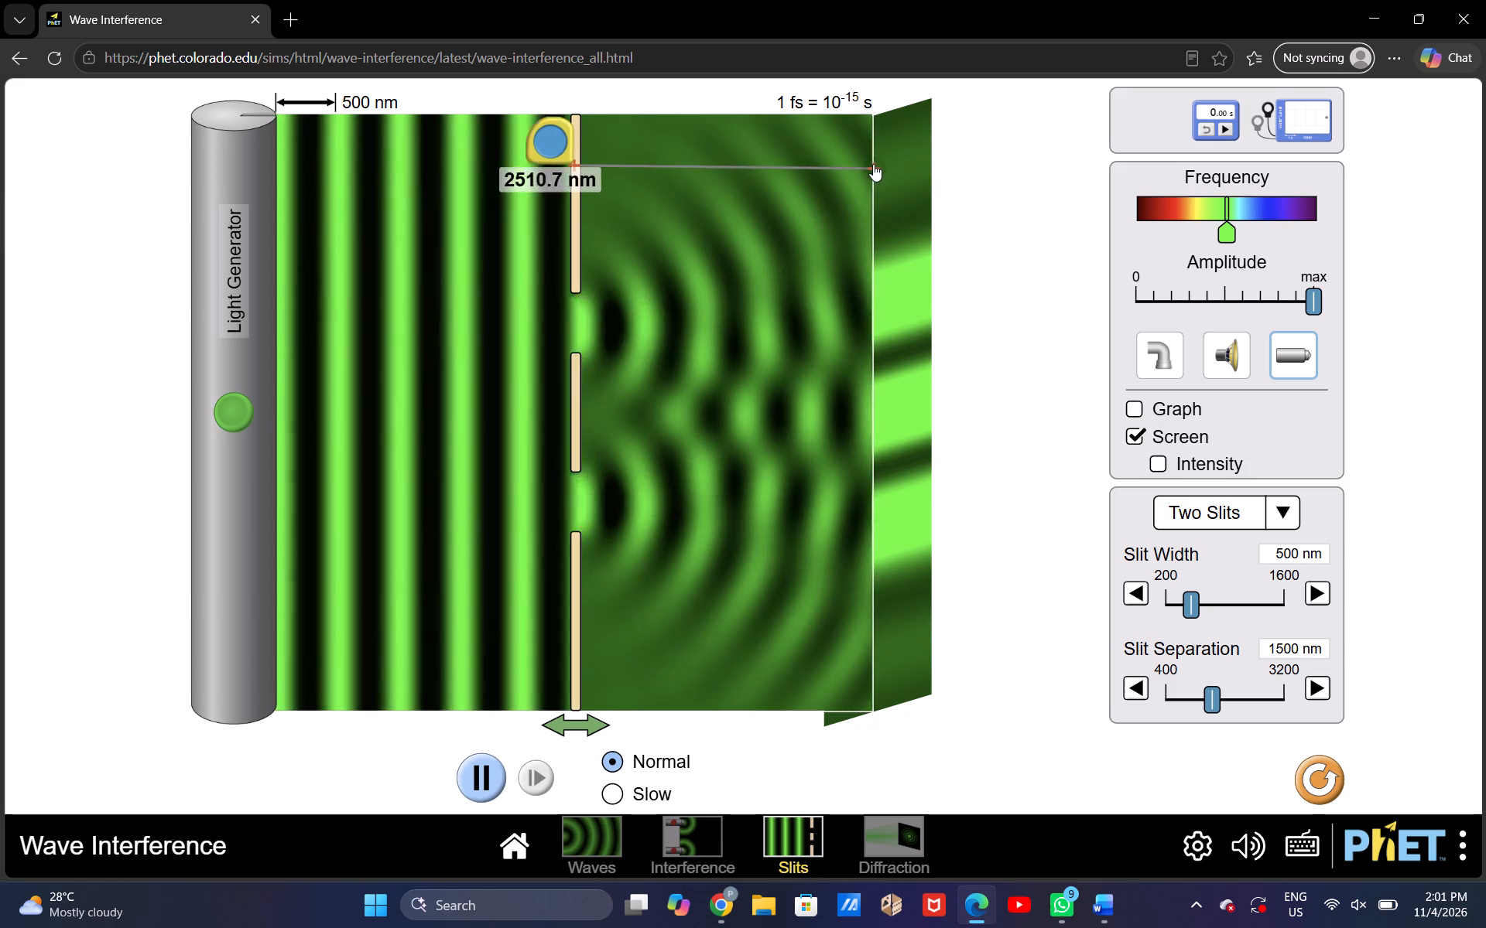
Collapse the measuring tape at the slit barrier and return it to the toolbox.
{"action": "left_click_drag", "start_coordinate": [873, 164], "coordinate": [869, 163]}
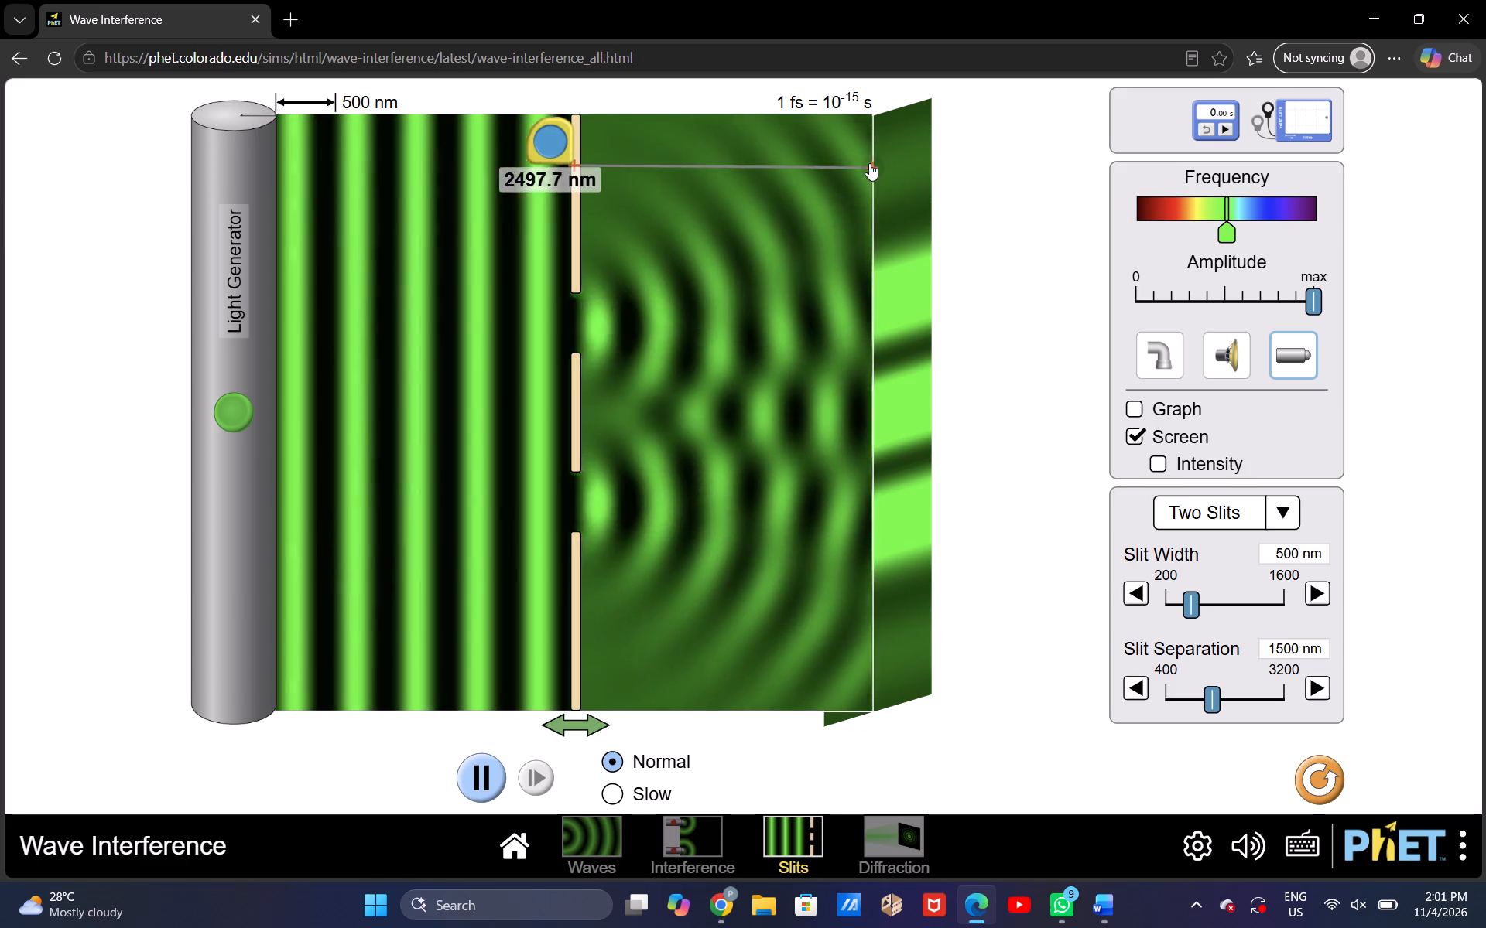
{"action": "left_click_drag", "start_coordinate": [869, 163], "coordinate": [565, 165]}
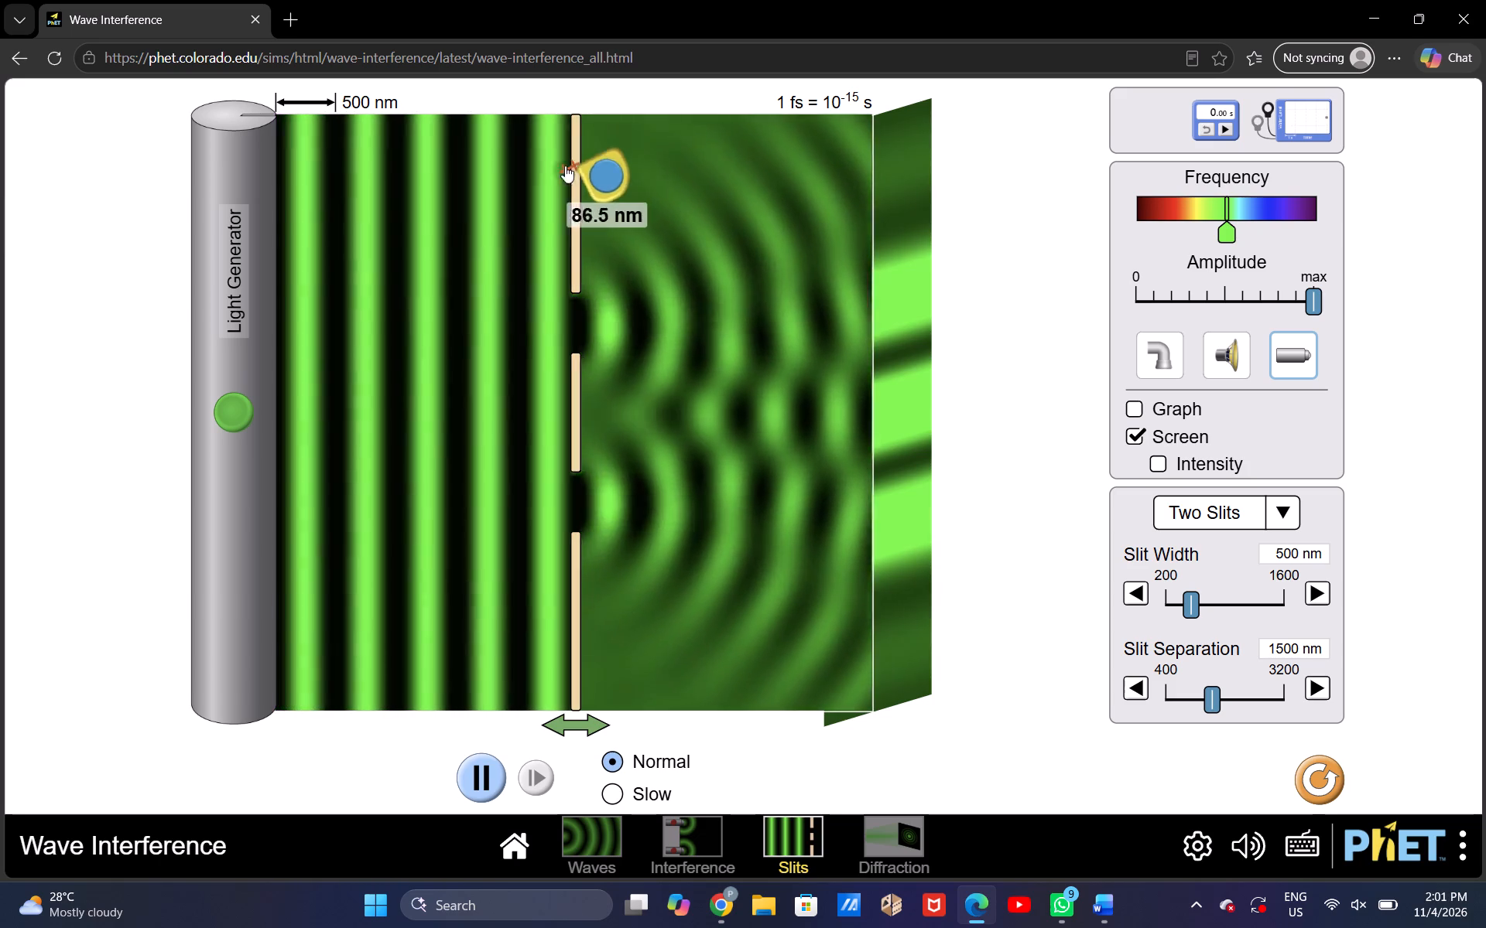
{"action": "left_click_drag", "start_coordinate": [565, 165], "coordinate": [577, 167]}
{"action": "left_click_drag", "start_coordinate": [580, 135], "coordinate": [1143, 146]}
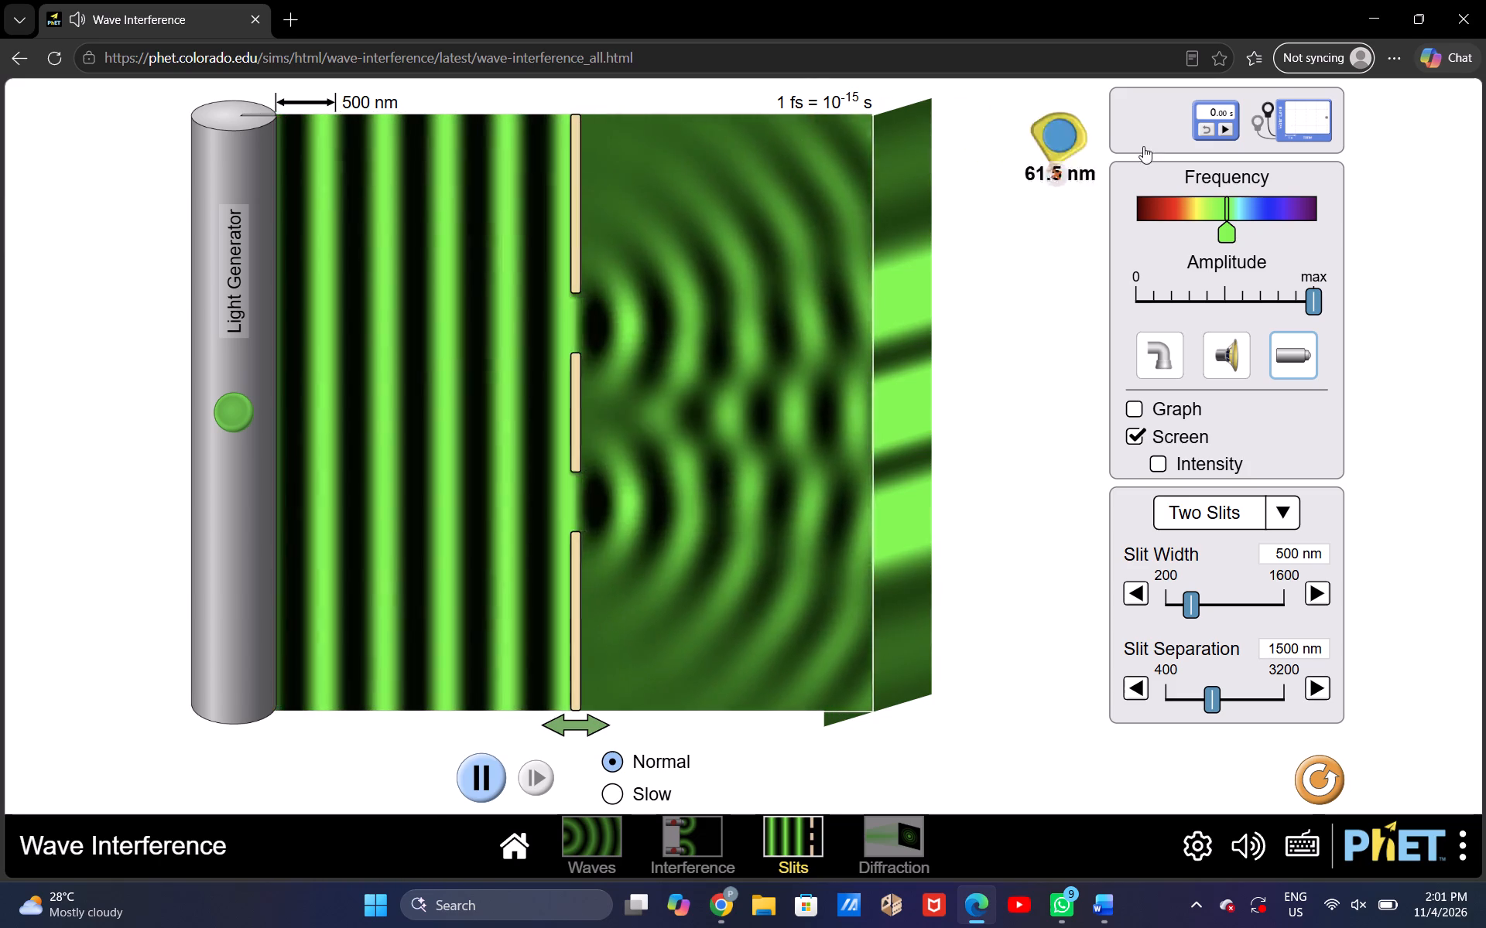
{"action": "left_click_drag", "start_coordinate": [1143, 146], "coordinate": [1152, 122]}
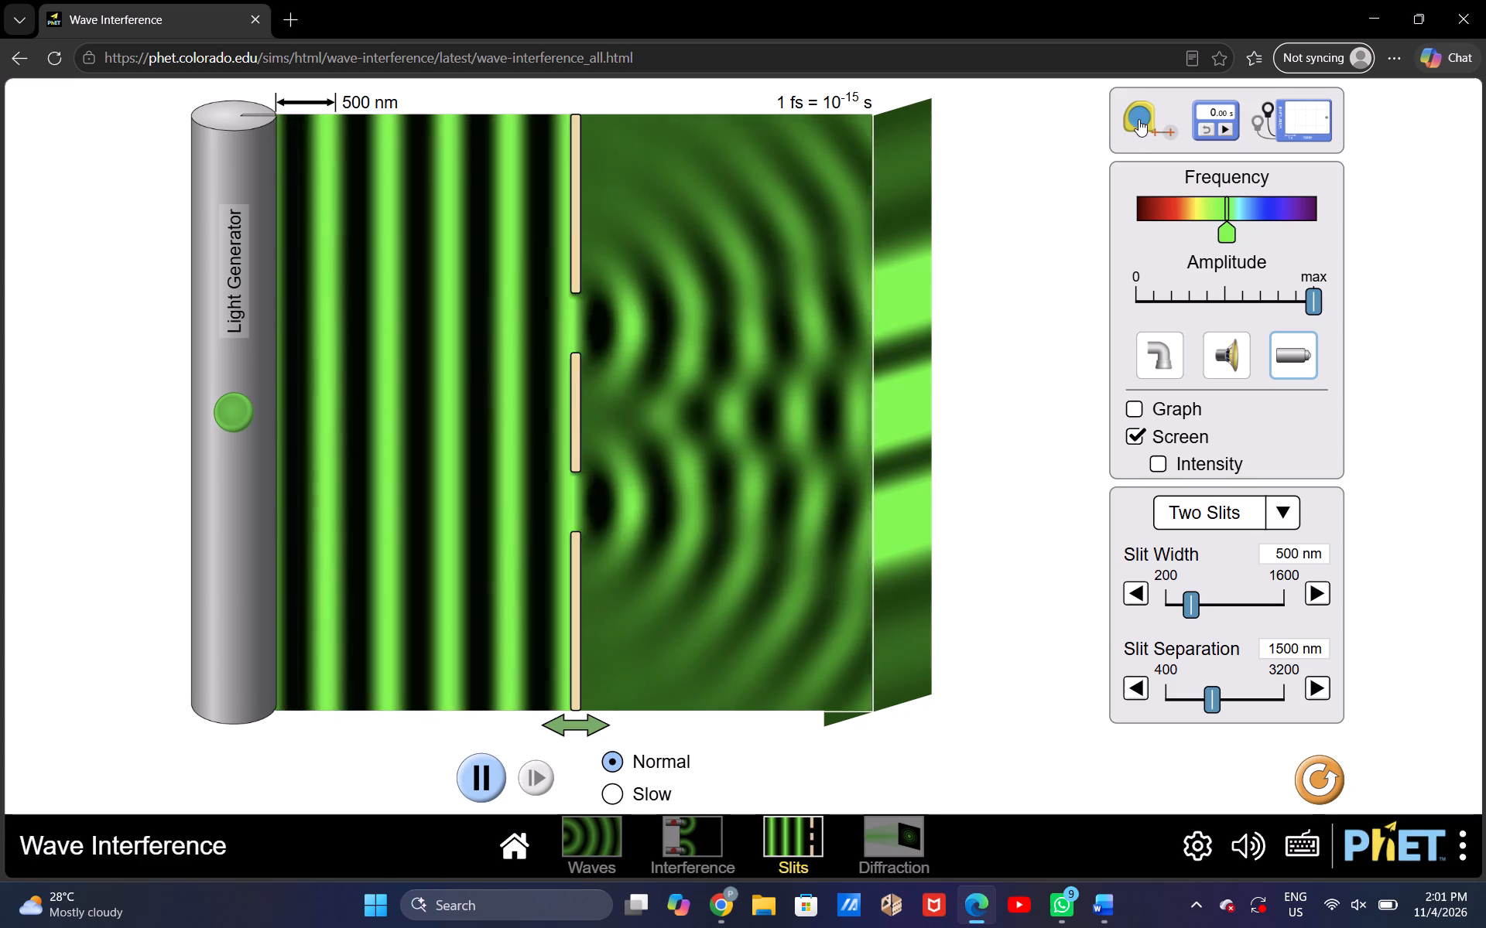
Take out the measuring tape again and measure the distance from the slit barrier to the screen.
{"action": "left_click_drag", "start_coordinate": [1138, 119], "coordinate": [577, 160]}
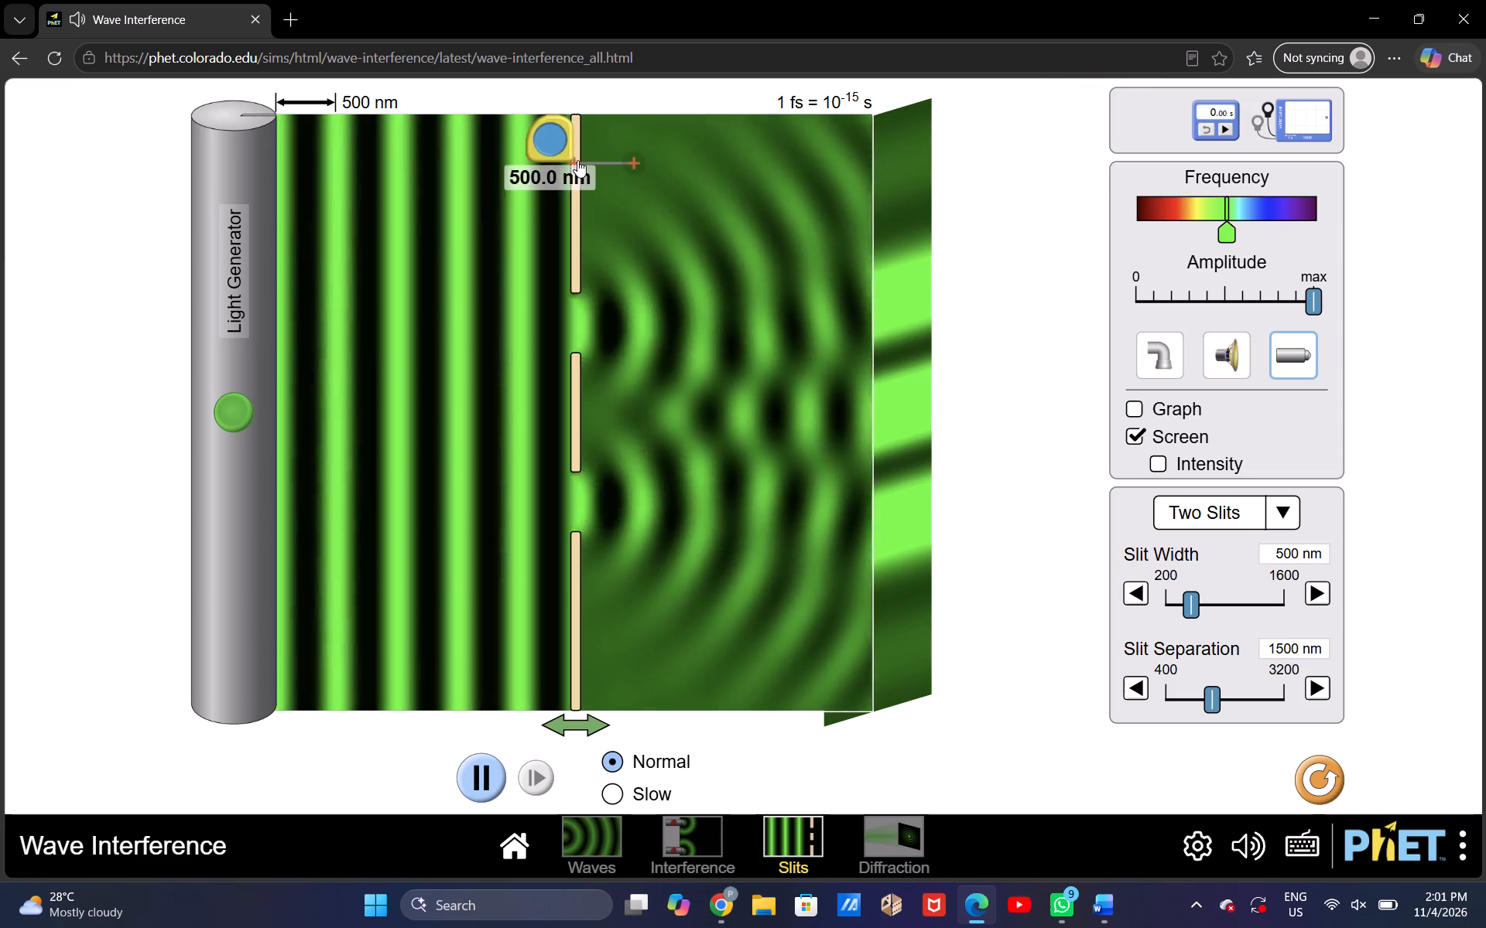
{"action": "left_click_drag", "start_coordinate": [577, 160], "coordinate": [570, 150]}
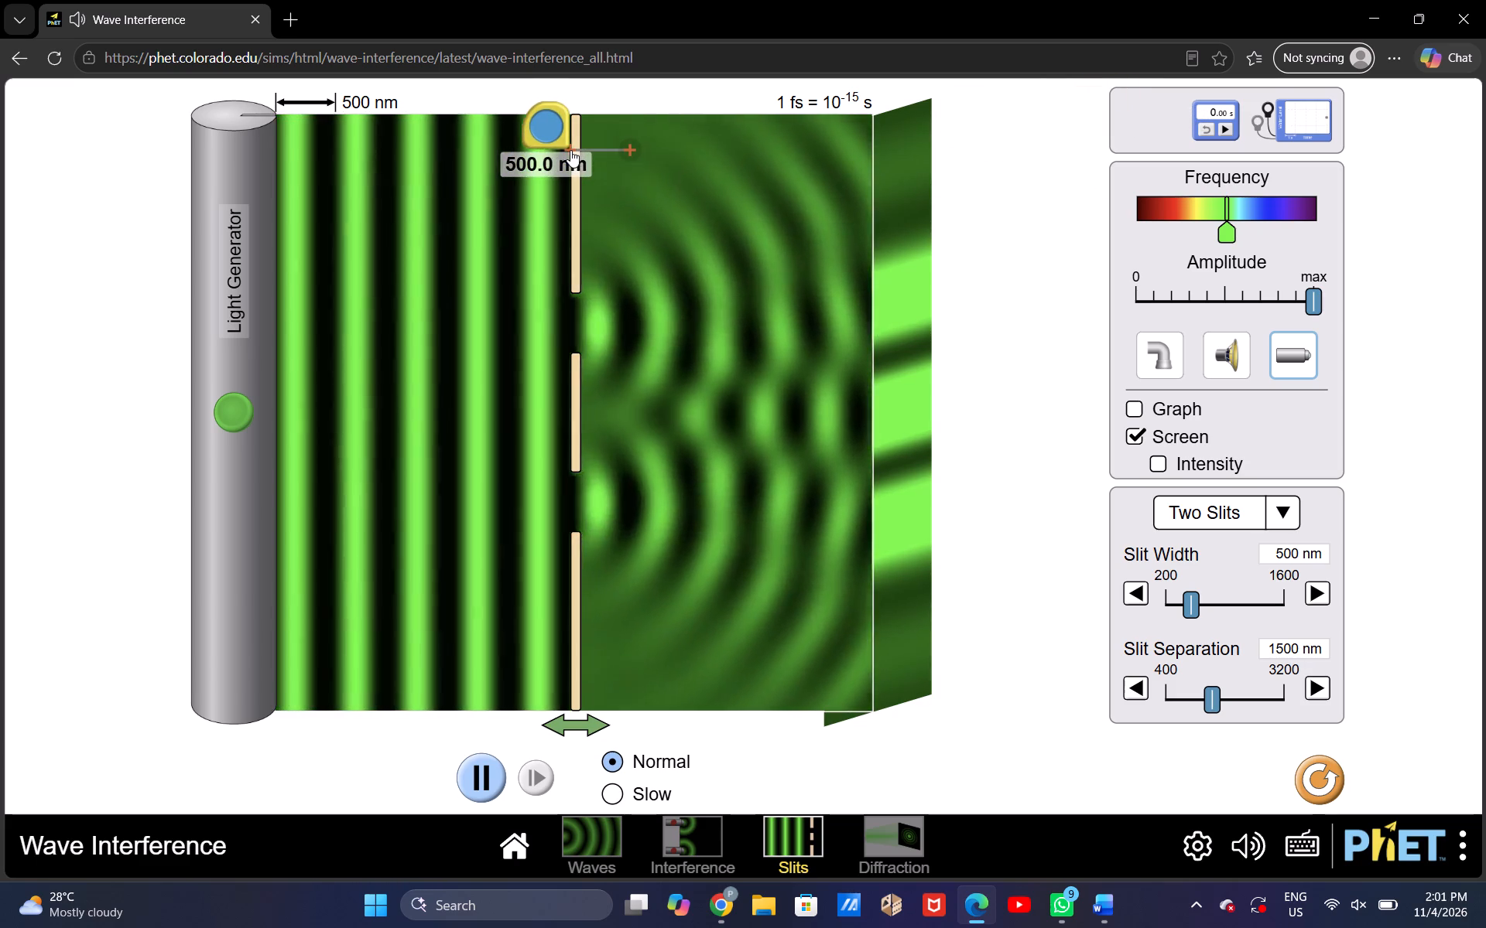
{"action": "left_click_drag", "start_coordinate": [630, 147], "coordinate": [839, 149]}
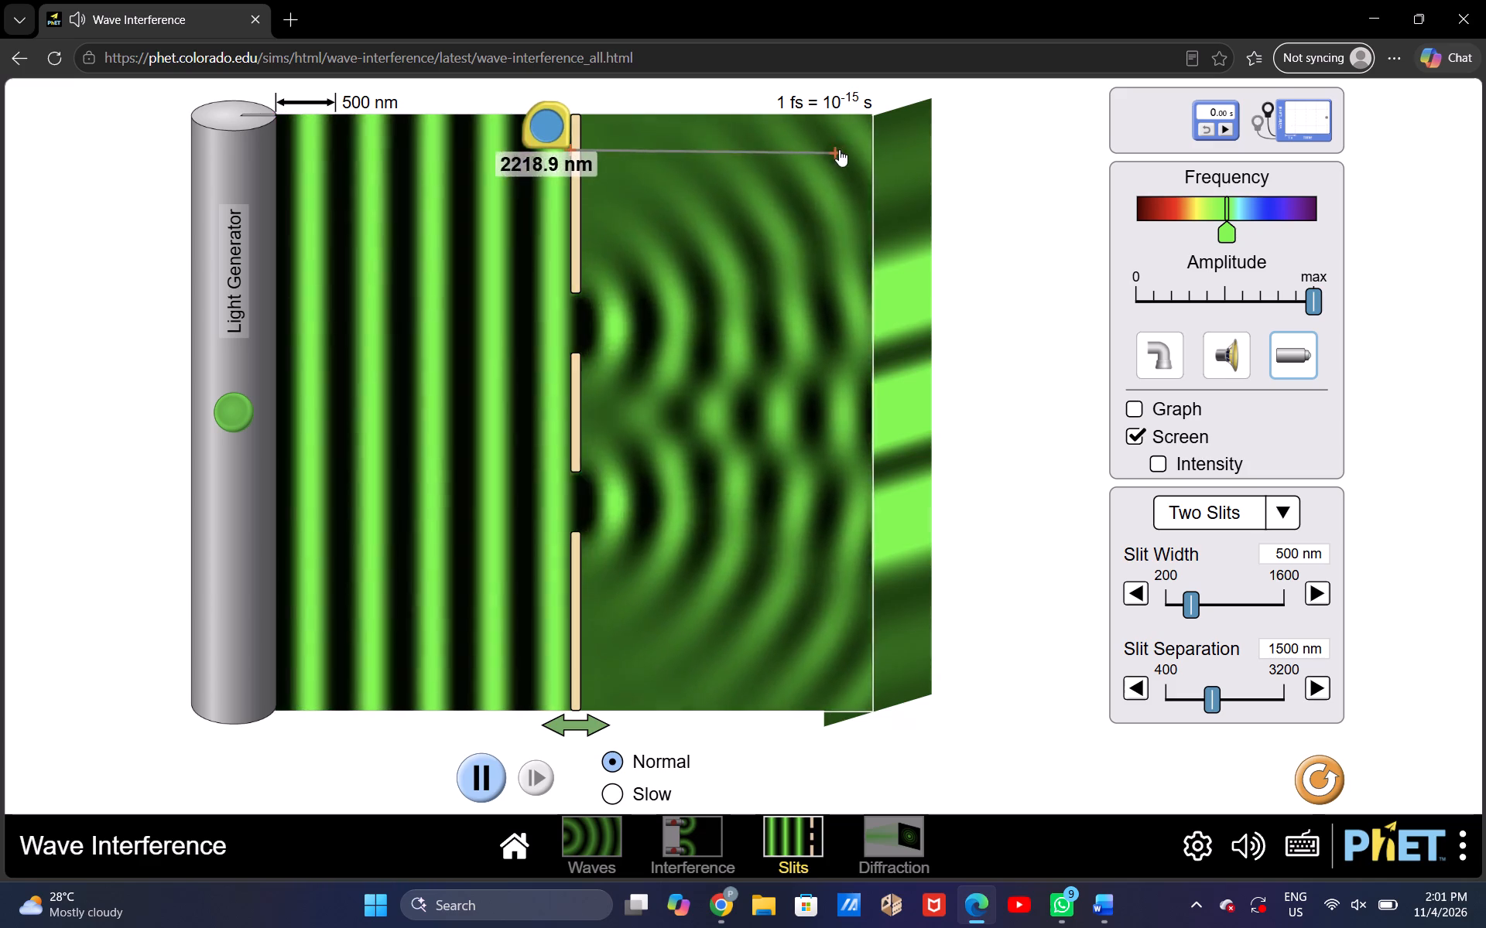
{"action": "left_click_drag", "start_coordinate": [839, 149], "coordinate": [872, 145]}
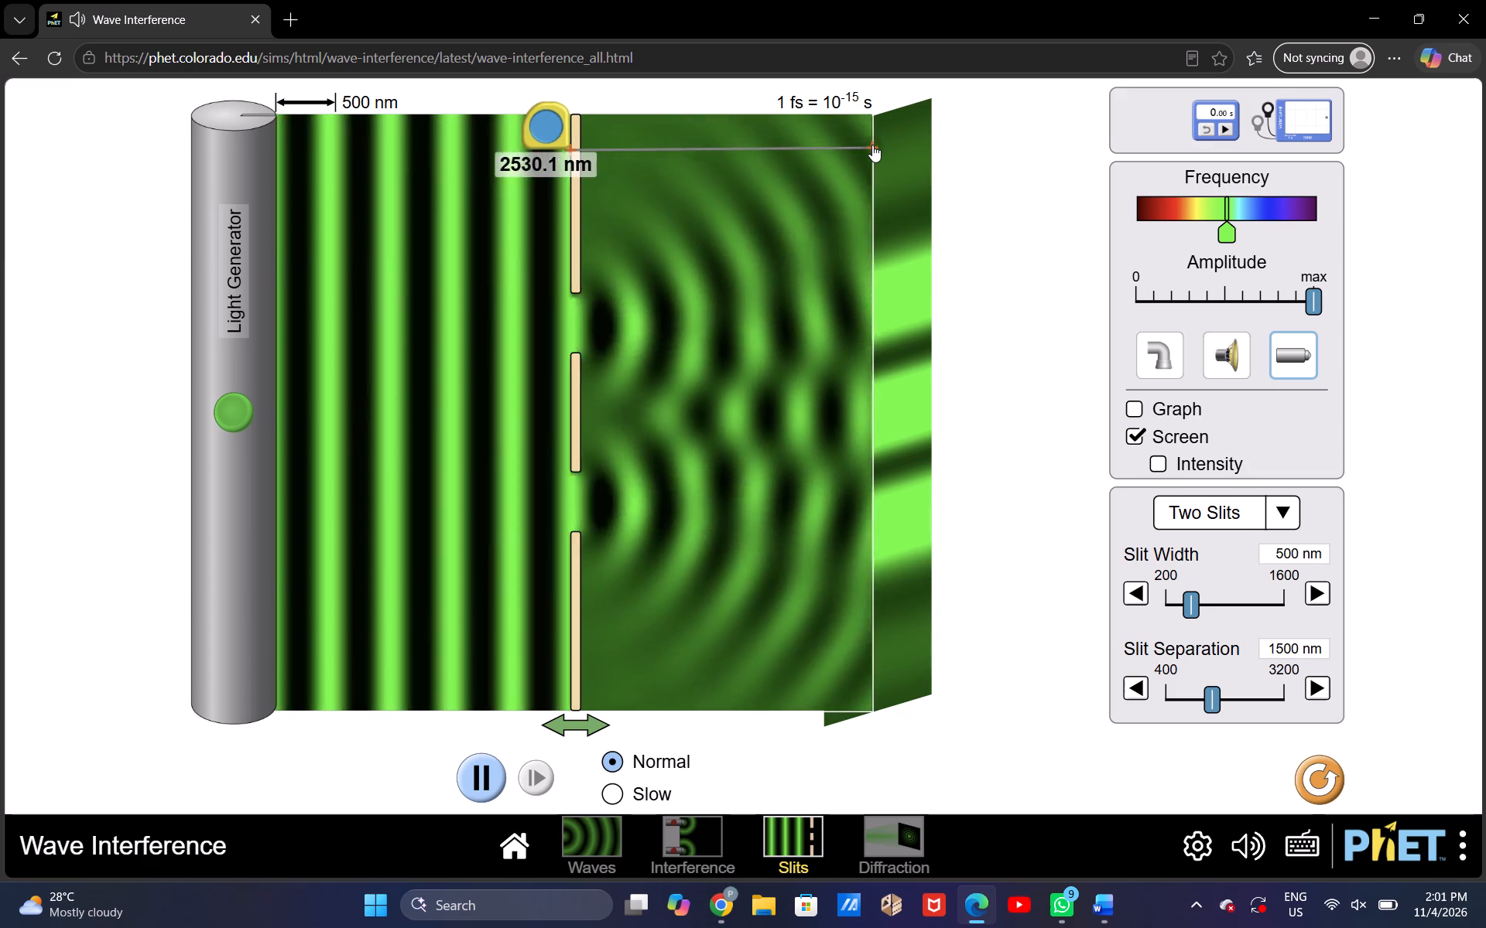
{"action": "left_click_drag", "start_coordinate": [872, 145], "coordinate": [872, 145]}
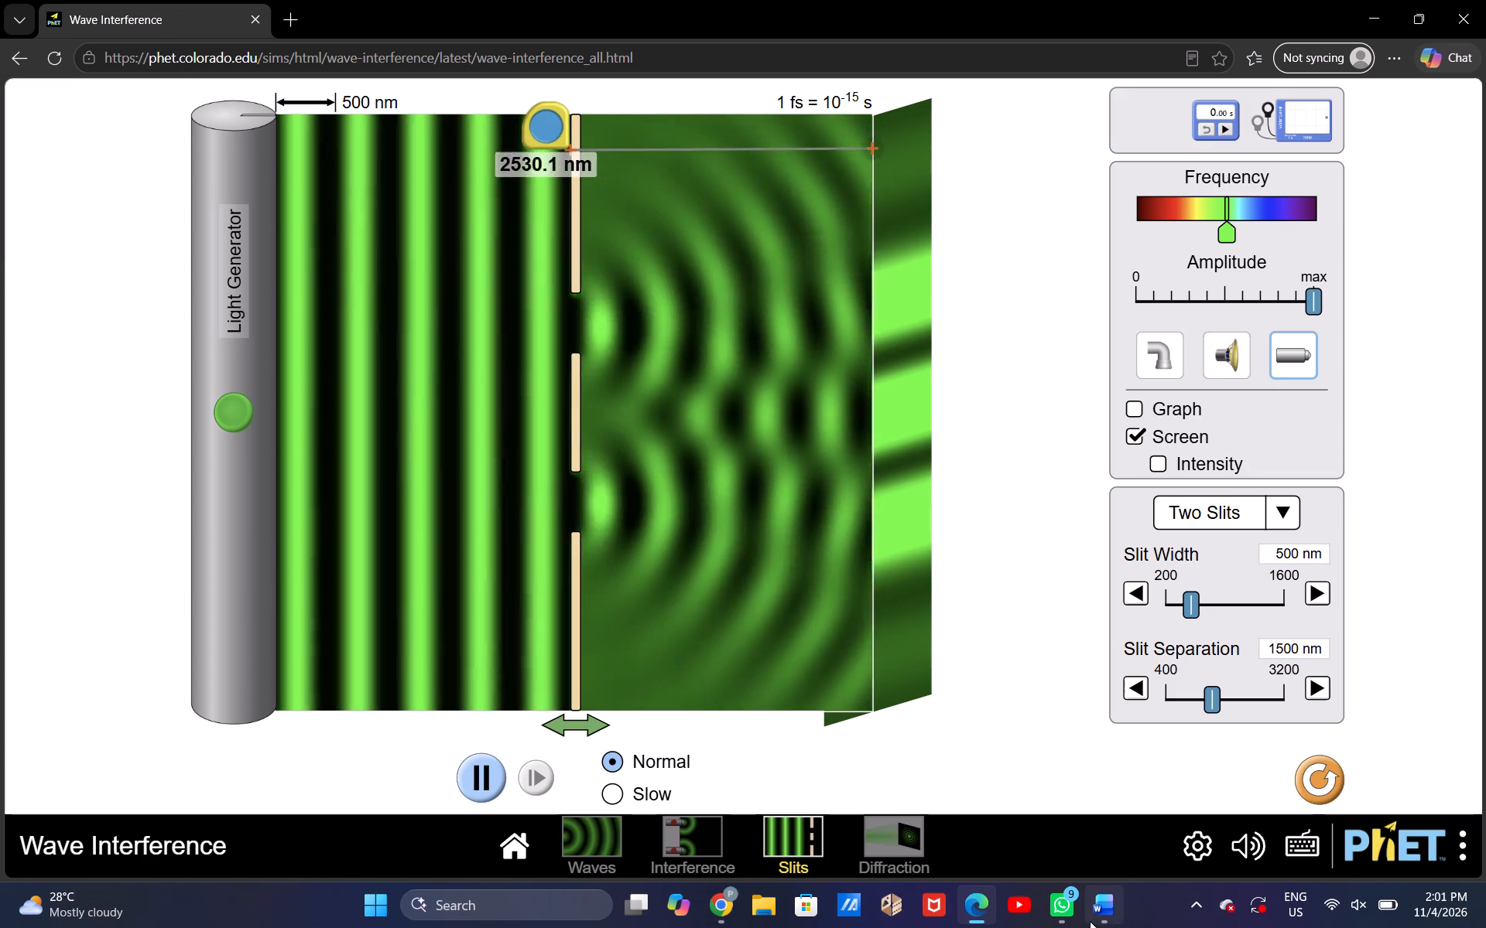
Switch to the Word lab report and review the Procedure and the Data and Observations section for the required measurements.
{"action": "left_click", "coordinate": [1101, 905]}
{"action": "scroll", "coordinate": [847, 732], "scroll_direction": "up", "scroll_amount": 10}
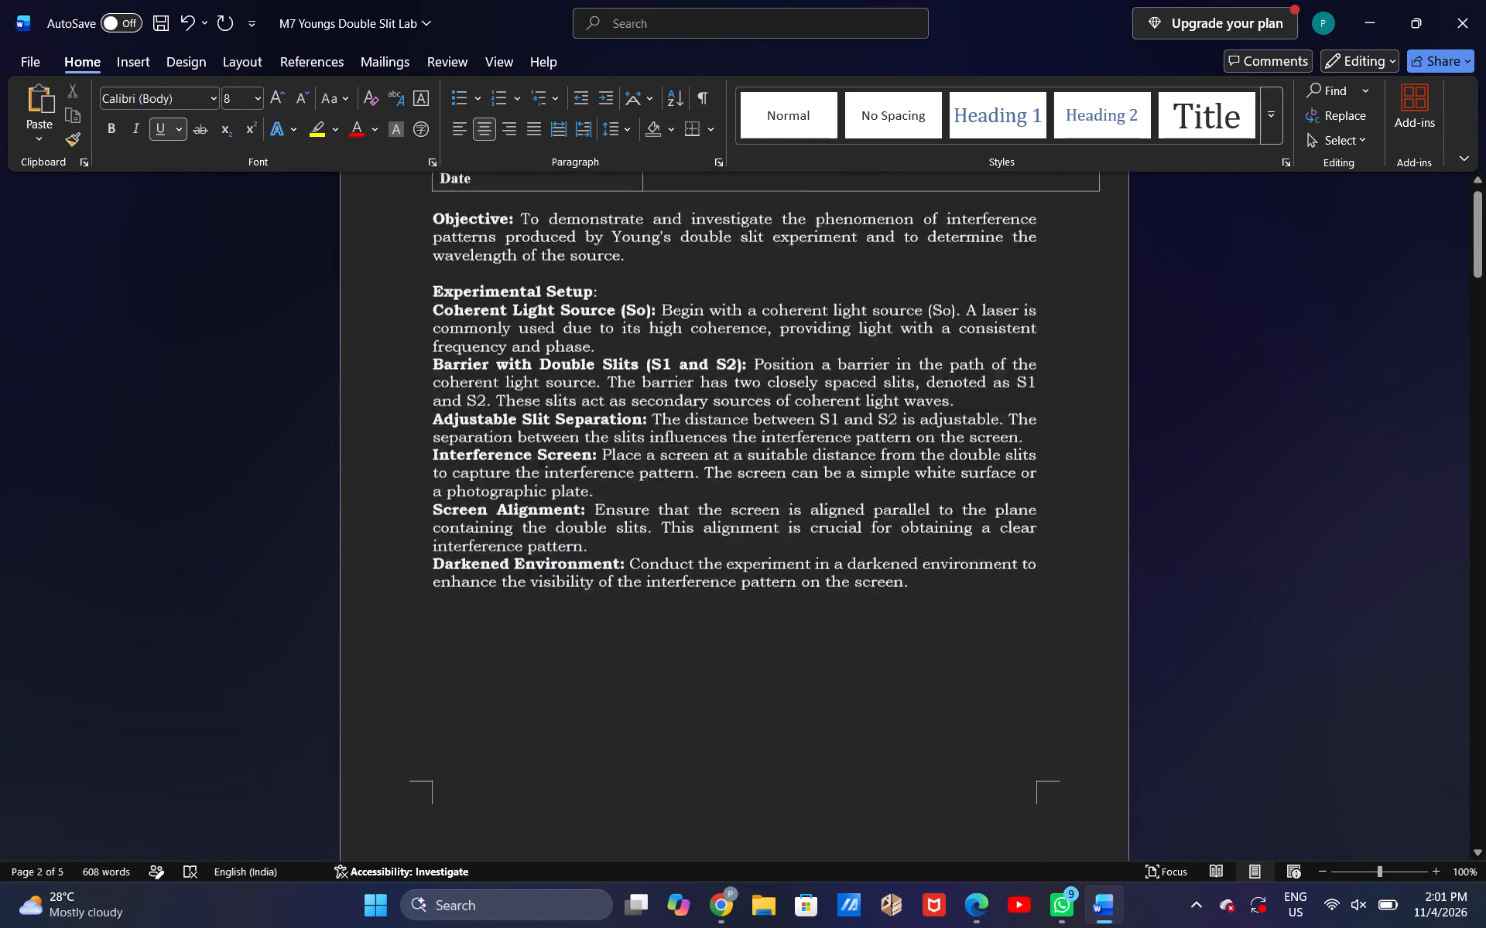
{"action": "scroll", "coordinate": [847, 732], "scroll_direction": "up", "scroll_amount": 1}
{"action": "scroll", "coordinate": [690, 656], "scroll_direction": "down", "scroll_amount": 3}
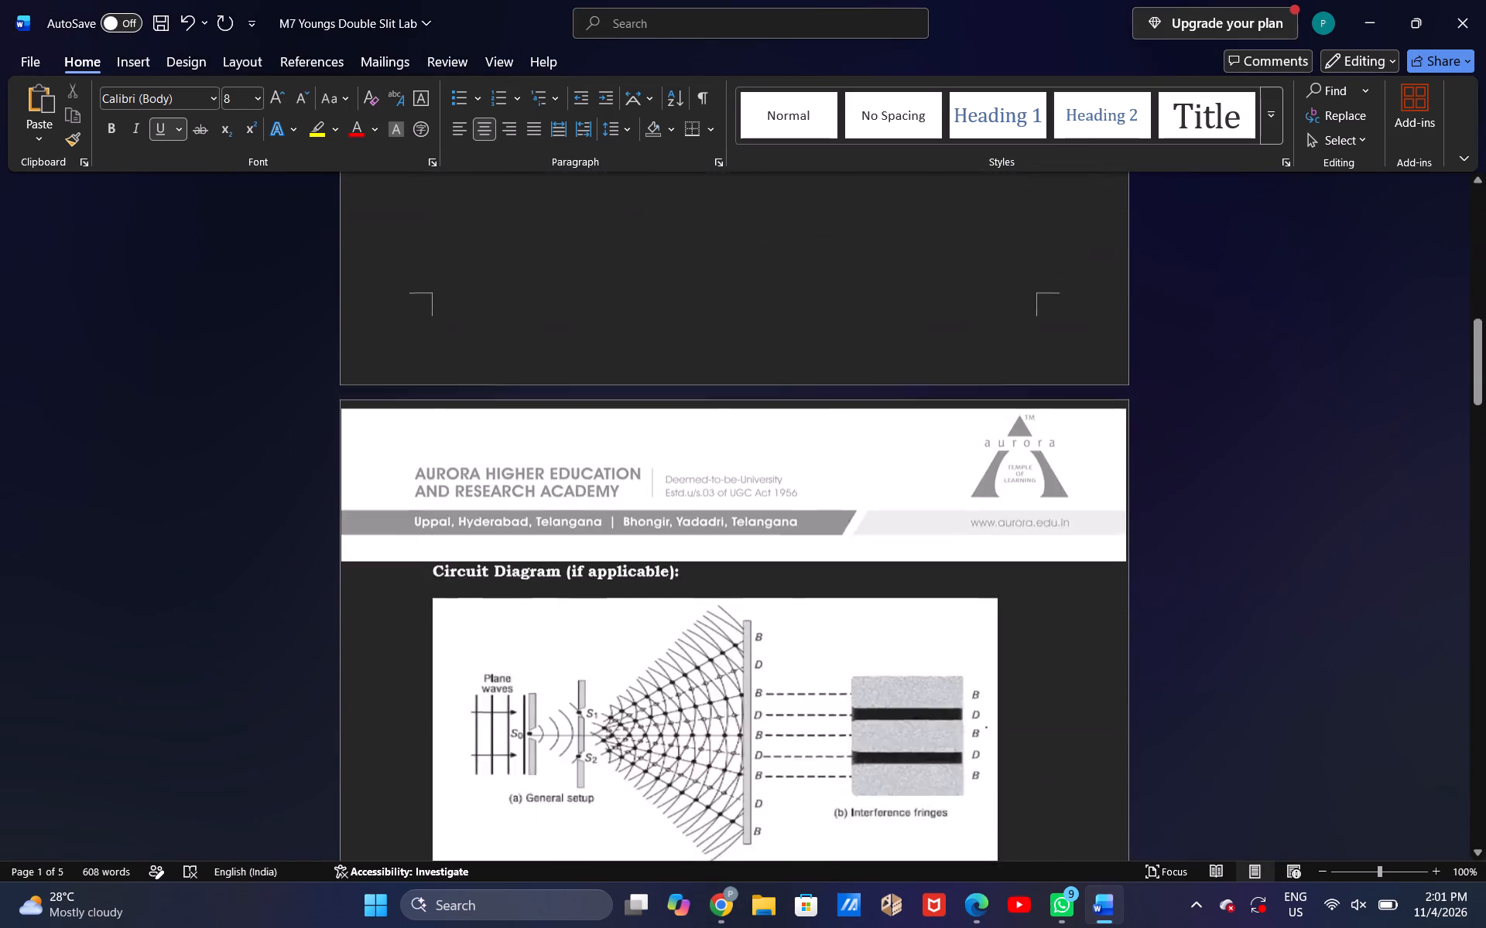
{"action": "scroll", "coordinate": [690, 656], "scroll_direction": "down", "scroll_amount": 6}
{"action": "scroll", "coordinate": [686, 566], "scroll_direction": "up", "scroll_amount": 1}
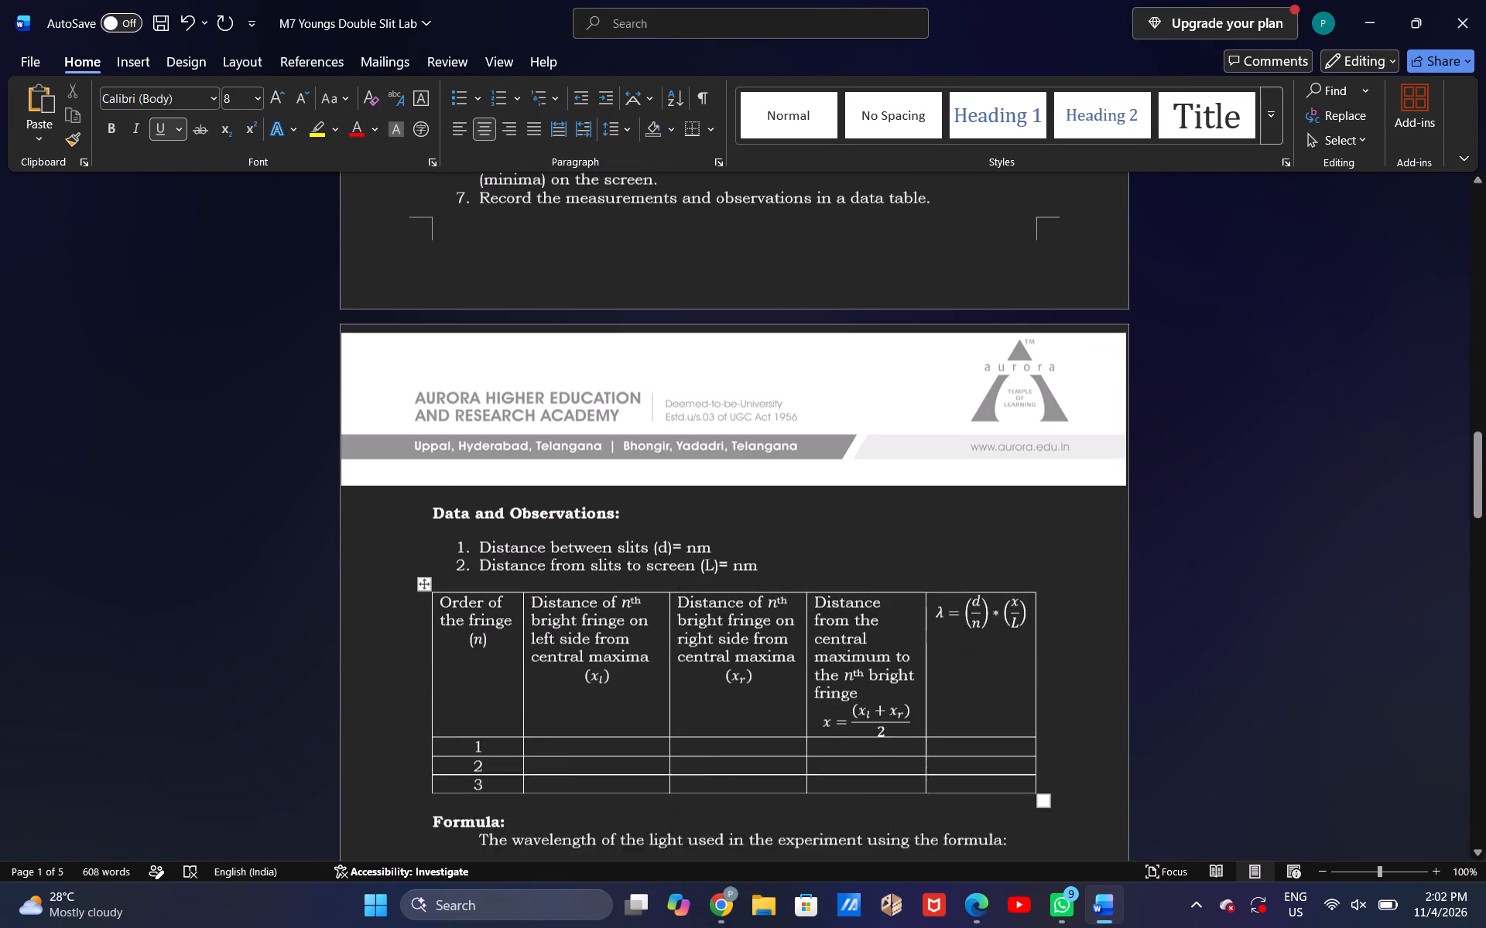
{"action": "scroll", "coordinate": [686, 566], "scroll_direction": "up", "scroll_amount": 2}
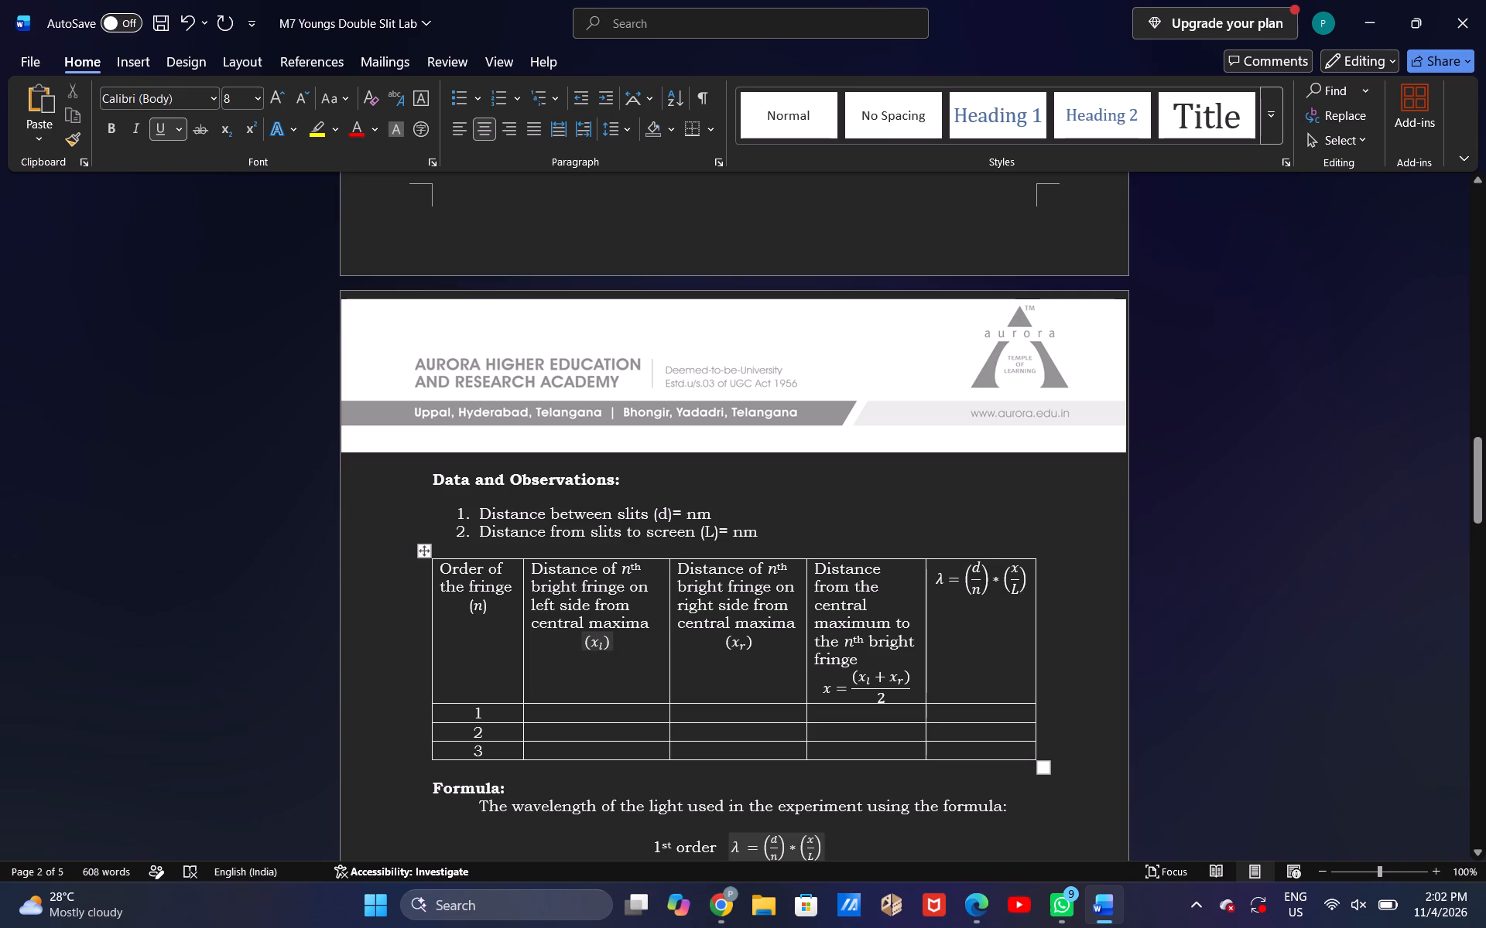
{"action": "scroll", "coordinate": [588, 698], "scroll_direction": "up", "scroll_amount": 3}
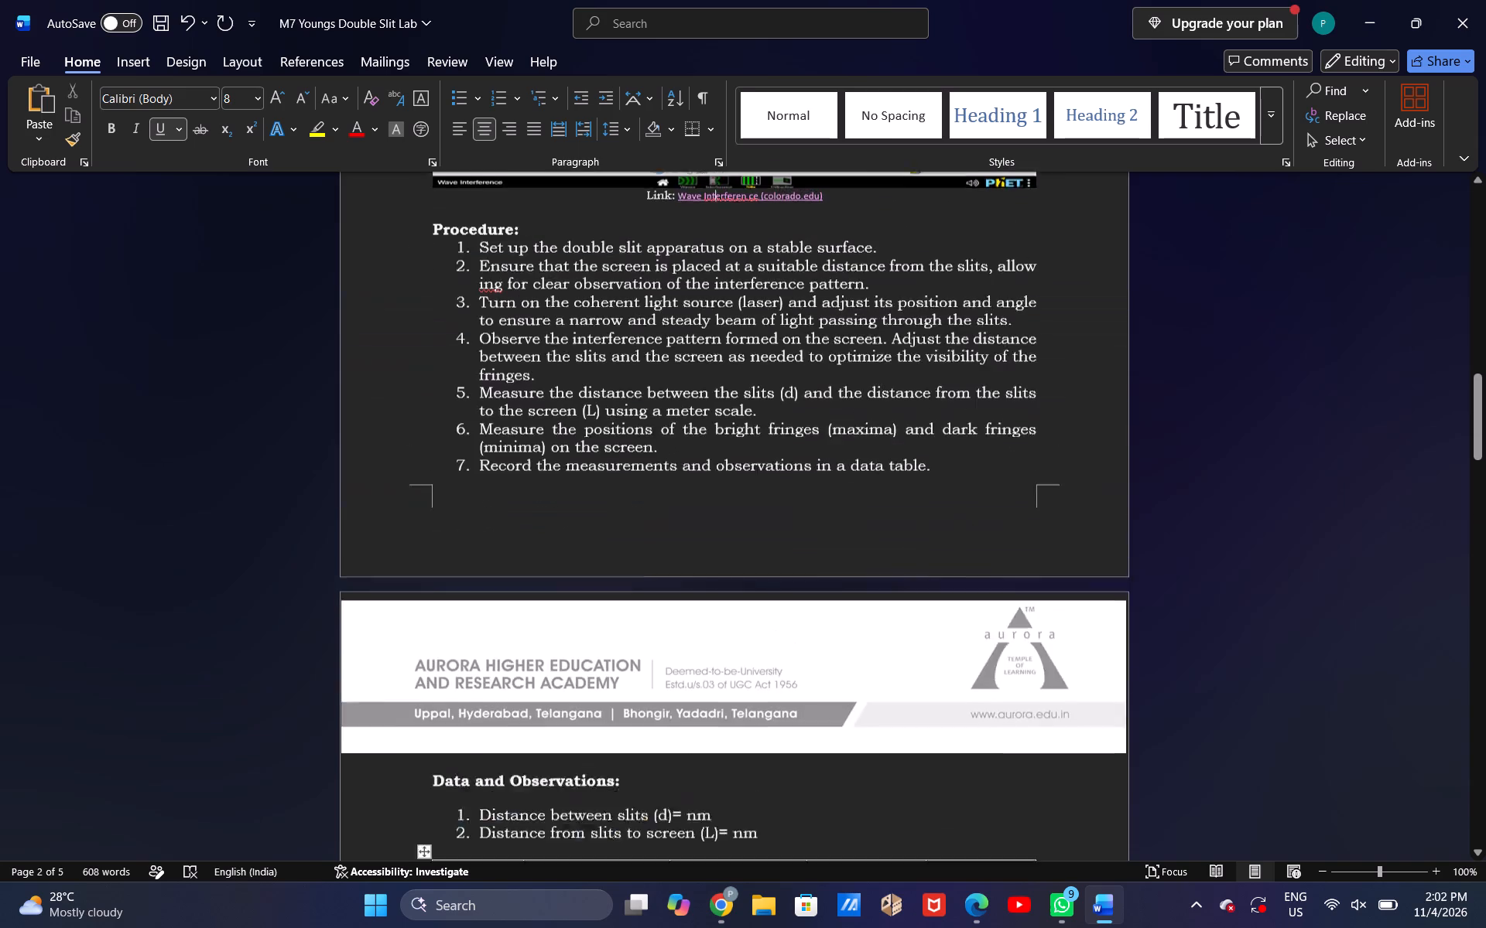
{"action": "scroll", "coordinate": [588, 698], "scroll_direction": "up", "scroll_amount": 2}
{"action": "scroll", "coordinate": [588, 698], "scroll_direction": "down", "scroll_amount": 1}
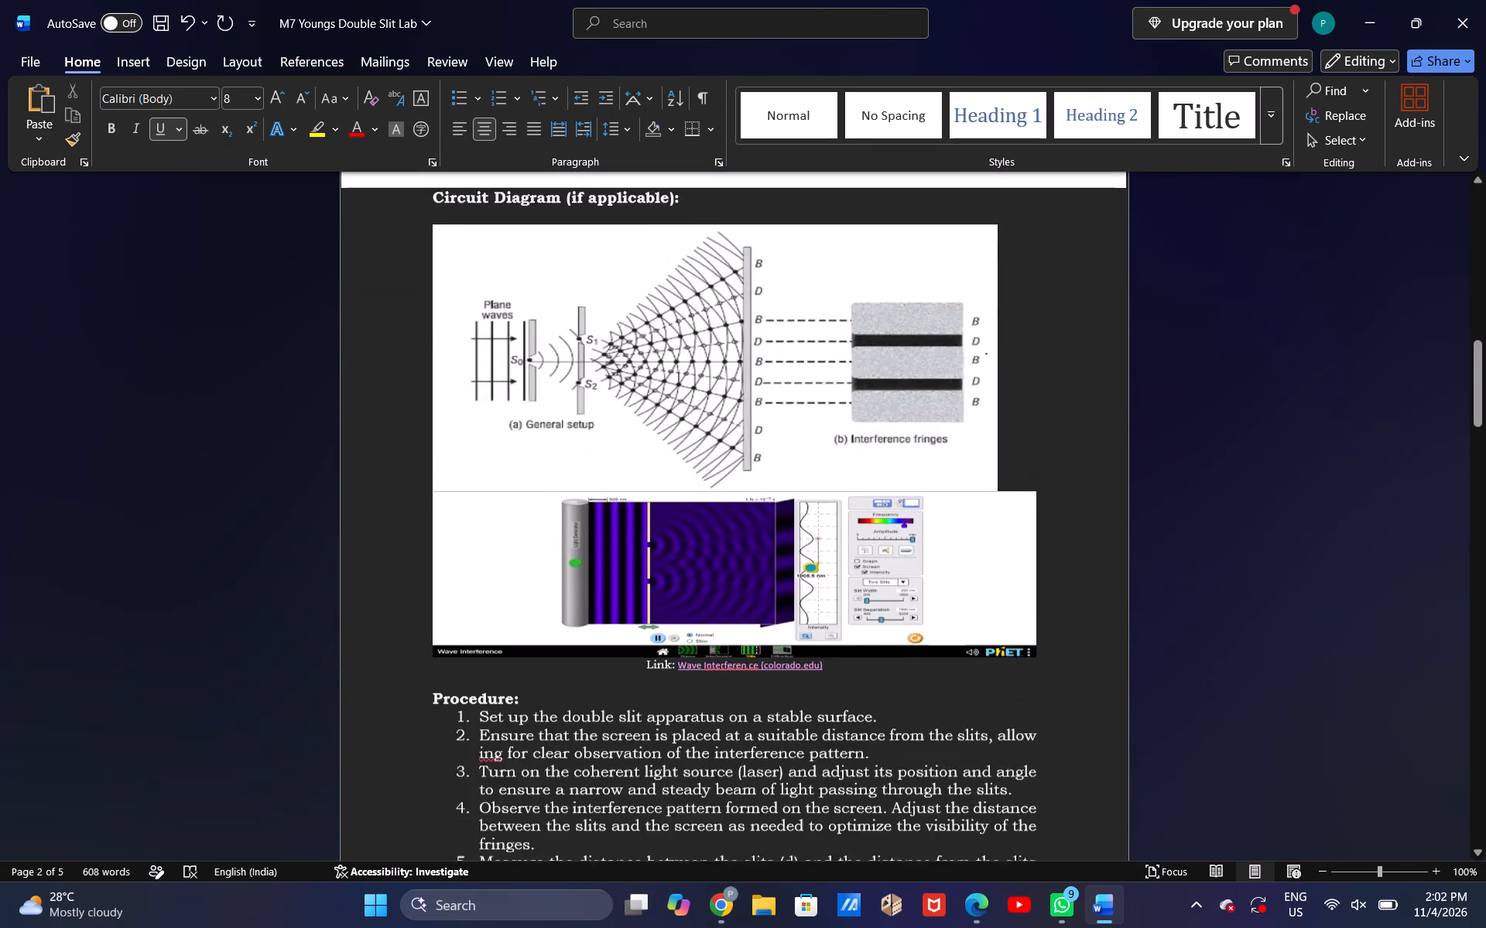
{"action": "scroll", "coordinate": [588, 698], "scroll_direction": "down", "scroll_amount": 3}
{"action": "scroll", "coordinate": [588, 698], "scroll_direction": "up", "scroll_amount": 3}
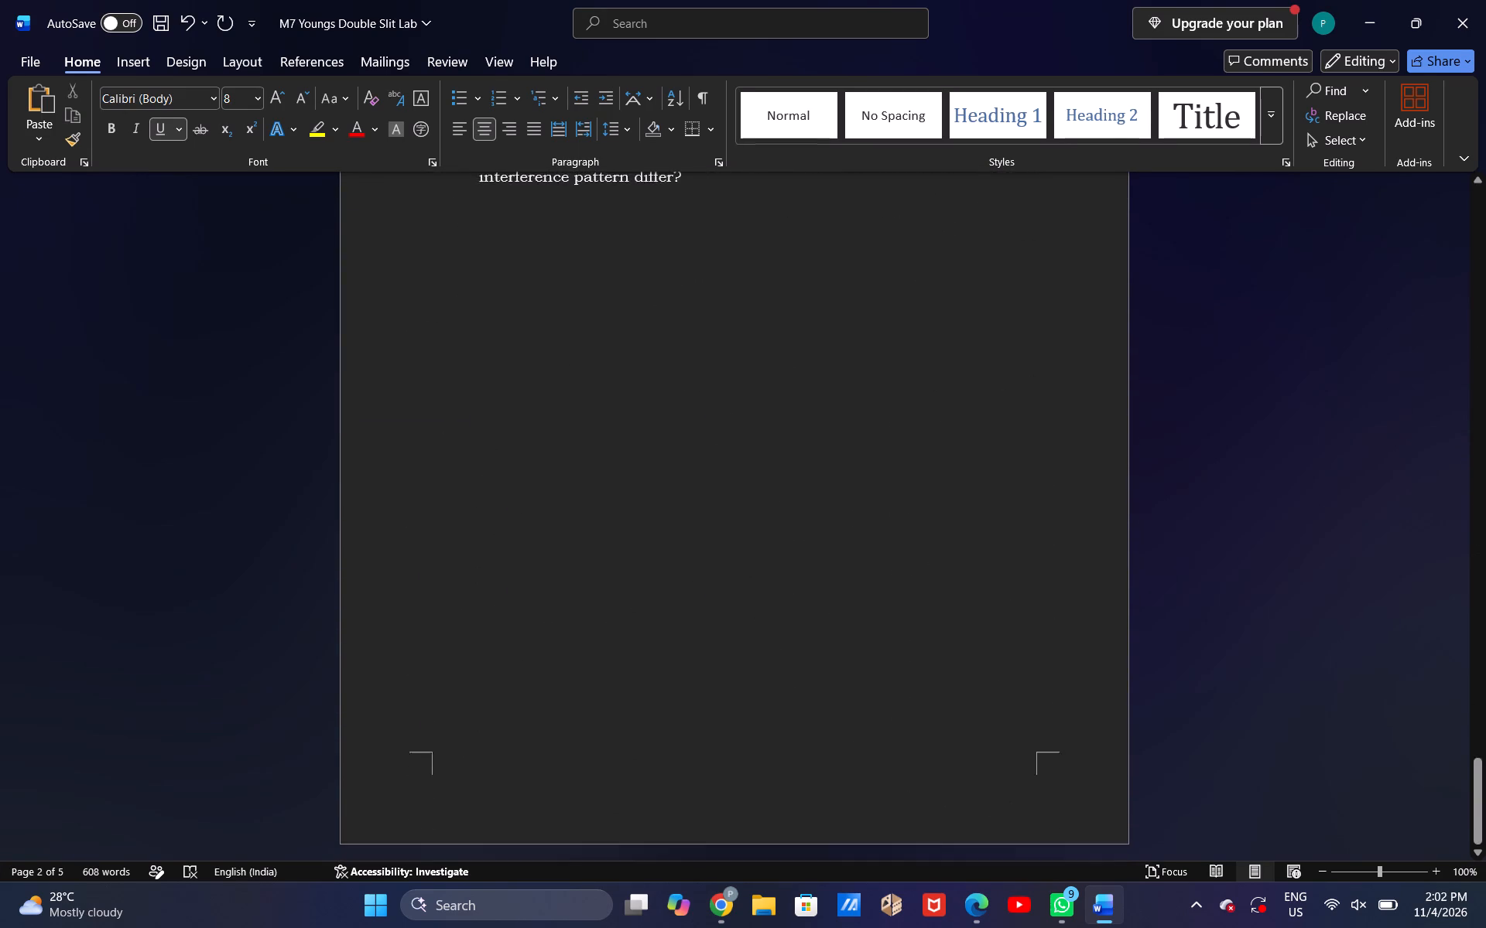
{"action": "scroll", "coordinate": [588, 698], "scroll_direction": "up", "scroll_amount": 9}
{"action": "scroll", "coordinate": [588, 698], "scroll_direction": "down", "scroll_amount": 3}
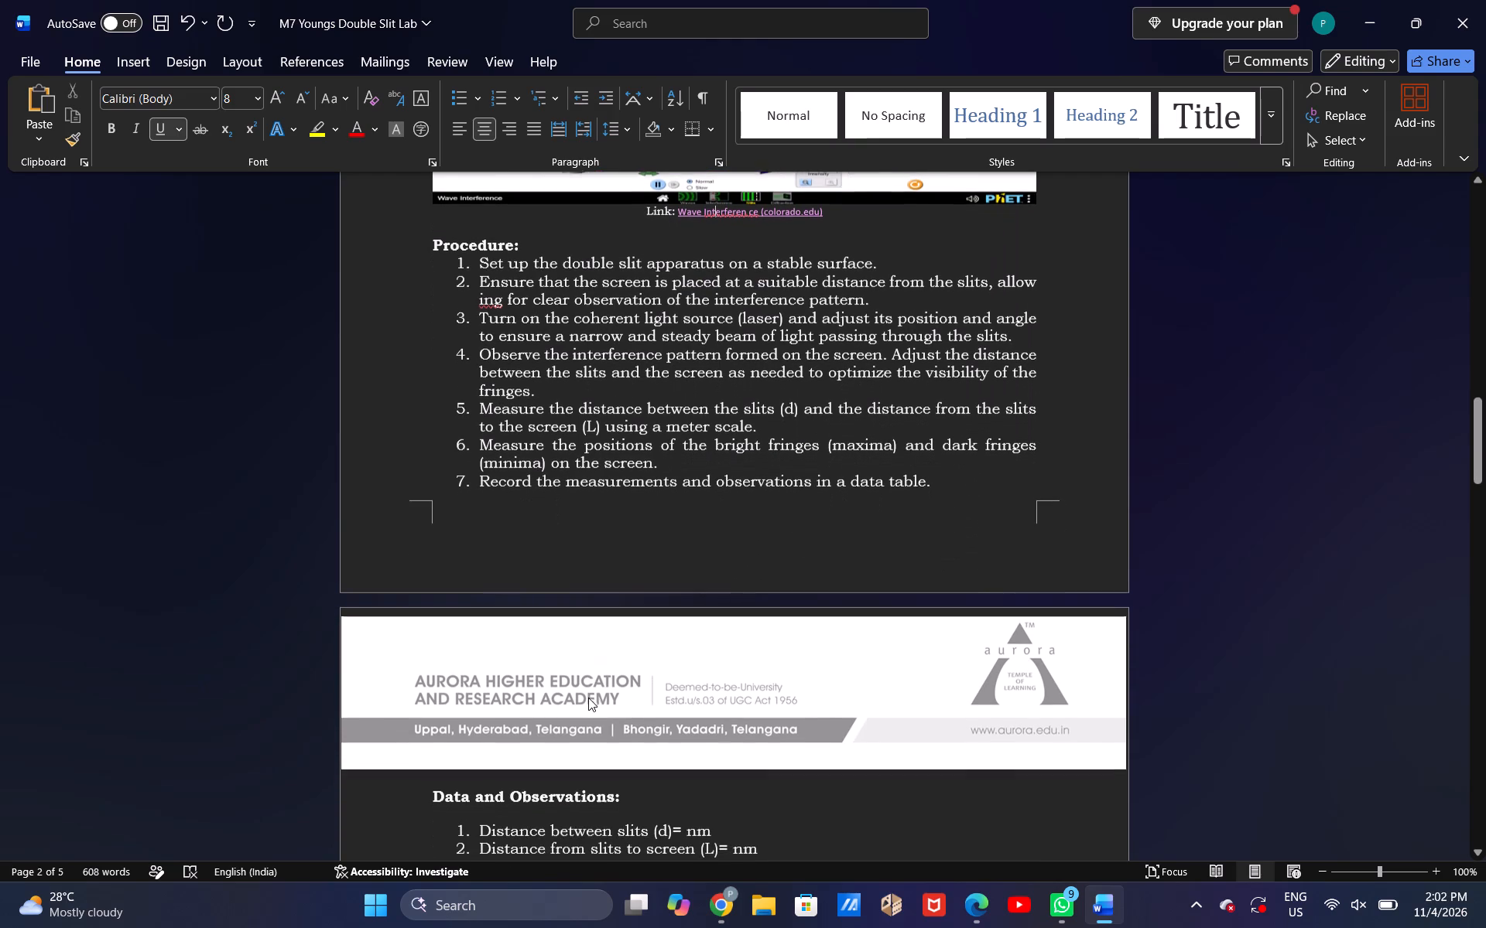
{"action": "scroll", "coordinate": [689, 834], "scroll_direction": "down", "scroll_amount": 3}
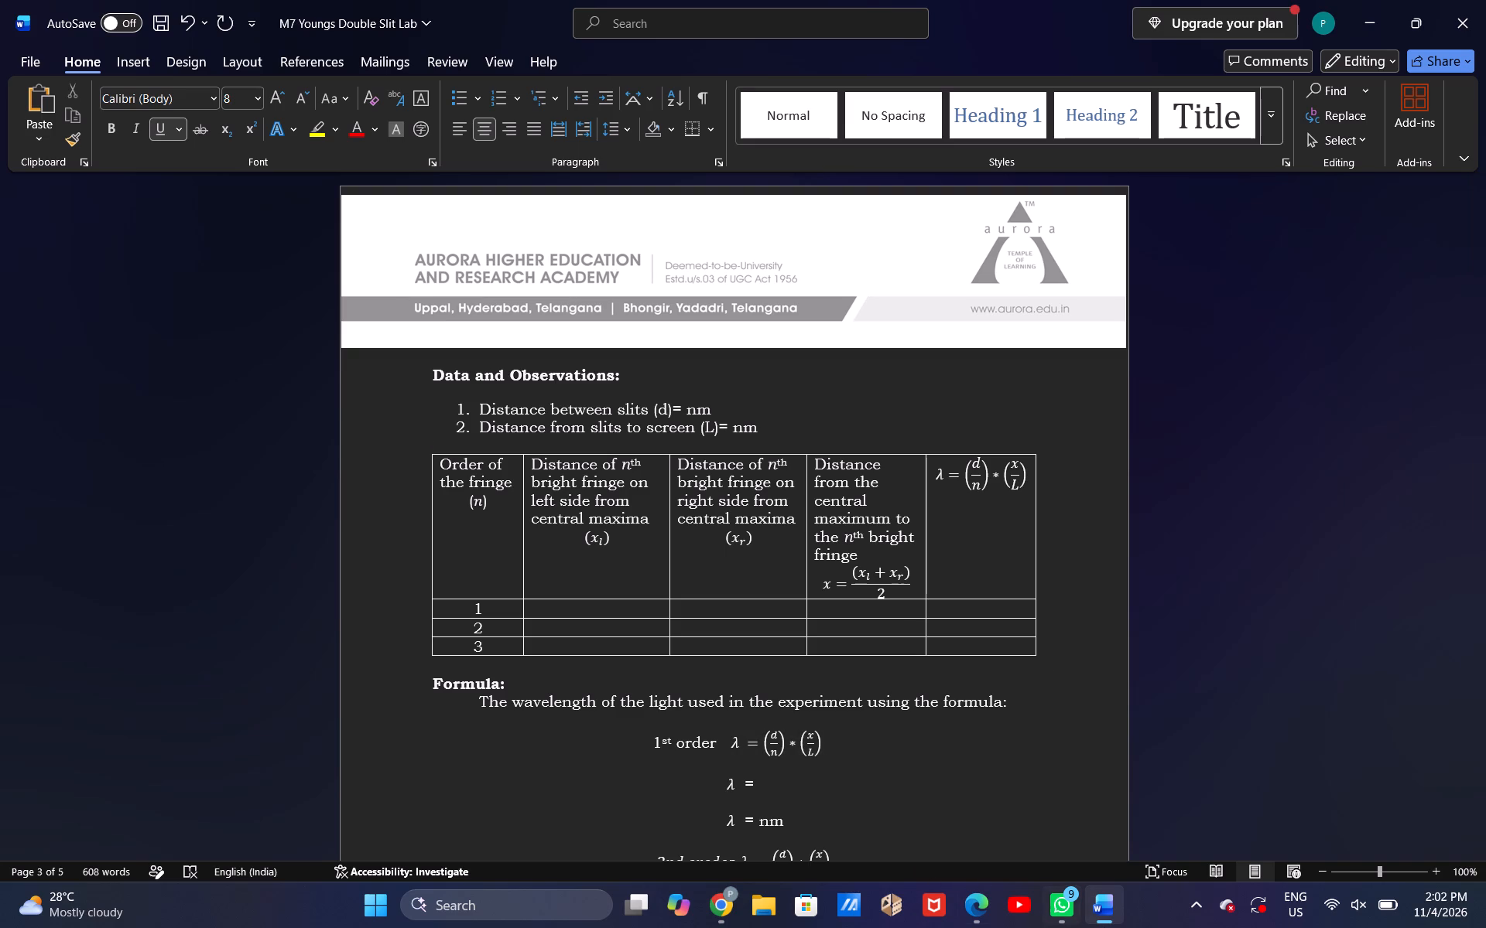
Switch back to the simulation in Edge and realign the measuring tape between the slit barrier and the screen.
{"action": "left_click", "coordinate": [979, 906]}
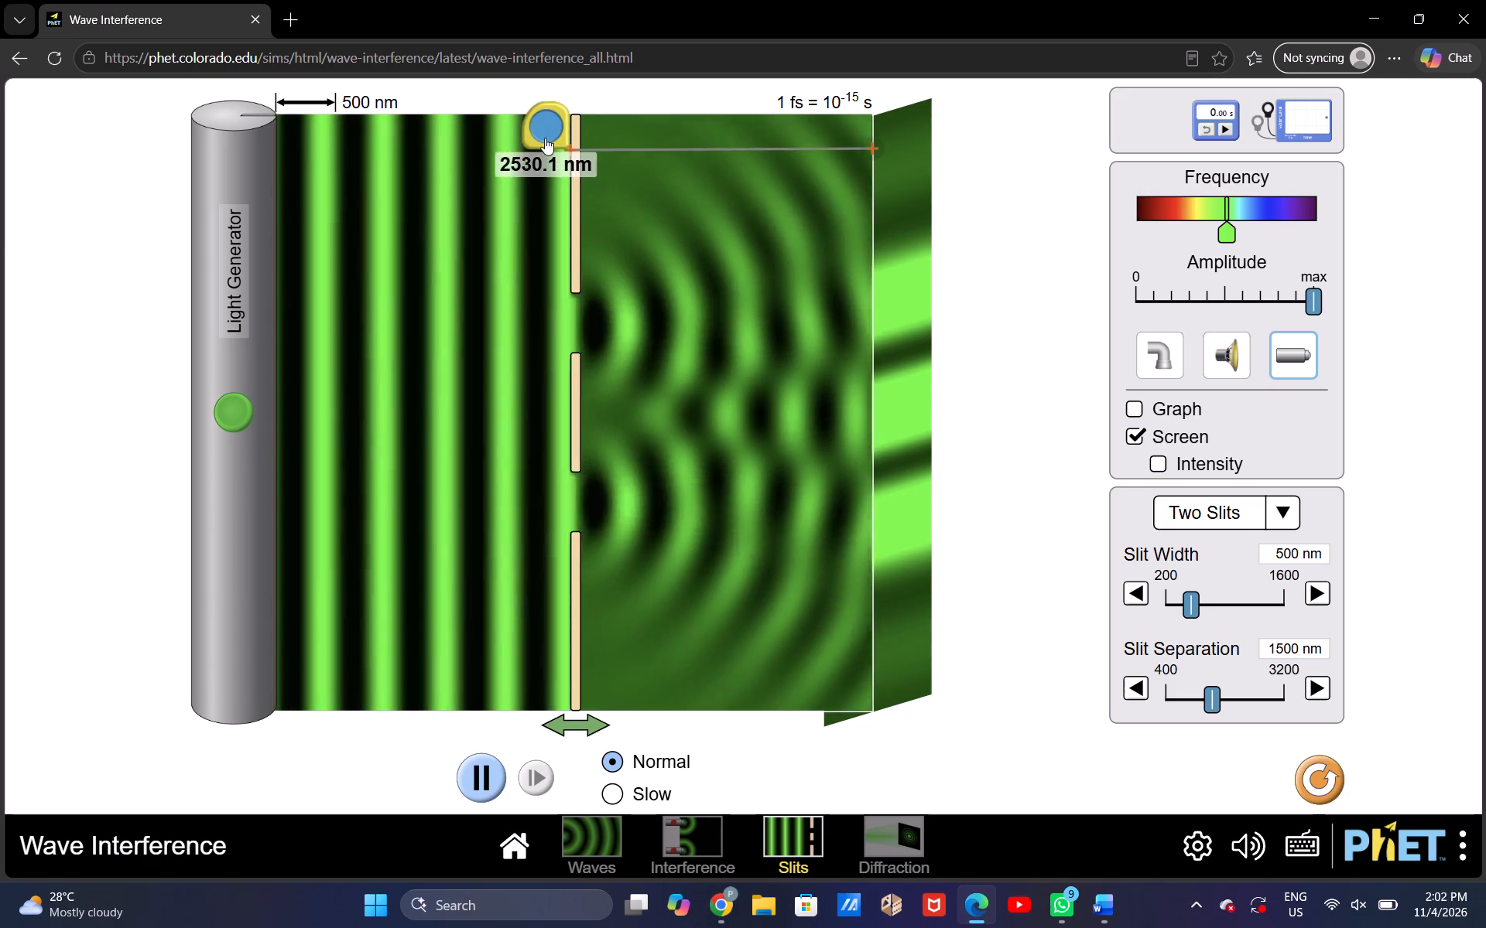
{"action": "left_click_drag", "start_coordinate": [545, 138], "coordinate": [861, 418]}
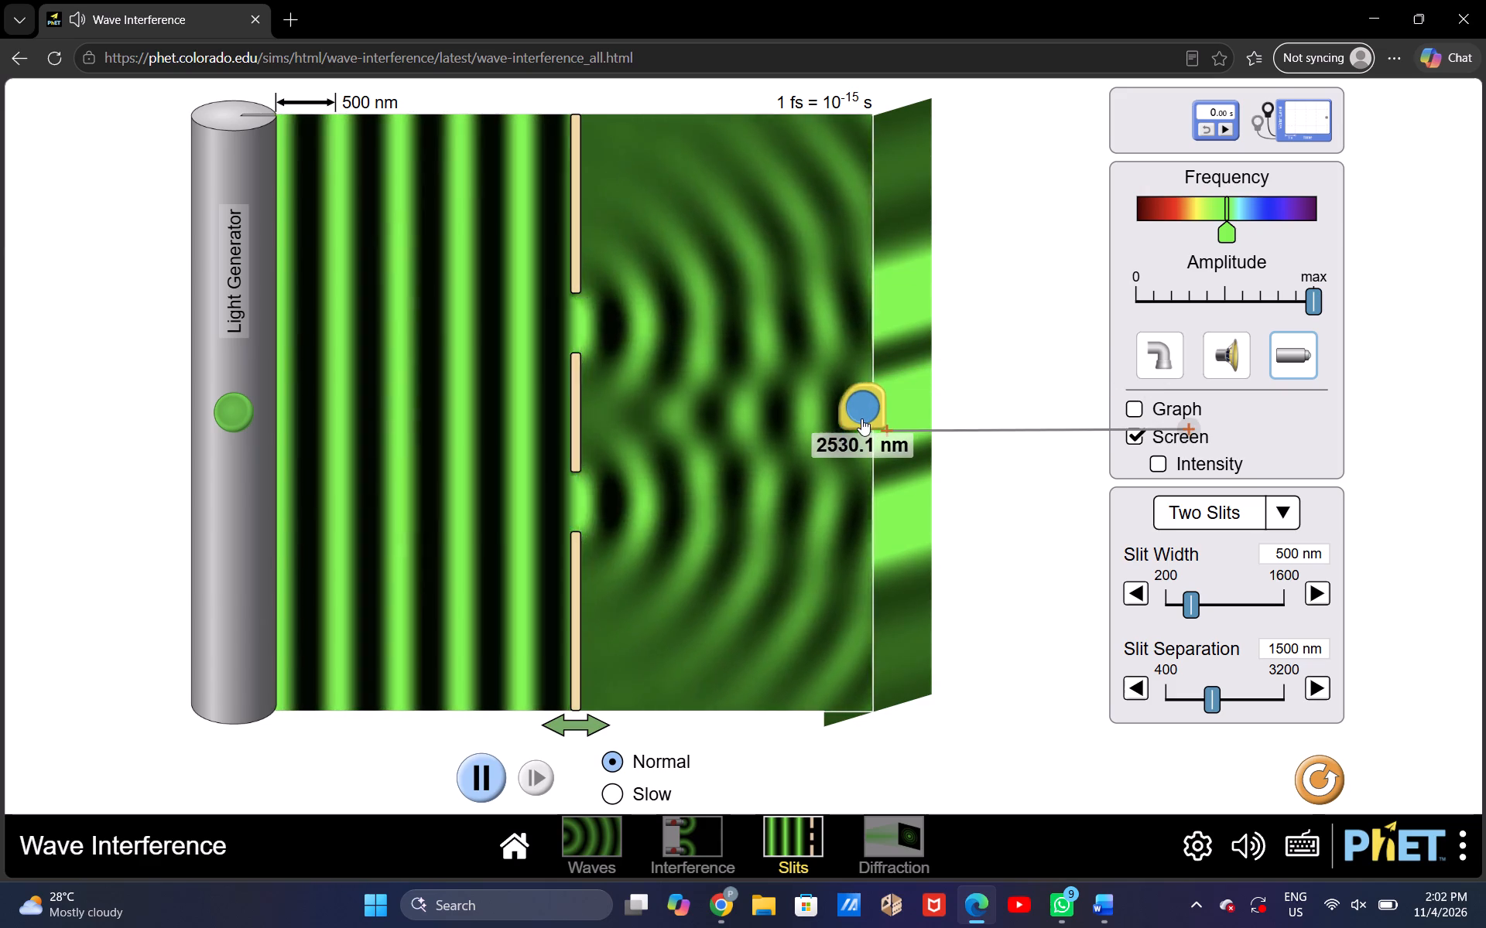
{"action": "left_click_drag", "start_coordinate": [858, 403], "coordinate": [539, 139]}
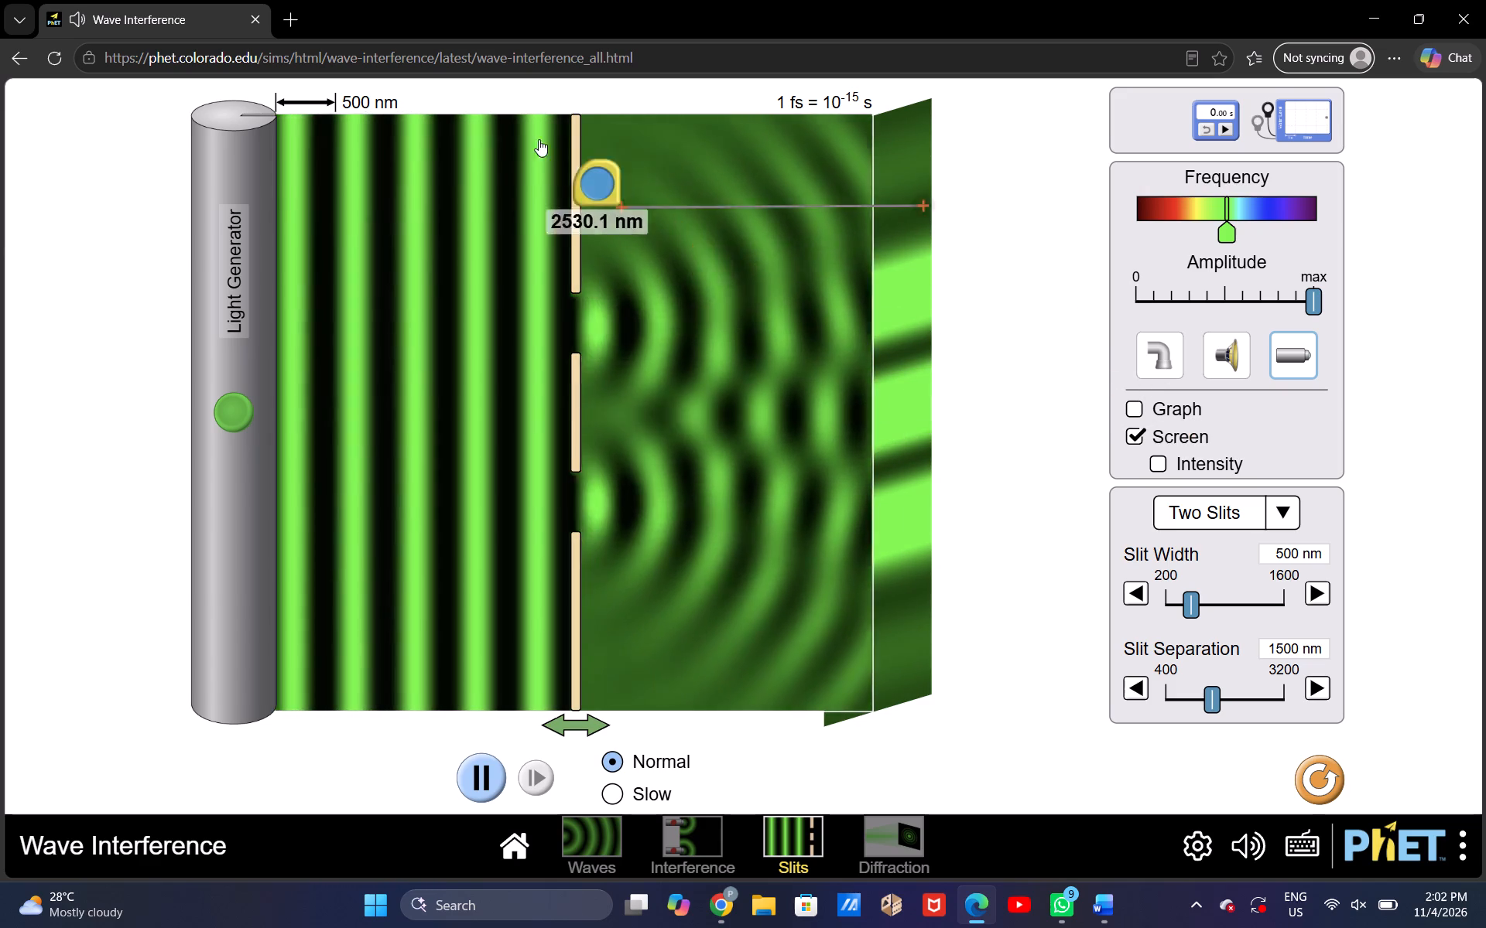
{"action": "left_click_drag", "start_coordinate": [539, 139], "coordinate": [536, 127]}
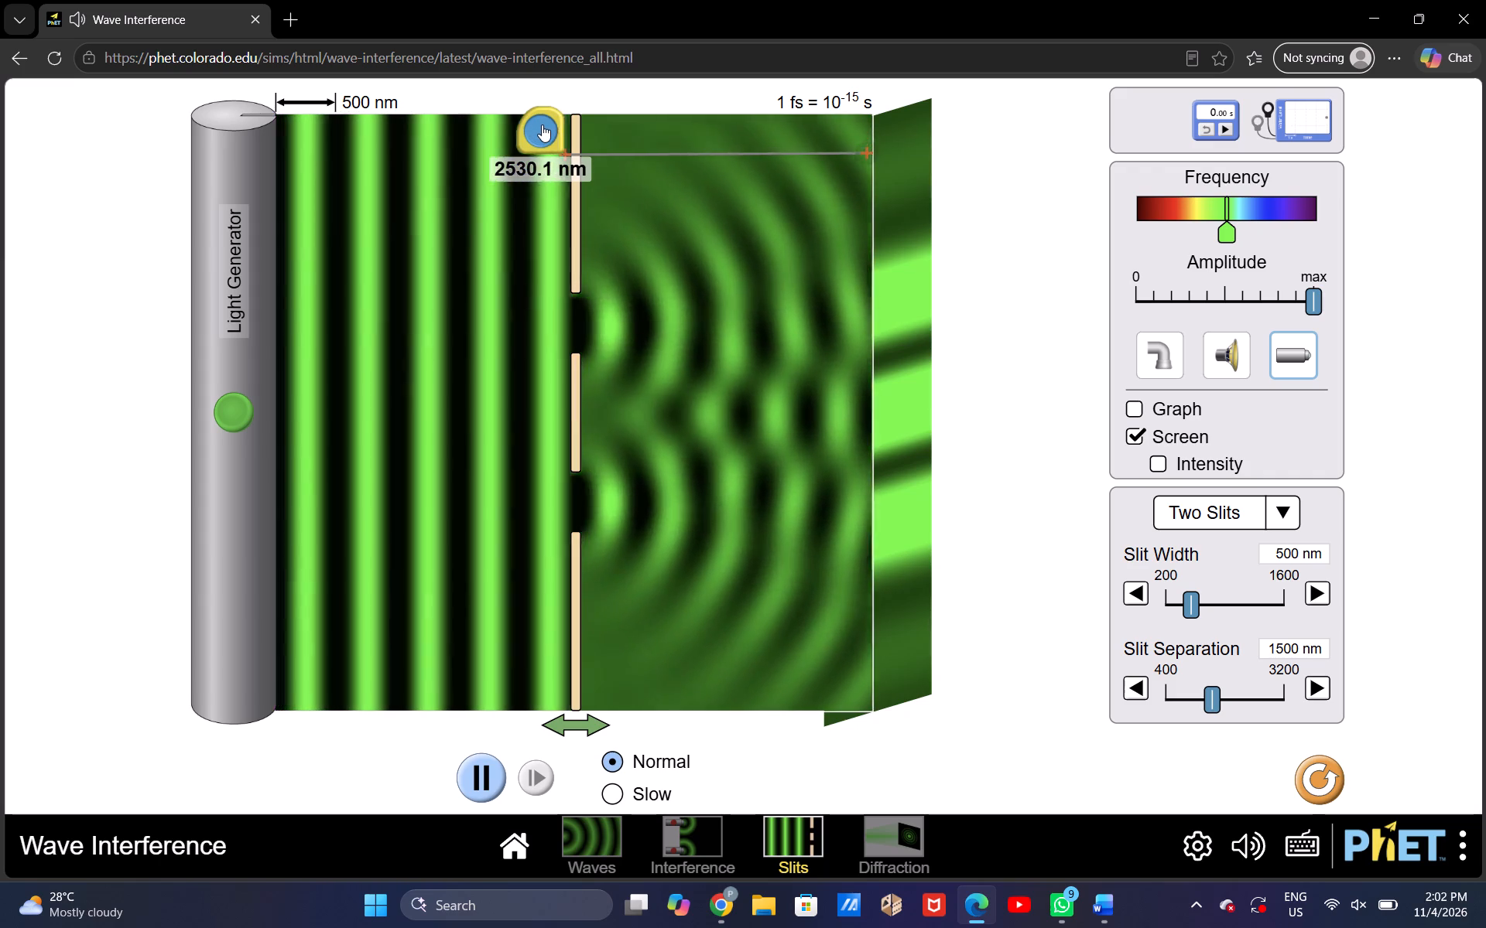
{"action": "left_click_drag", "start_coordinate": [542, 125], "coordinate": [550, 125]}
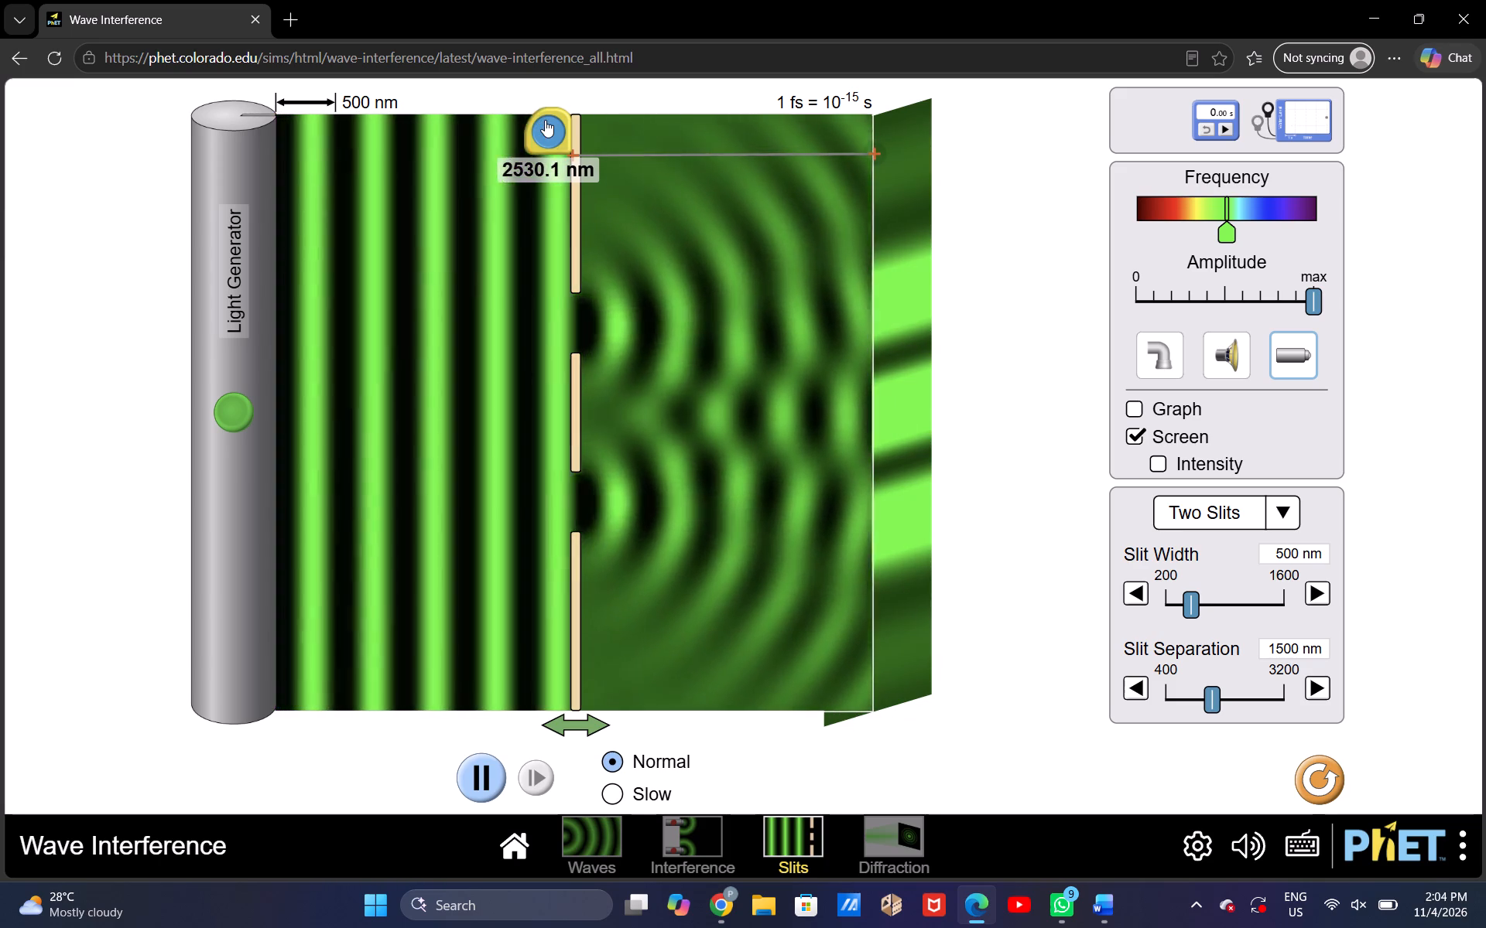
Try measuring with the tape from the central bright fringe on the screen to points below and above it.
{"action": "left_click_drag", "start_coordinate": [545, 120], "coordinate": [861, 385]}
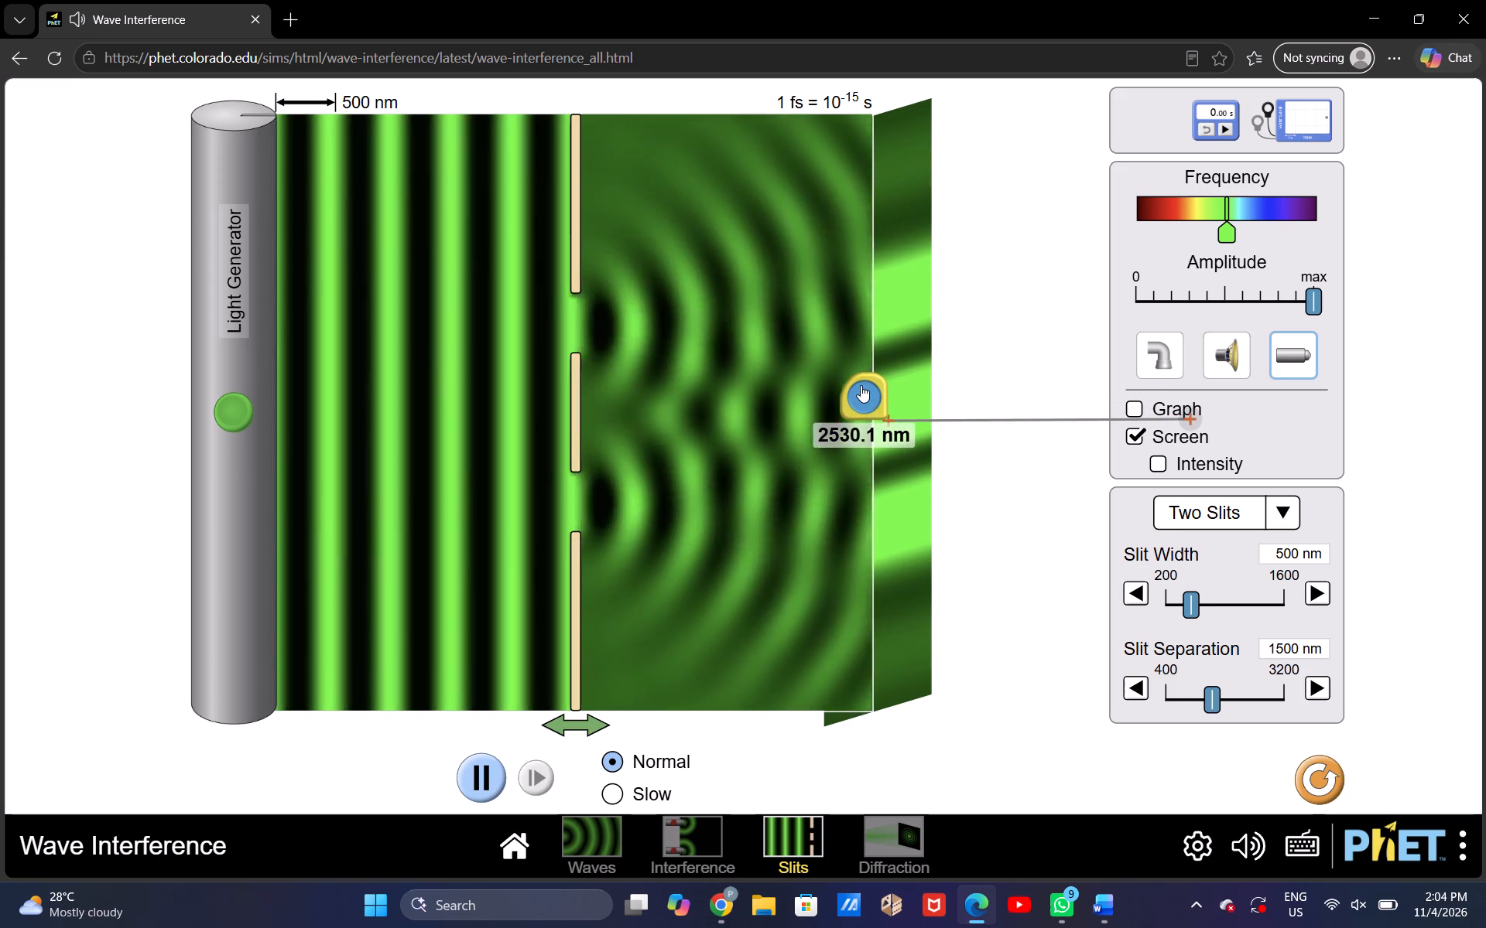
{"action": "left_click_drag", "start_coordinate": [1186, 415], "coordinate": [938, 494]}
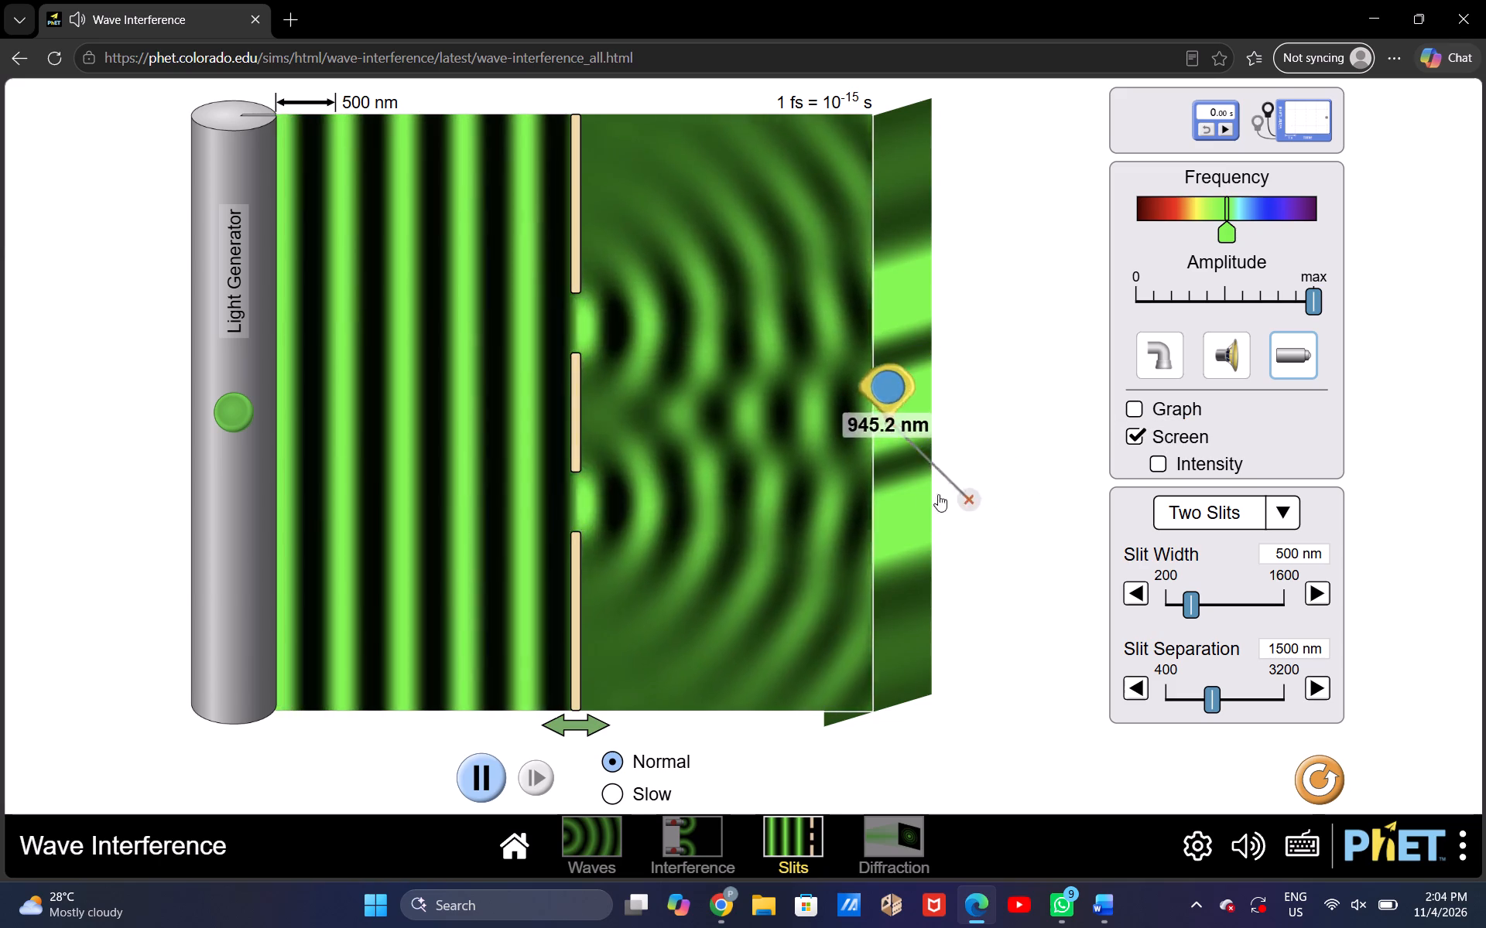
{"action": "left_click_drag", "start_coordinate": [938, 494], "coordinate": [882, 473]}
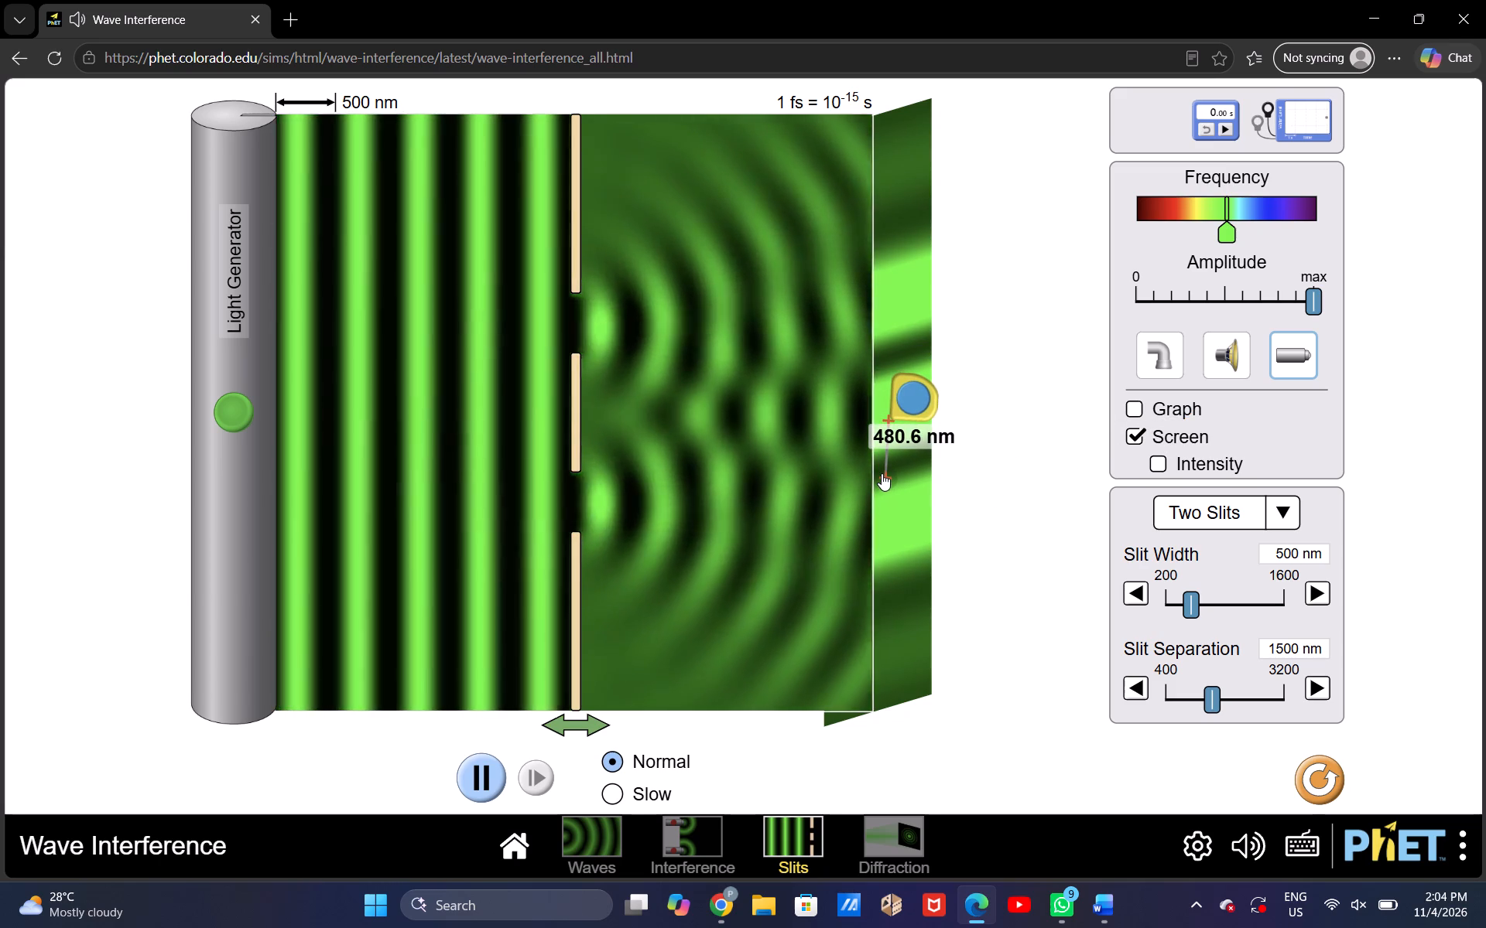
{"action": "left_click_drag", "start_coordinate": [882, 473], "coordinate": [887, 682]}
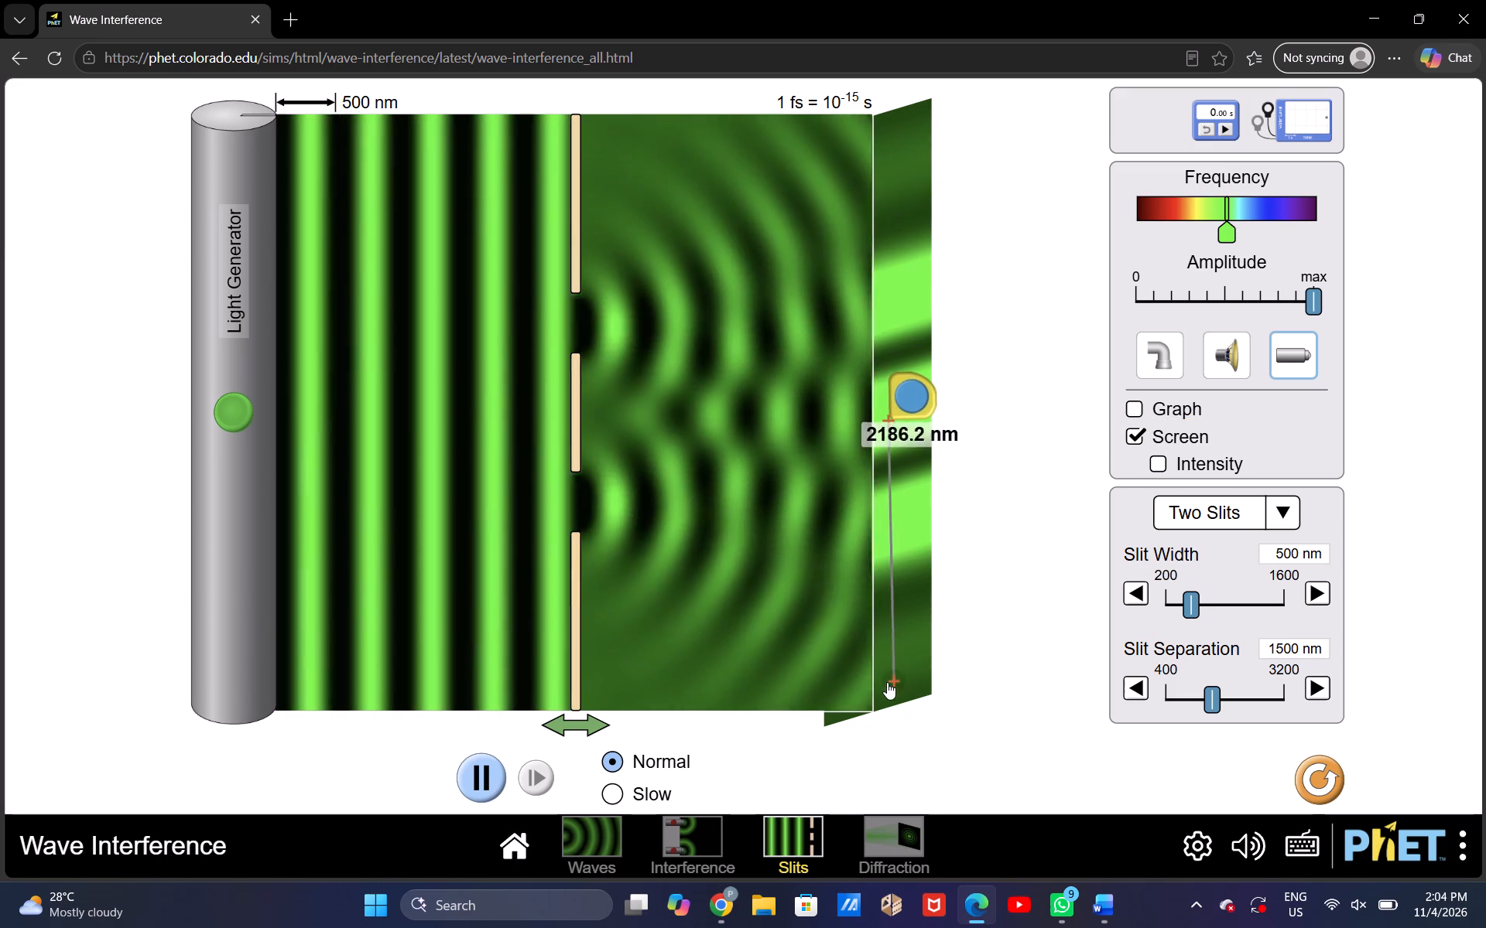
{"action": "left_click_drag", "start_coordinate": [887, 682], "coordinate": [864, 286]}
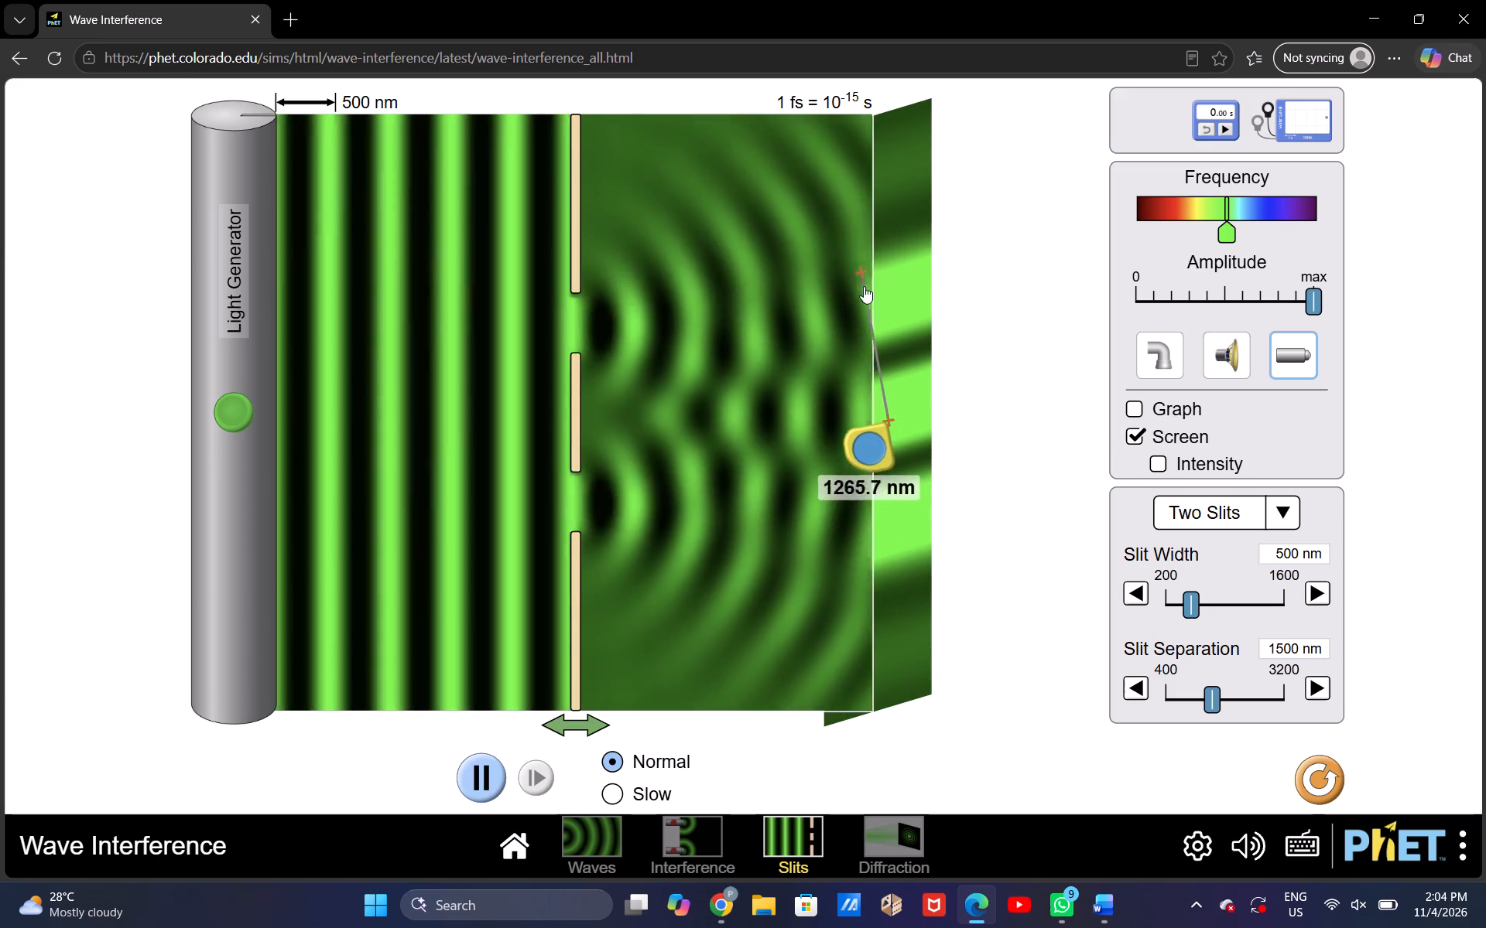
{"action": "left_click_drag", "start_coordinate": [864, 286], "coordinate": [866, 135]}
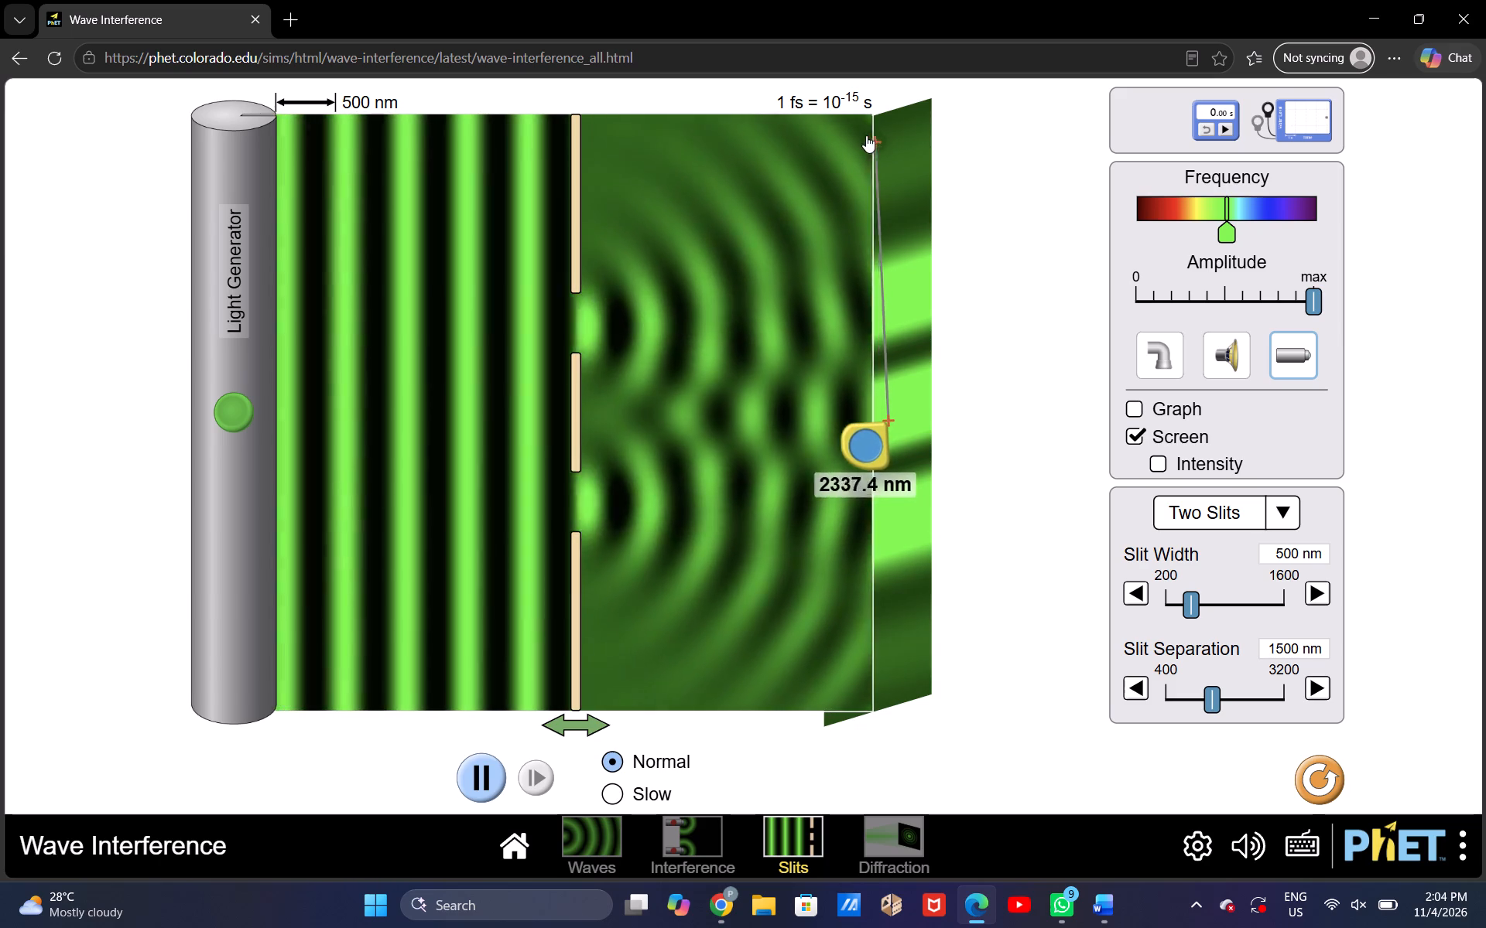
{"action": "left_click_drag", "start_coordinate": [866, 135], "coordinate": [875, 427]}
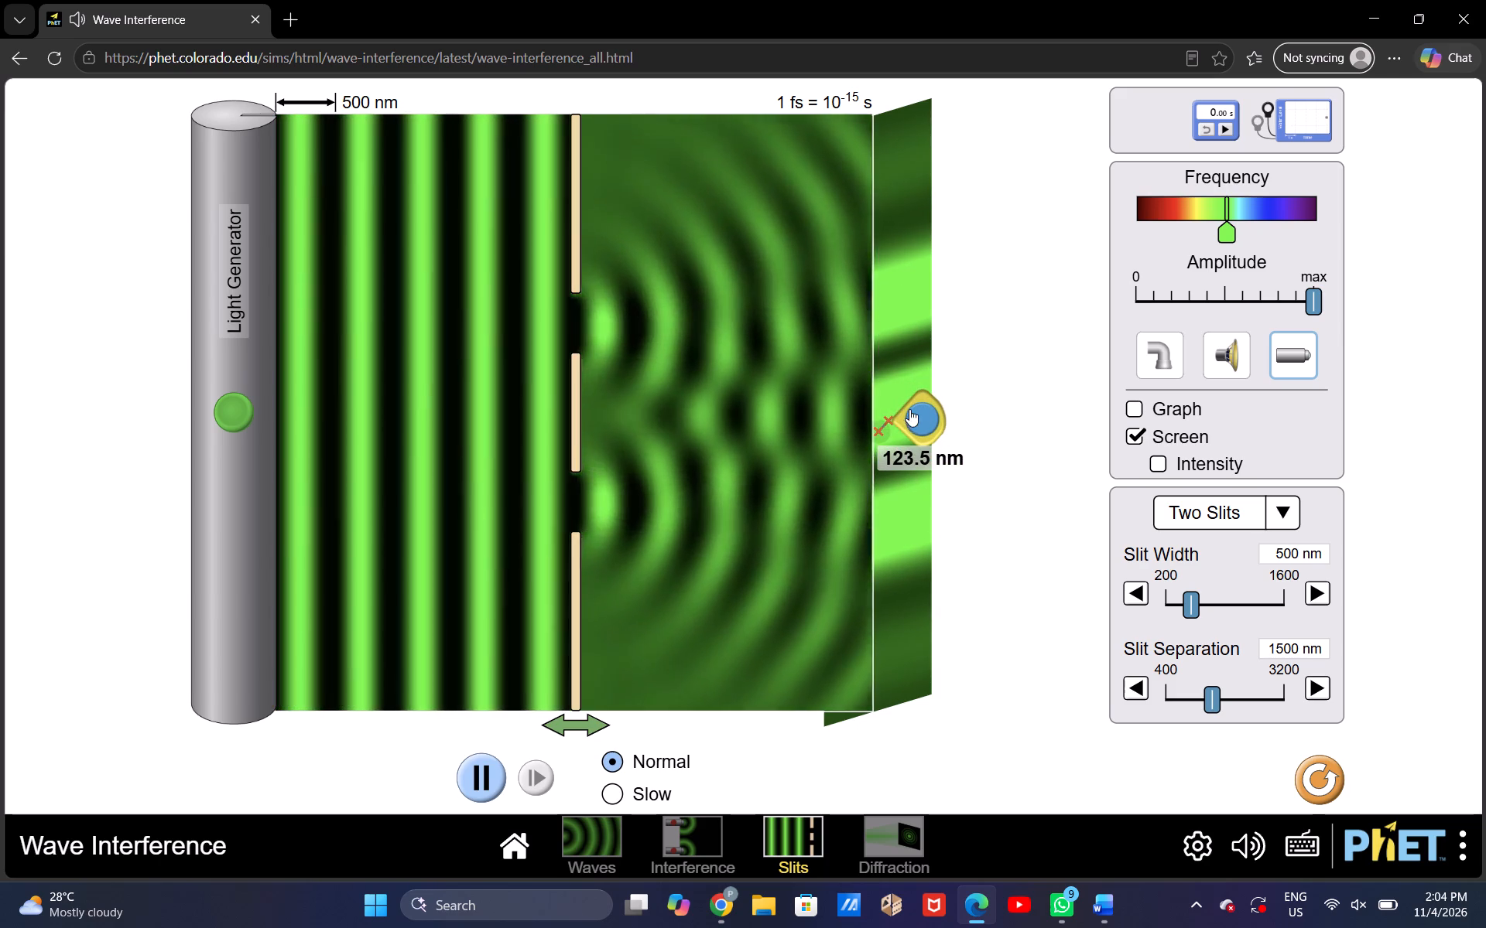
Move the measuring tape back to the slit barrier and remeasure the distance from the slits to the screen.
{"action": "left_click_drag", "start_coordinate": [912, 408], "coordinate": [544, 121]}
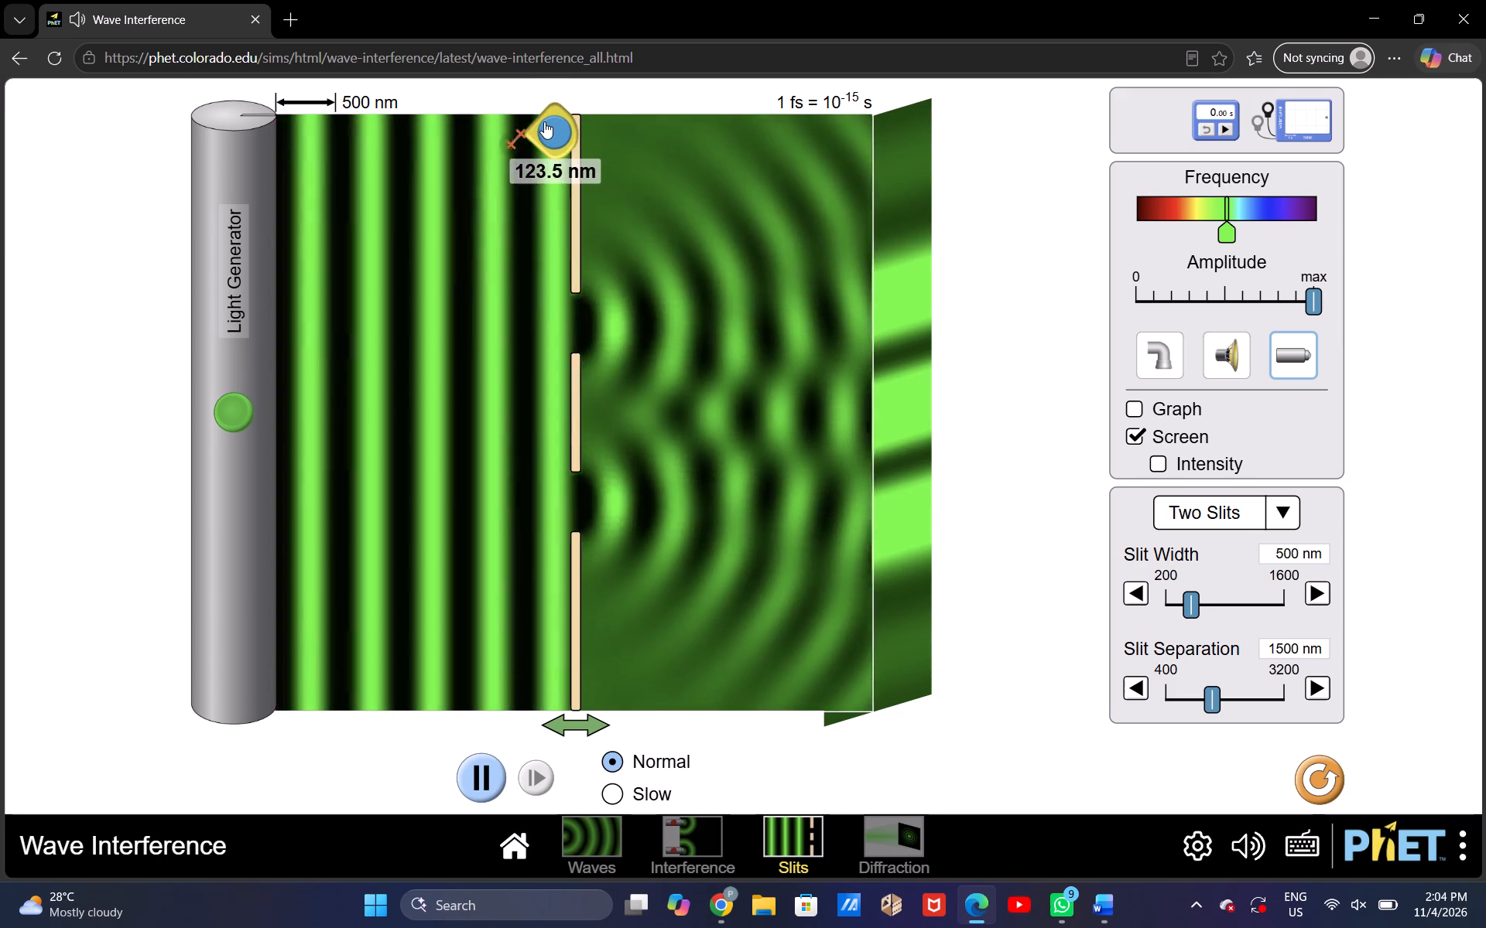
{"action": "left_click_drag", "start_coordinate": [509, 140], "coordinate": [801, 175]}
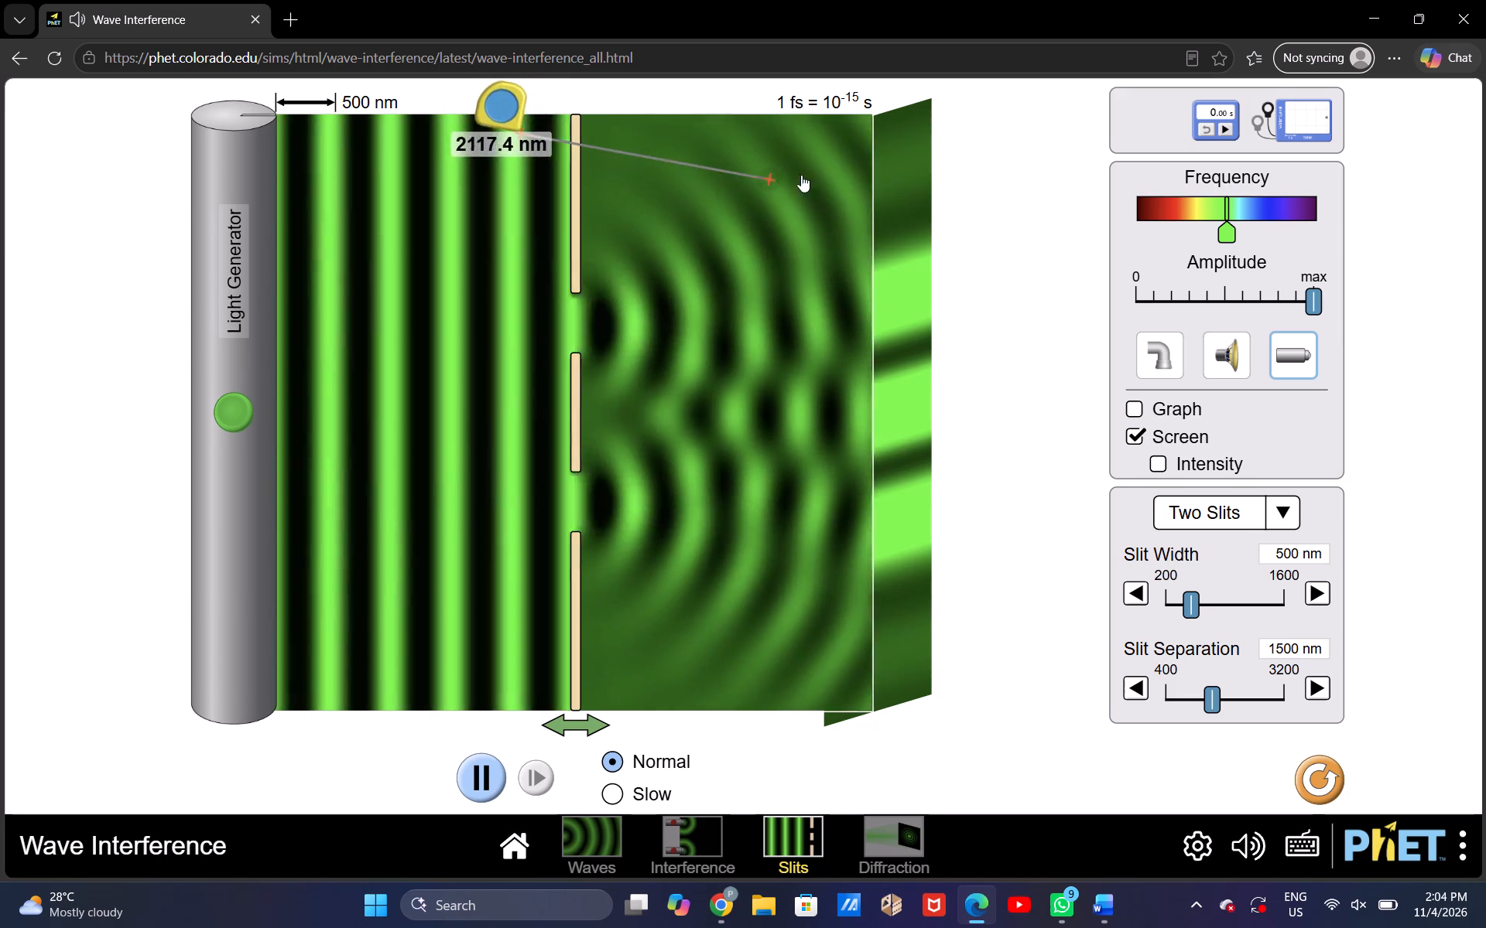
{"action": "left_click_drag", "start_coordinate": [801, 175], "coordinate": [869, 126]}
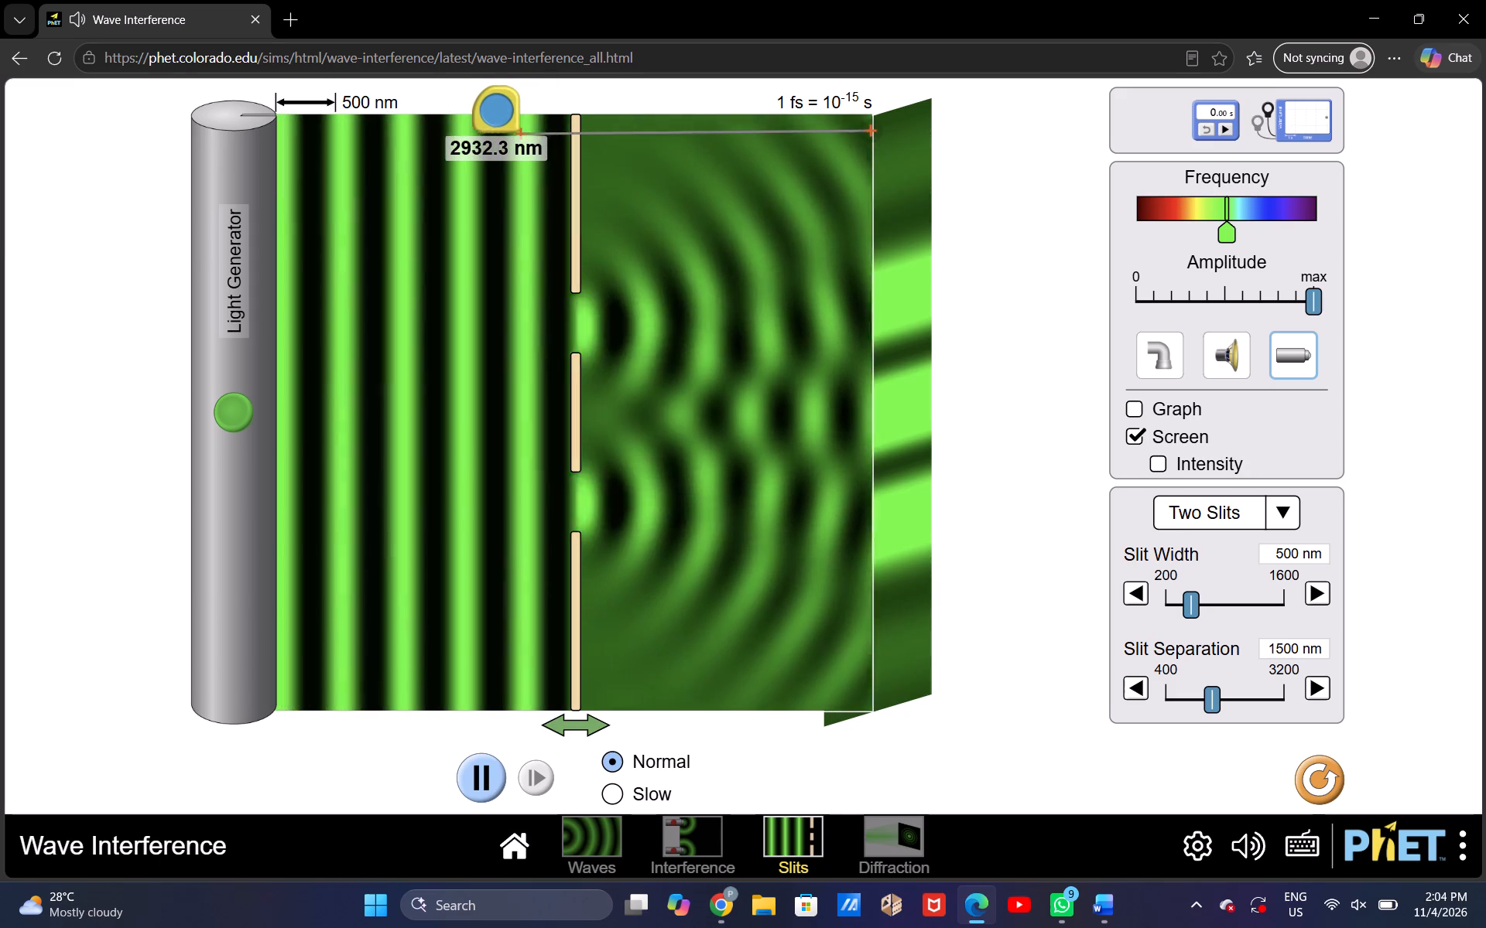
{"action": "left_click_drag", "start_coordinate": [505, 95], "coordinate": [559, 112]}
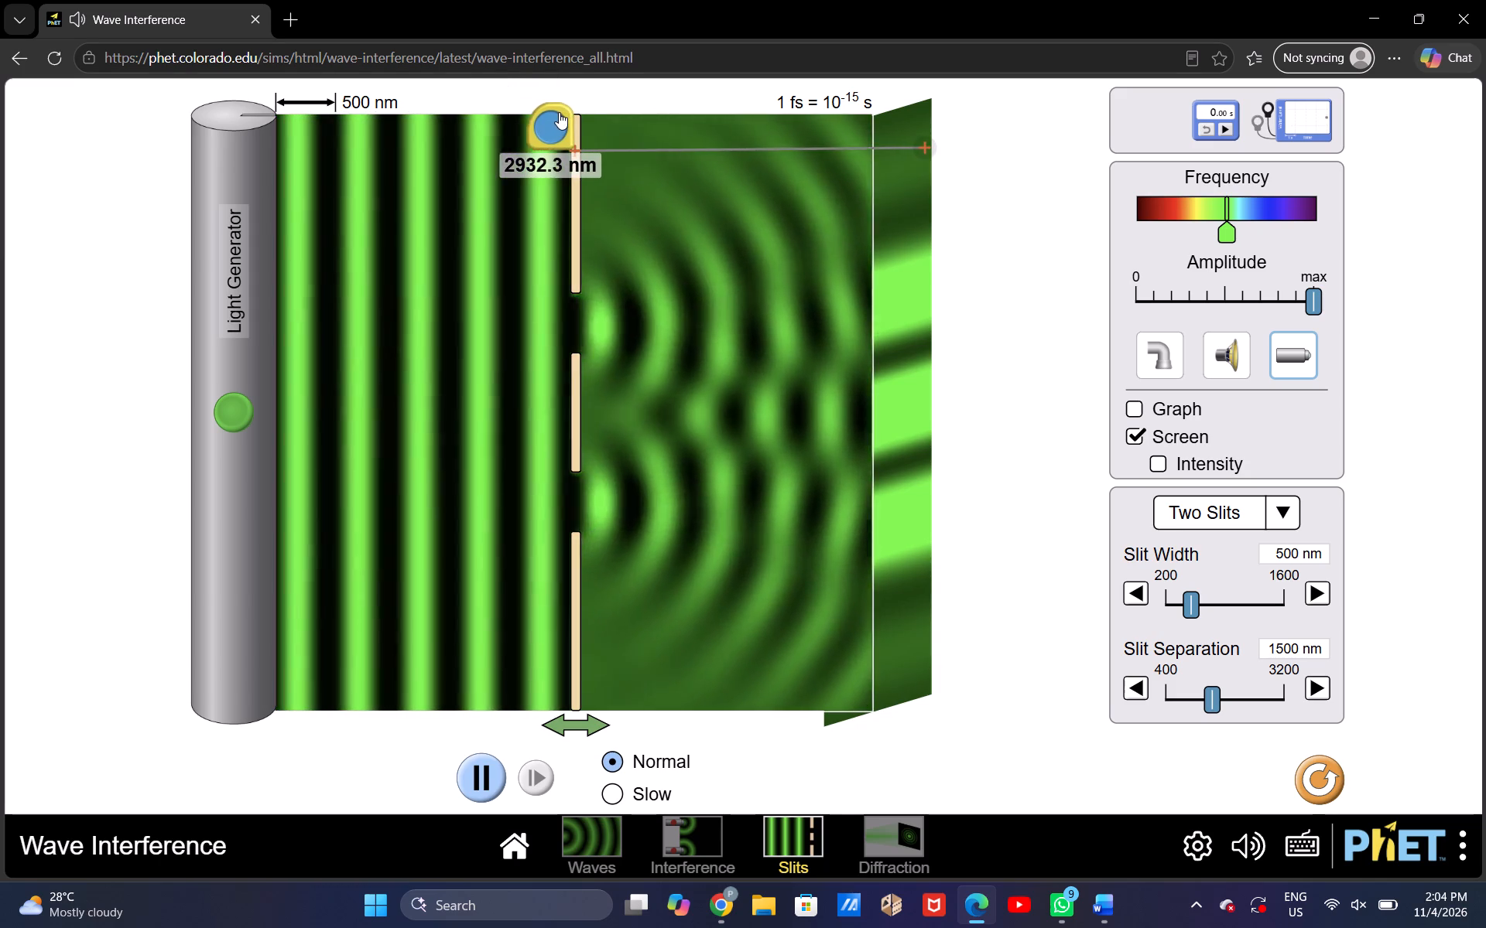
{"action": "left_click_drag", "start_coordinate": [559, 112], "coordinate": [558, 117]}
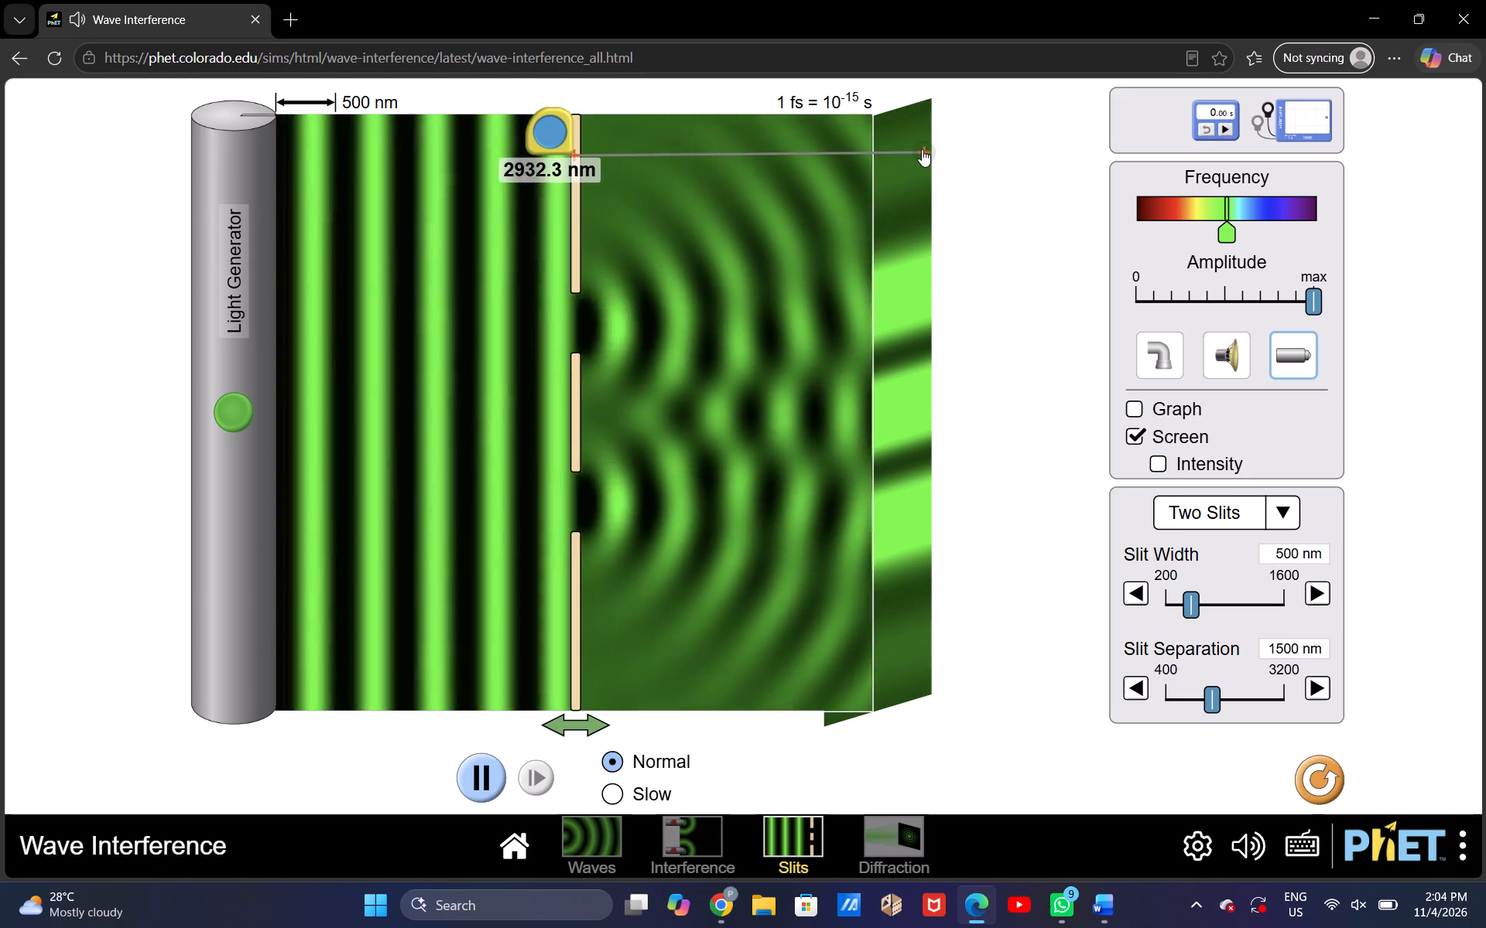
Adjust the measuring tape's free end onto the screen's front edge to measure the distance from the slits to the screen.
{"action": "left_click_drag", "start_coordinate": [923, 148], "coordinate": [873, 145]}
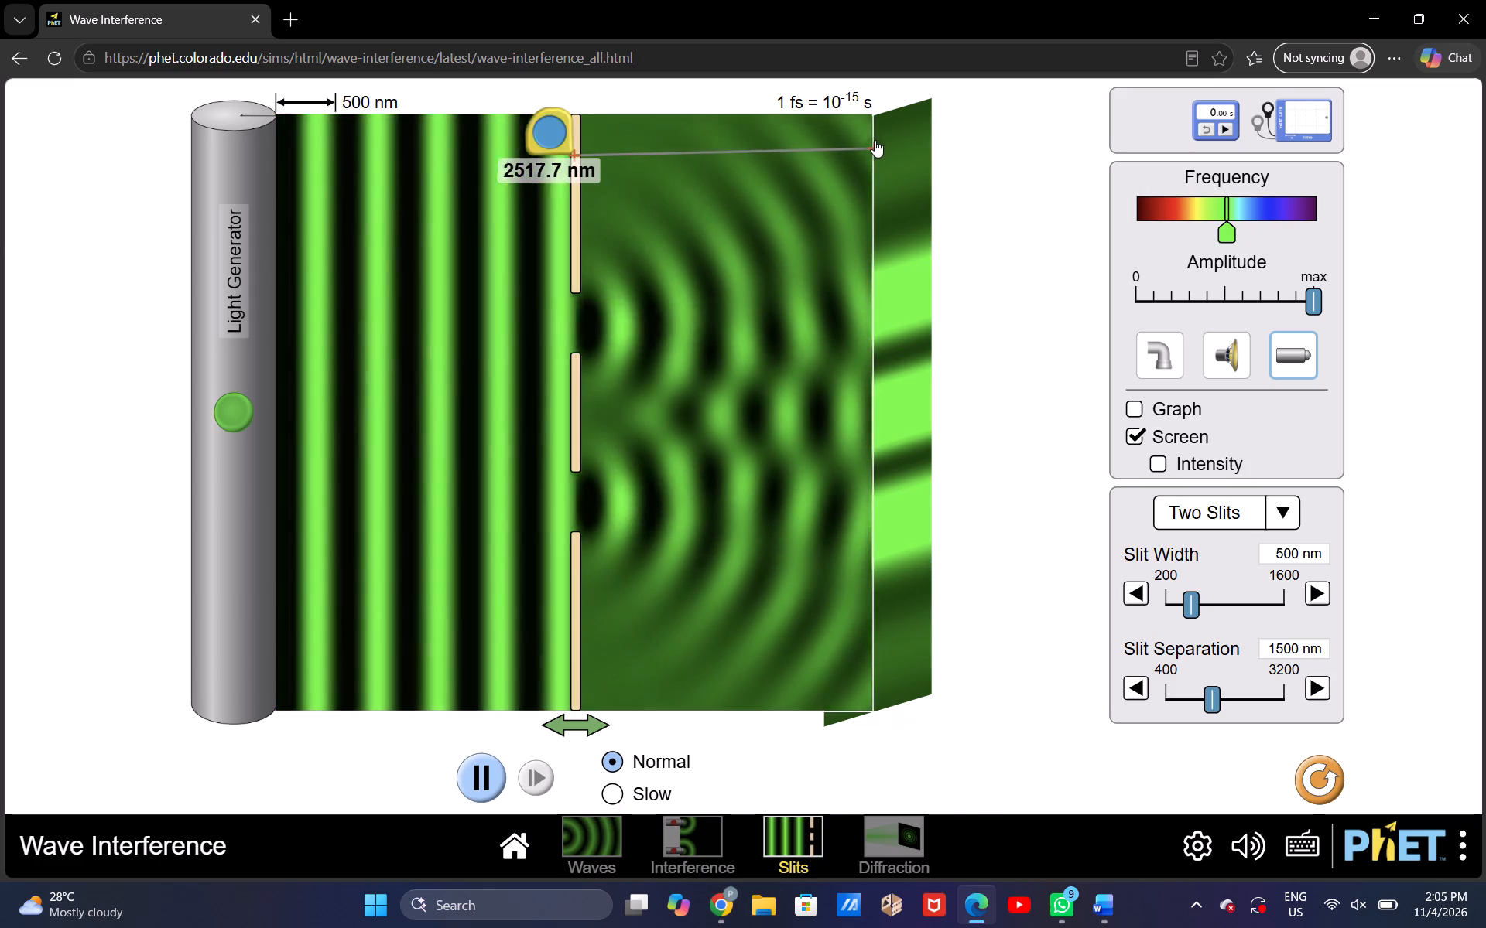
{"action": "left_click", "coordinate": [875, 140]}
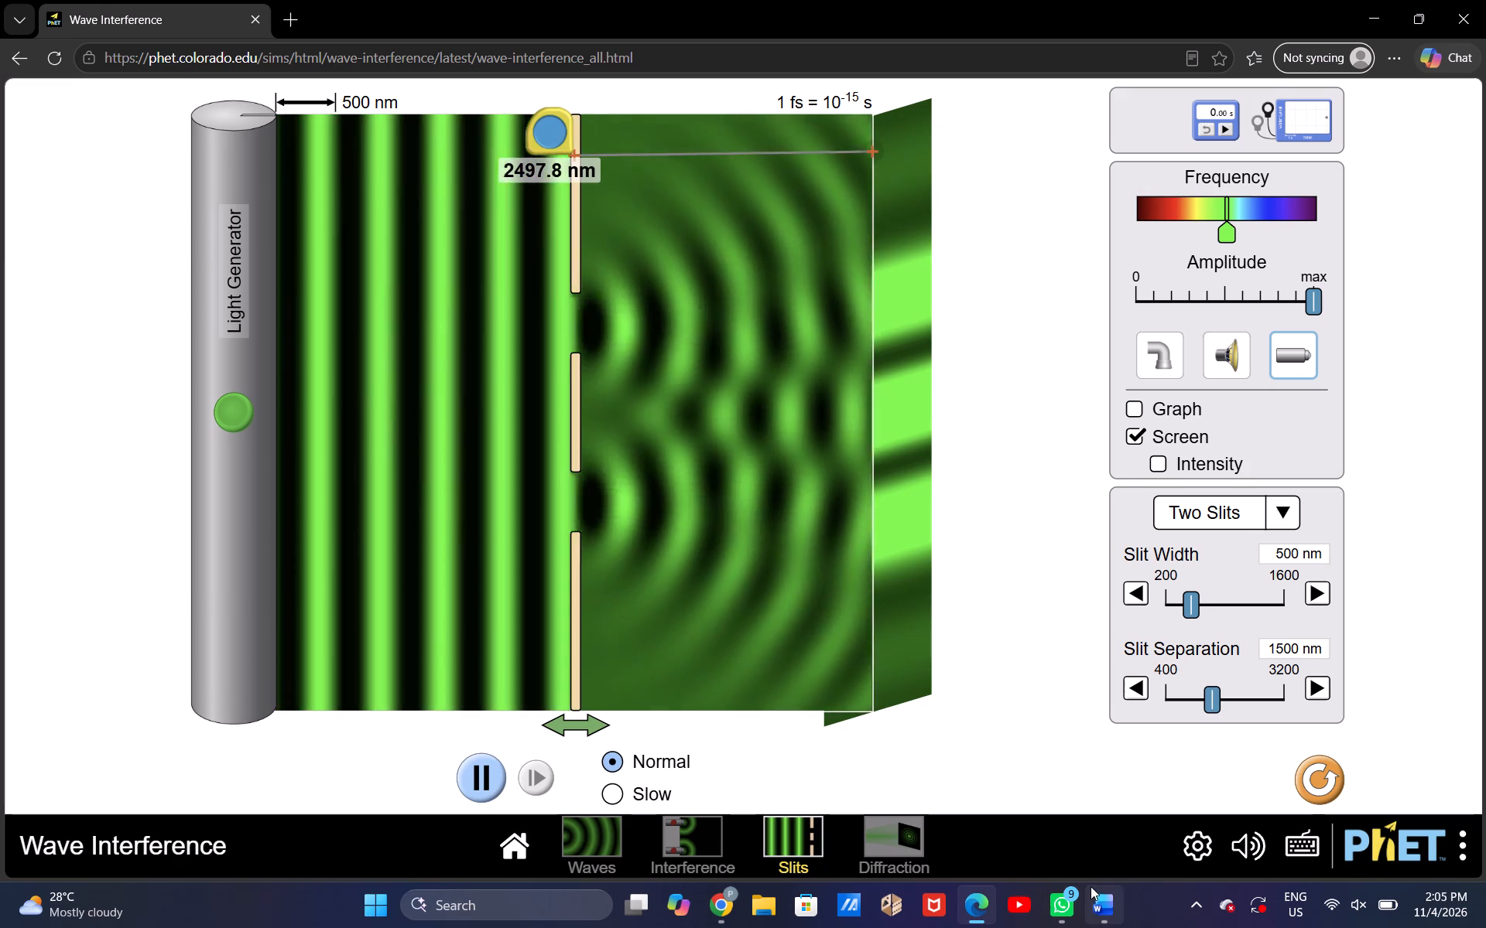
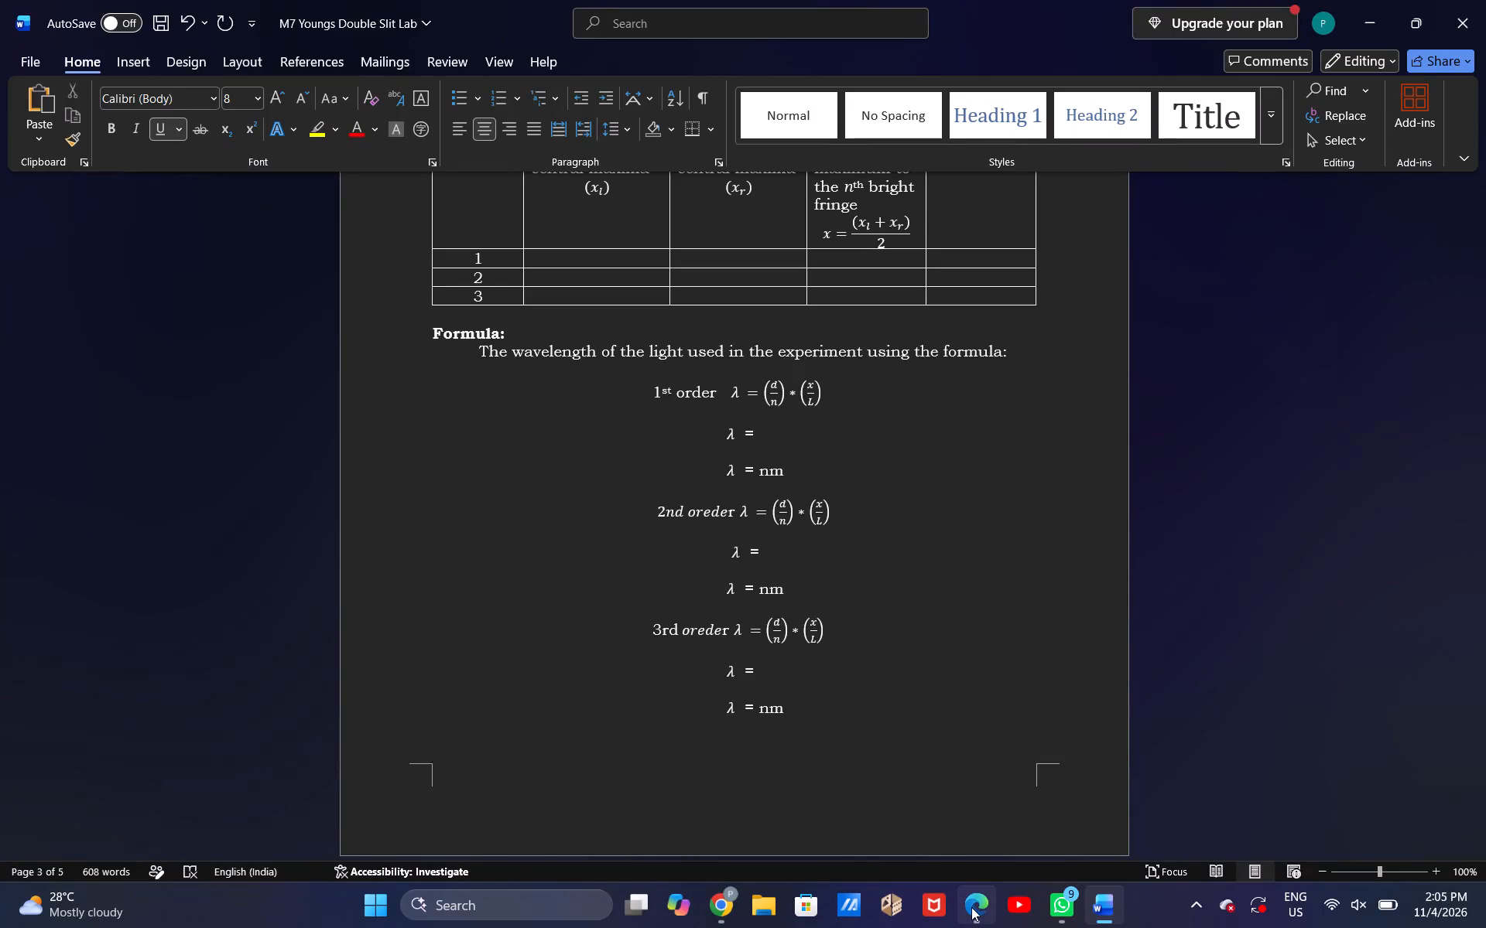
Switch from the Word lab report back to the Wave Interference simulation in Edge.
{"action": "left_click", "coordinate": [971, 907]}
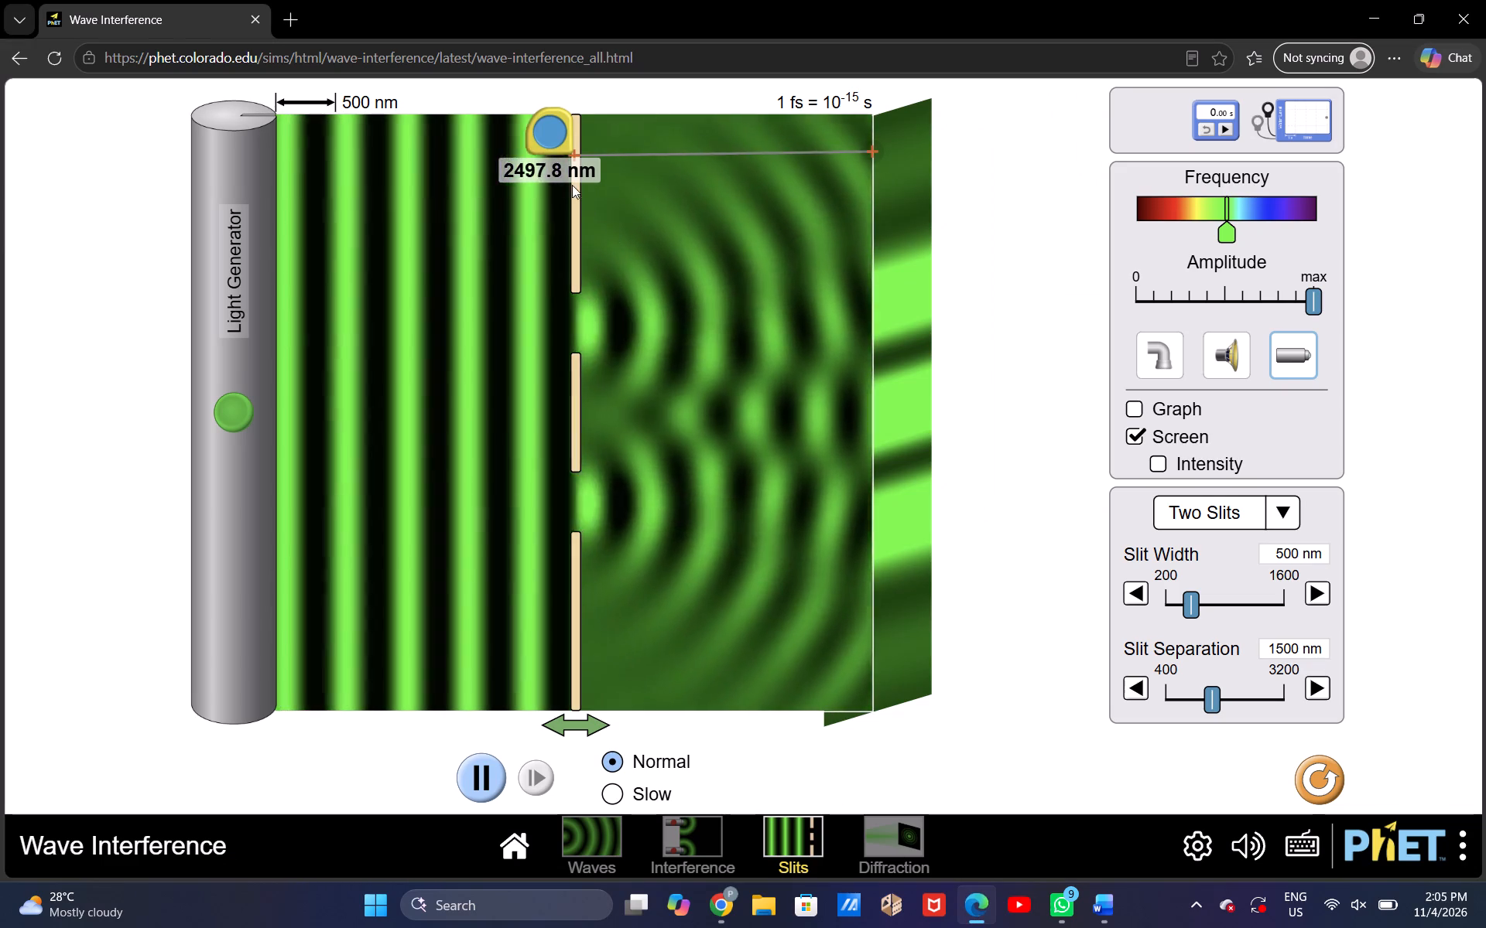
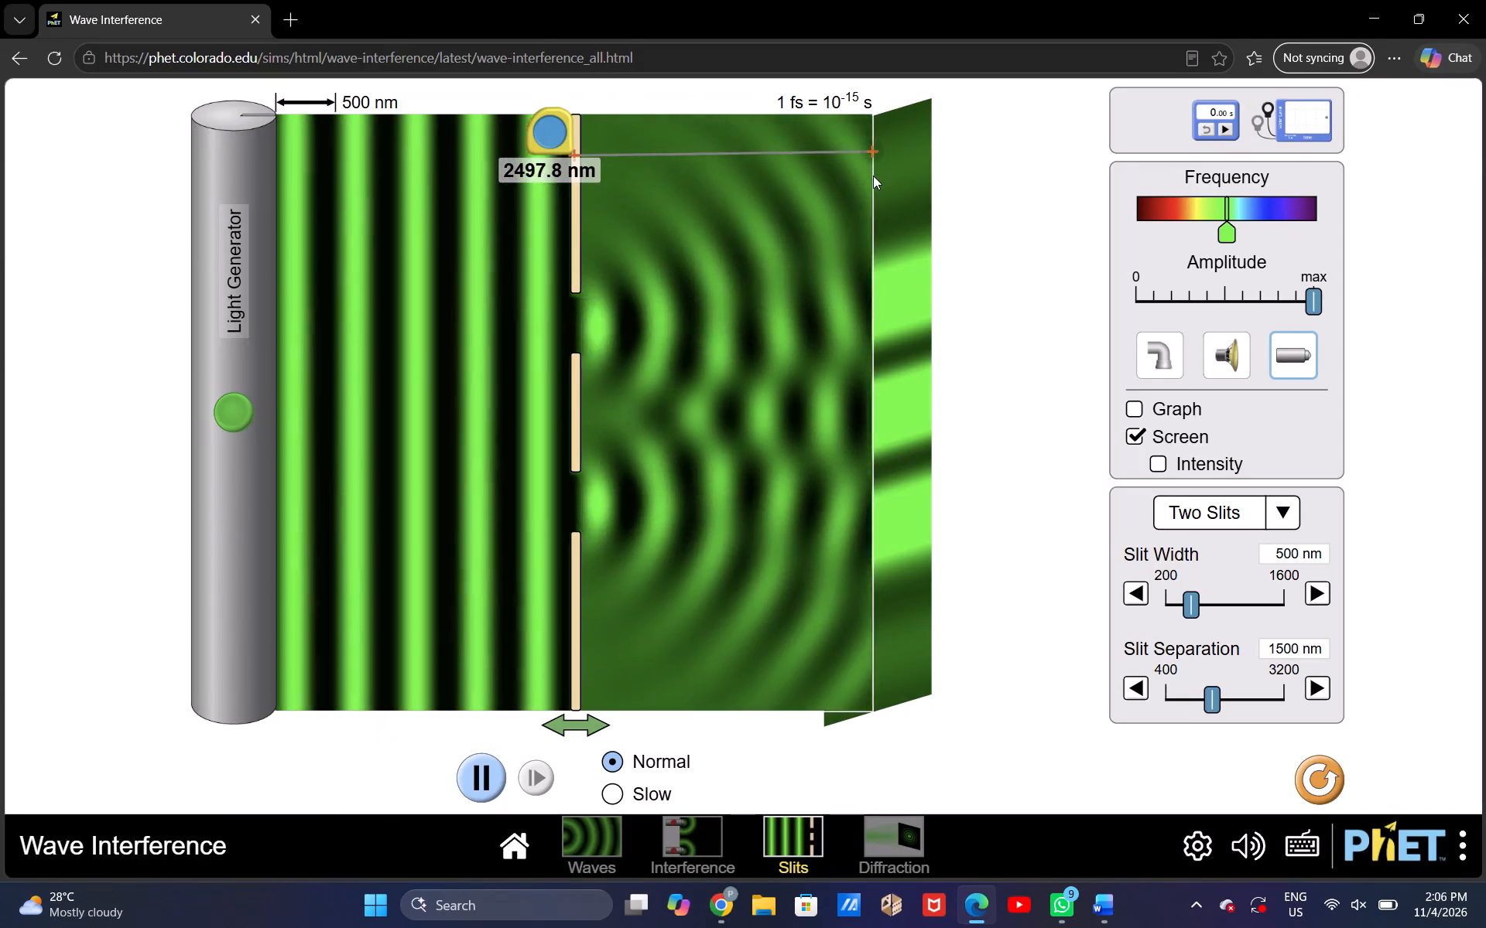
Level the measuring tape's end on the screen edge to measure the slit-to-screen distance.
{"action": "left_click", "coordinate": [875, 144]}
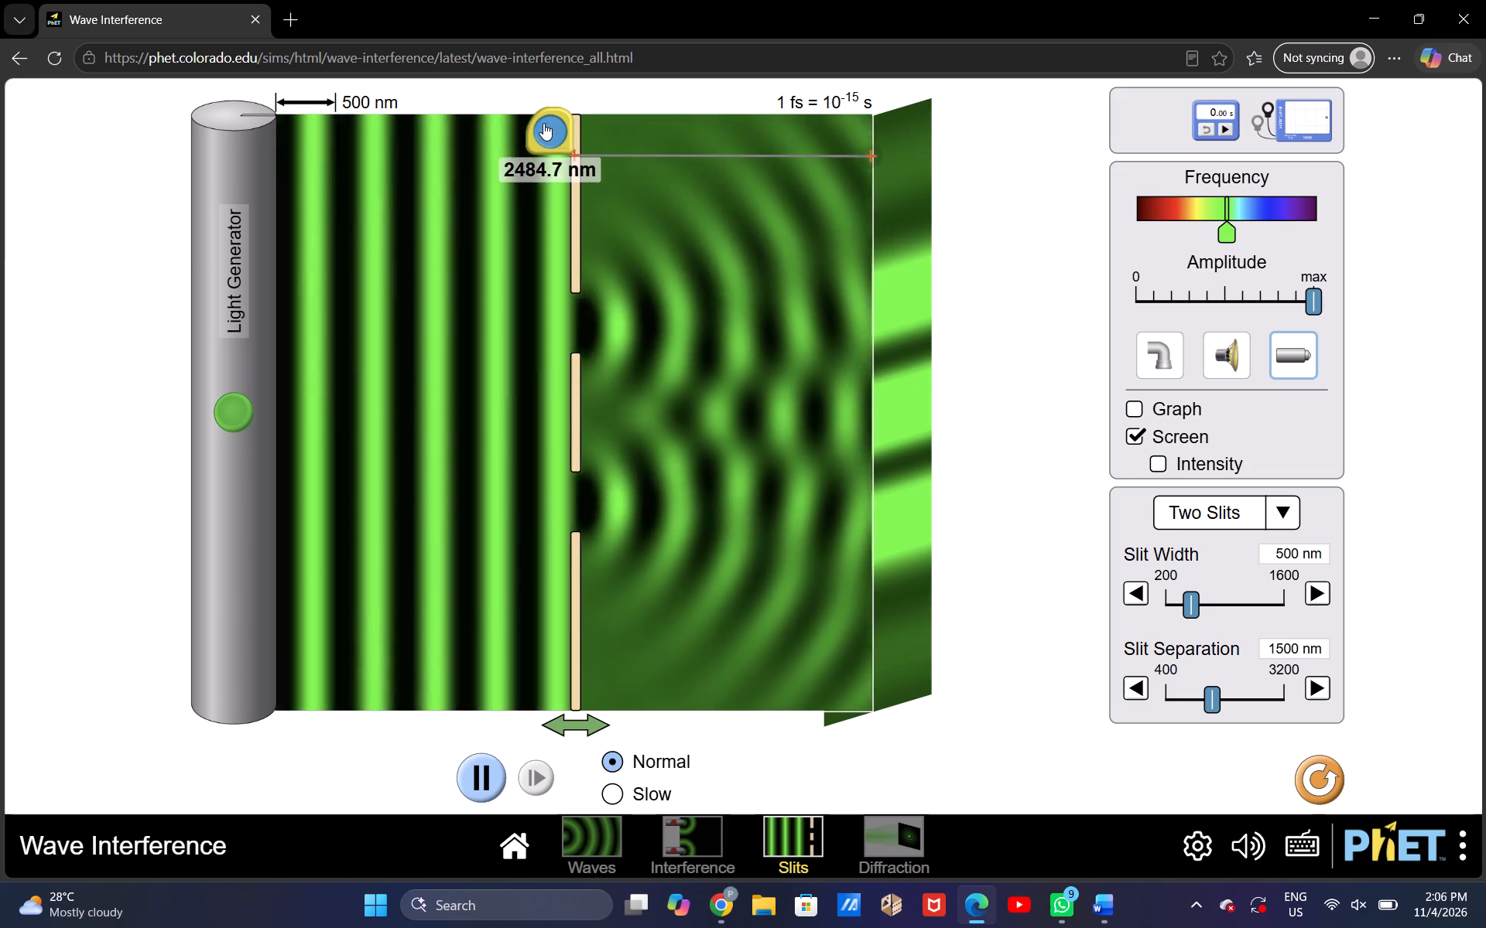
Move the measuring tape to the central bright fringe at the screen and measure up to the dark band above it.
{"action": "left_click_drag", "start_coordinate": [546, 123], "coordinate": [829, 166]}
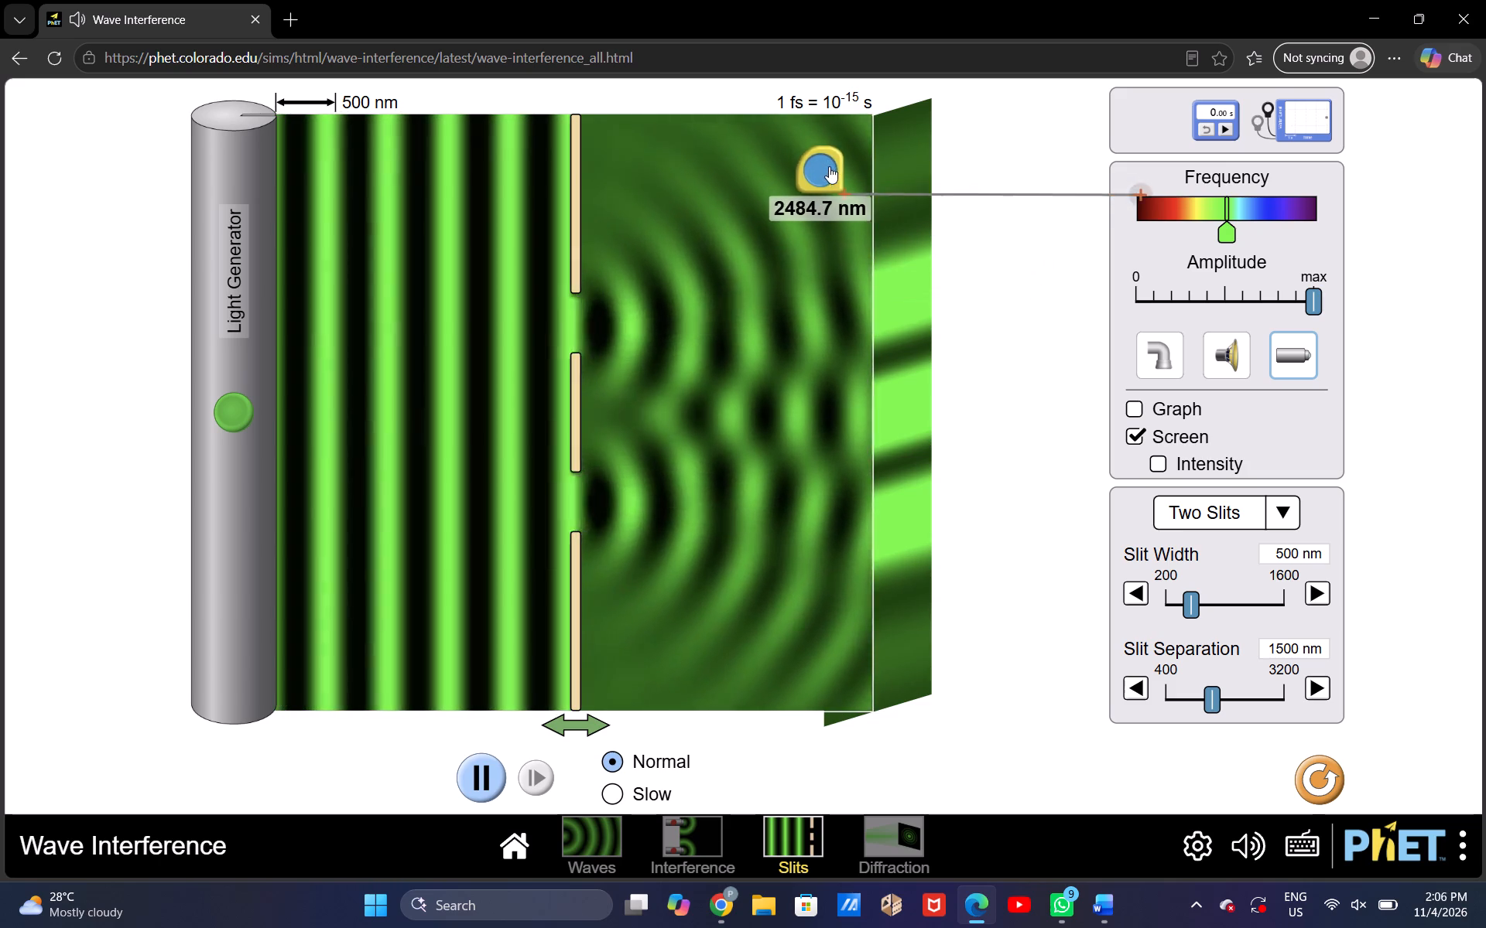
{"action": "left_click_drag", "start_coordinate": [829, 166], "coordinate": [868, 387]}
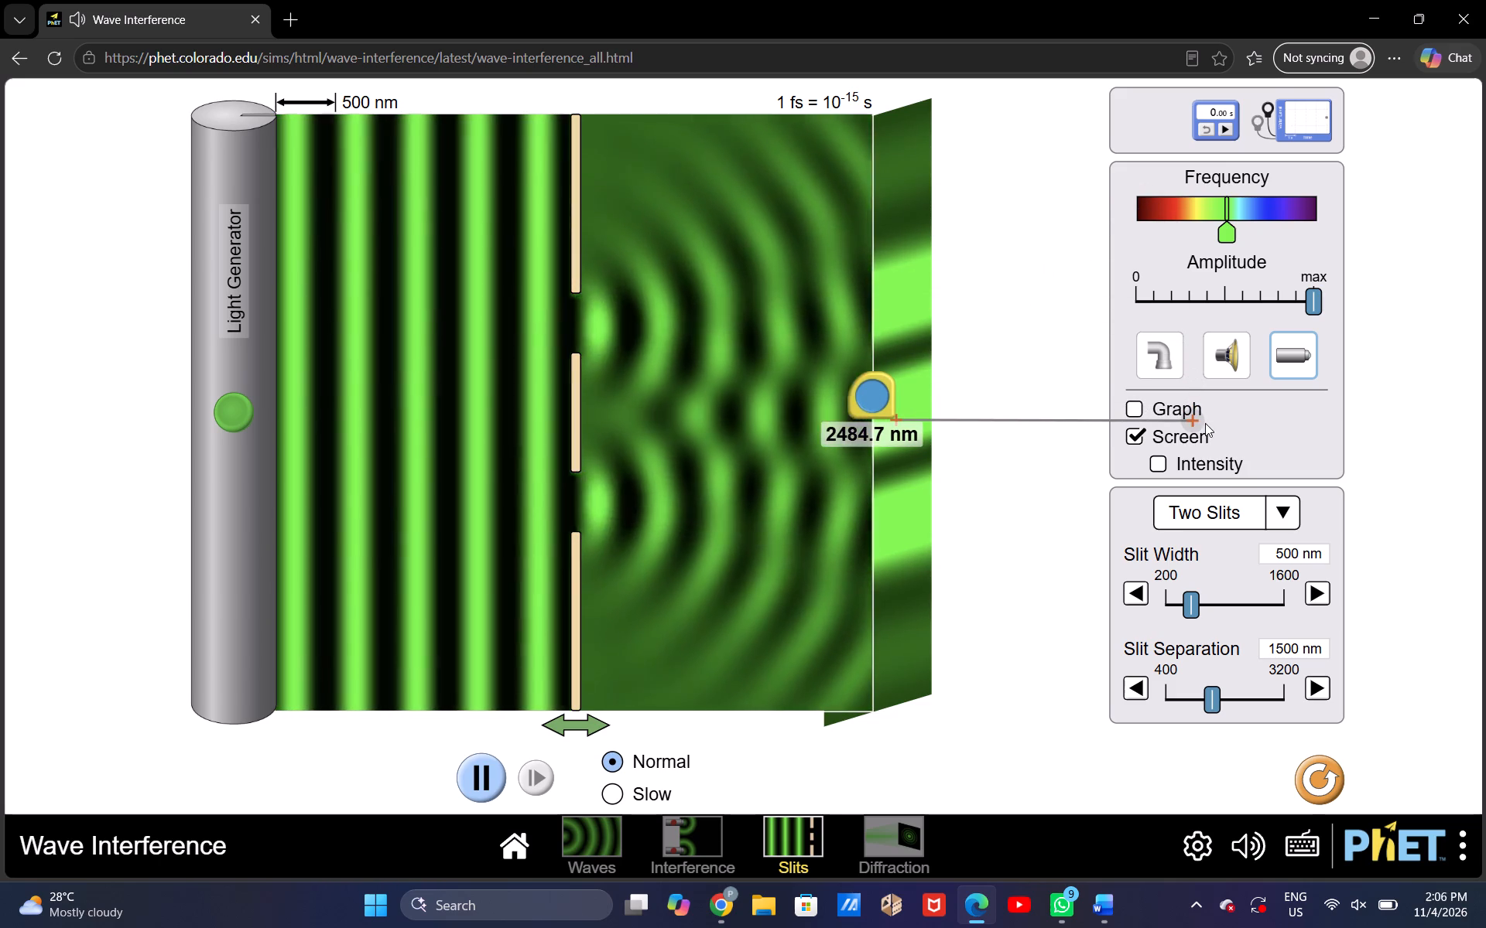
{"action": "left_click_drag", "start_coordinate": [1193, 423], "coordinate": [878, 333]}
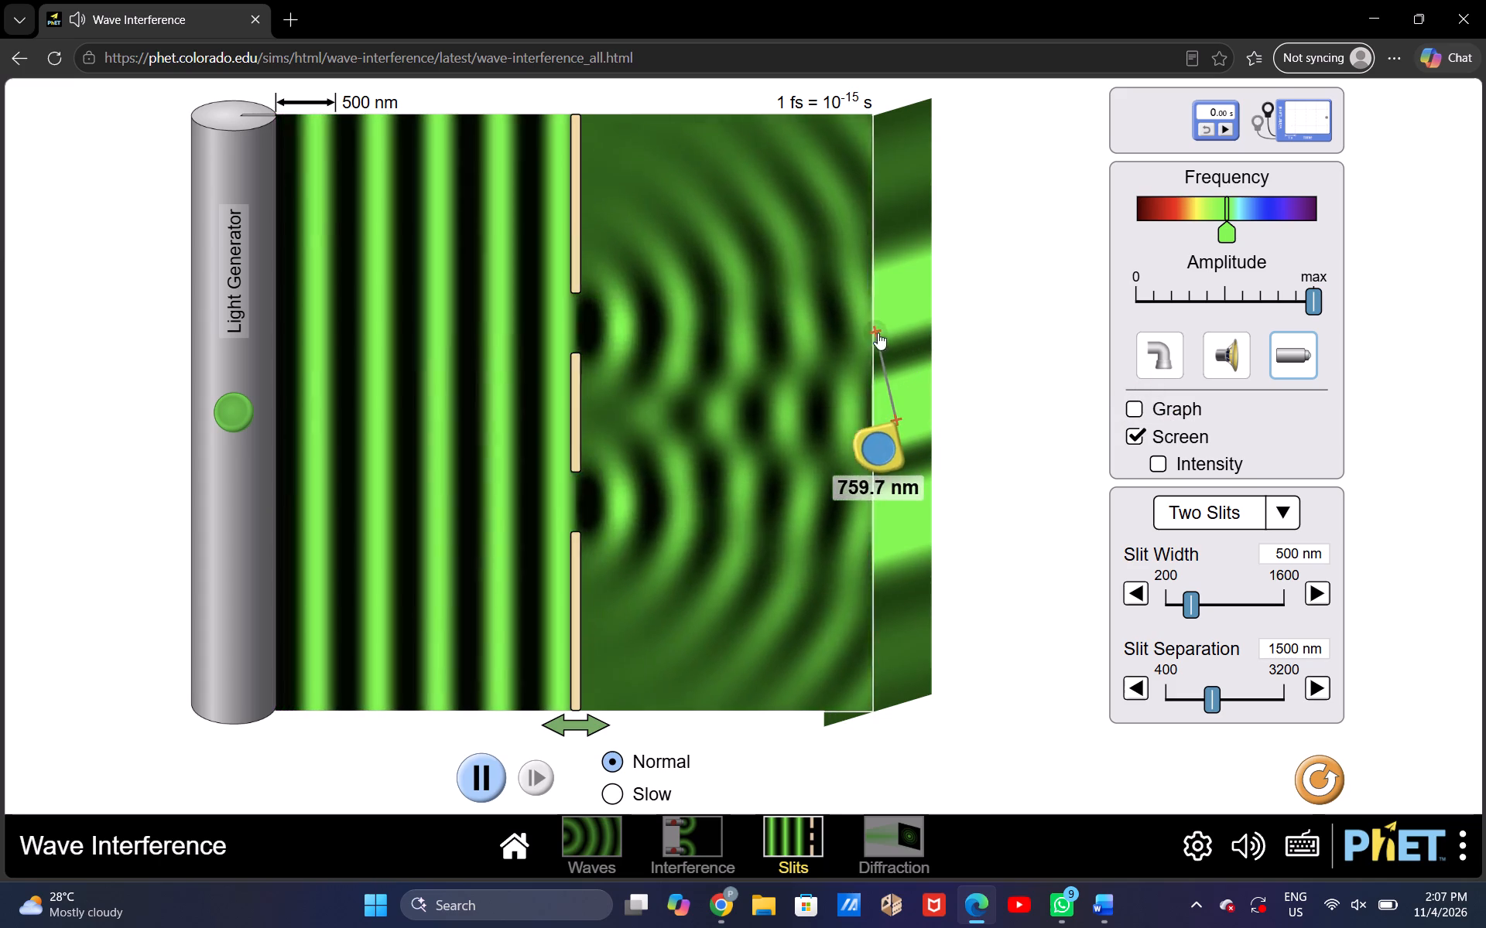
{"action": "left_click_drag", "start_coordinate": [878, 333], "coordinate": [965, 329]}
{"action": "left_click_drag", "start_coordinate": [864, 404], "coordinate": [840, 403]}
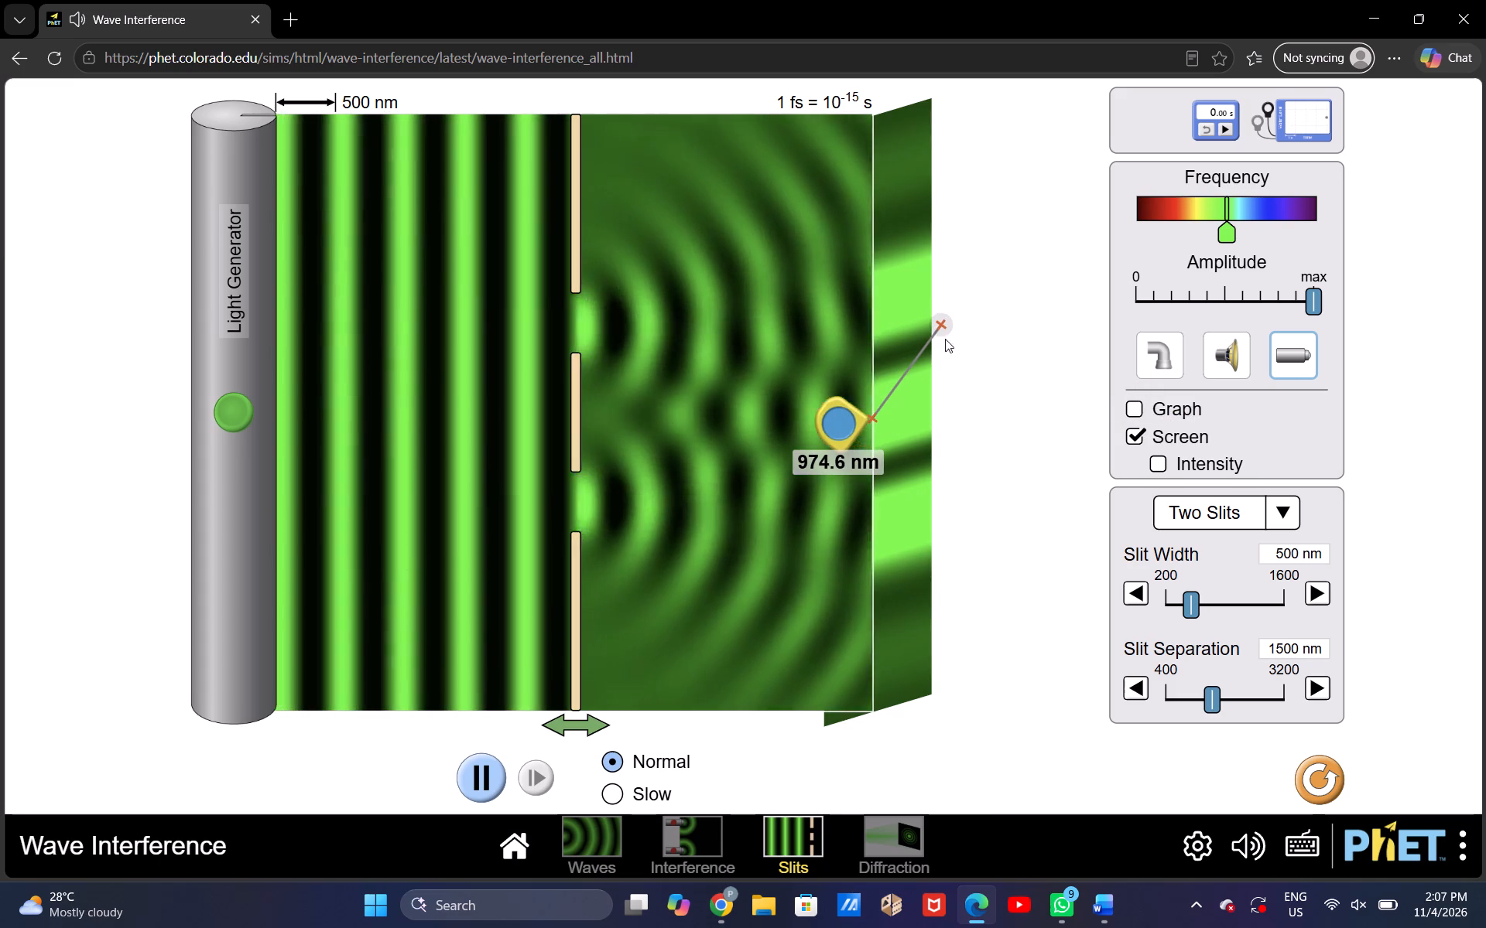
{"action": "left_click_drag", "start_coordinate": [940, 325], "coordinate": [879, 340]}
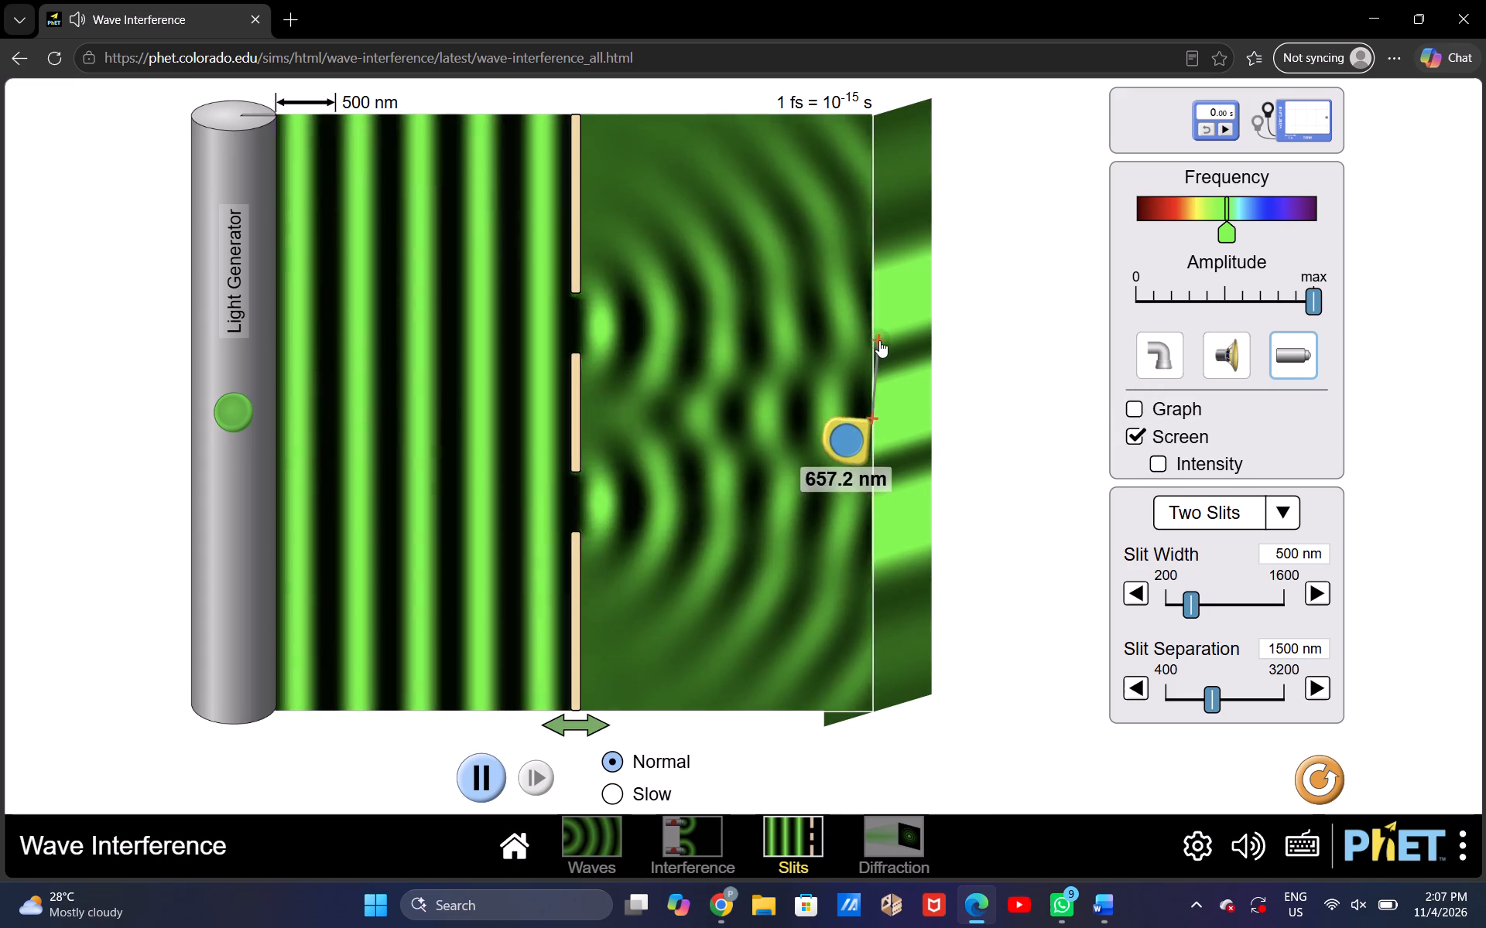
{"action": "left_click_drag", "start_coordinate": [879, 340], "coordinate": [874, 355]}
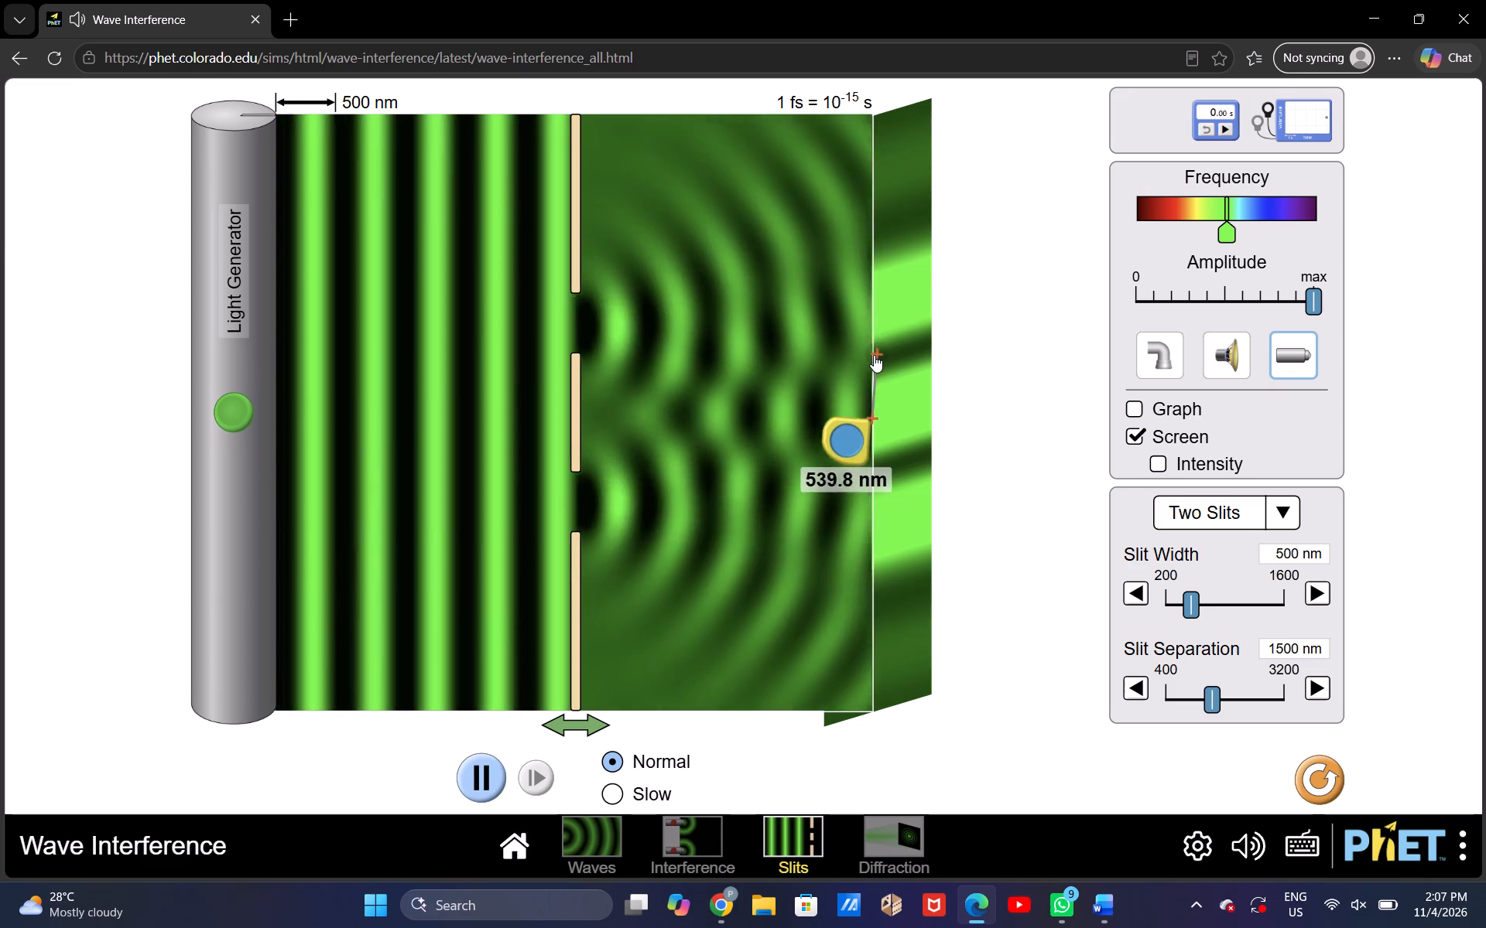
{"action": "left_click_drag", "start_coordinate": [874, 355], "coordinate": [871, 377]}
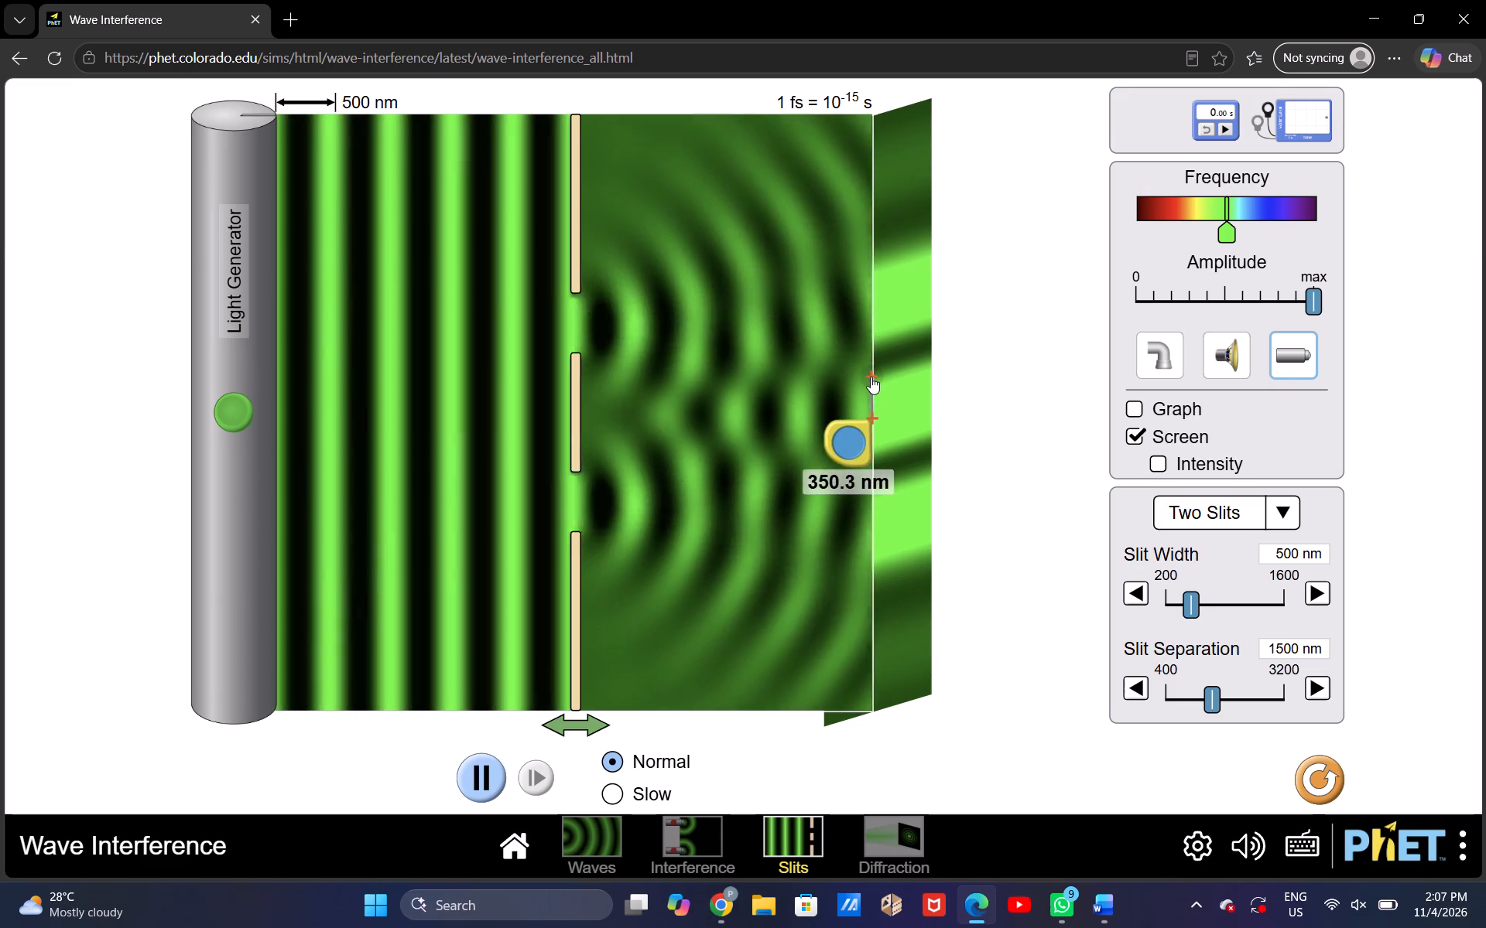
Compare the tape distances from the central fringe's centre to the first bright fringe above and to the central fringe's upper edge.
{"action": "left_click_drag", "start_coordinate": [871, 377], "coordinate": [869, 273]}
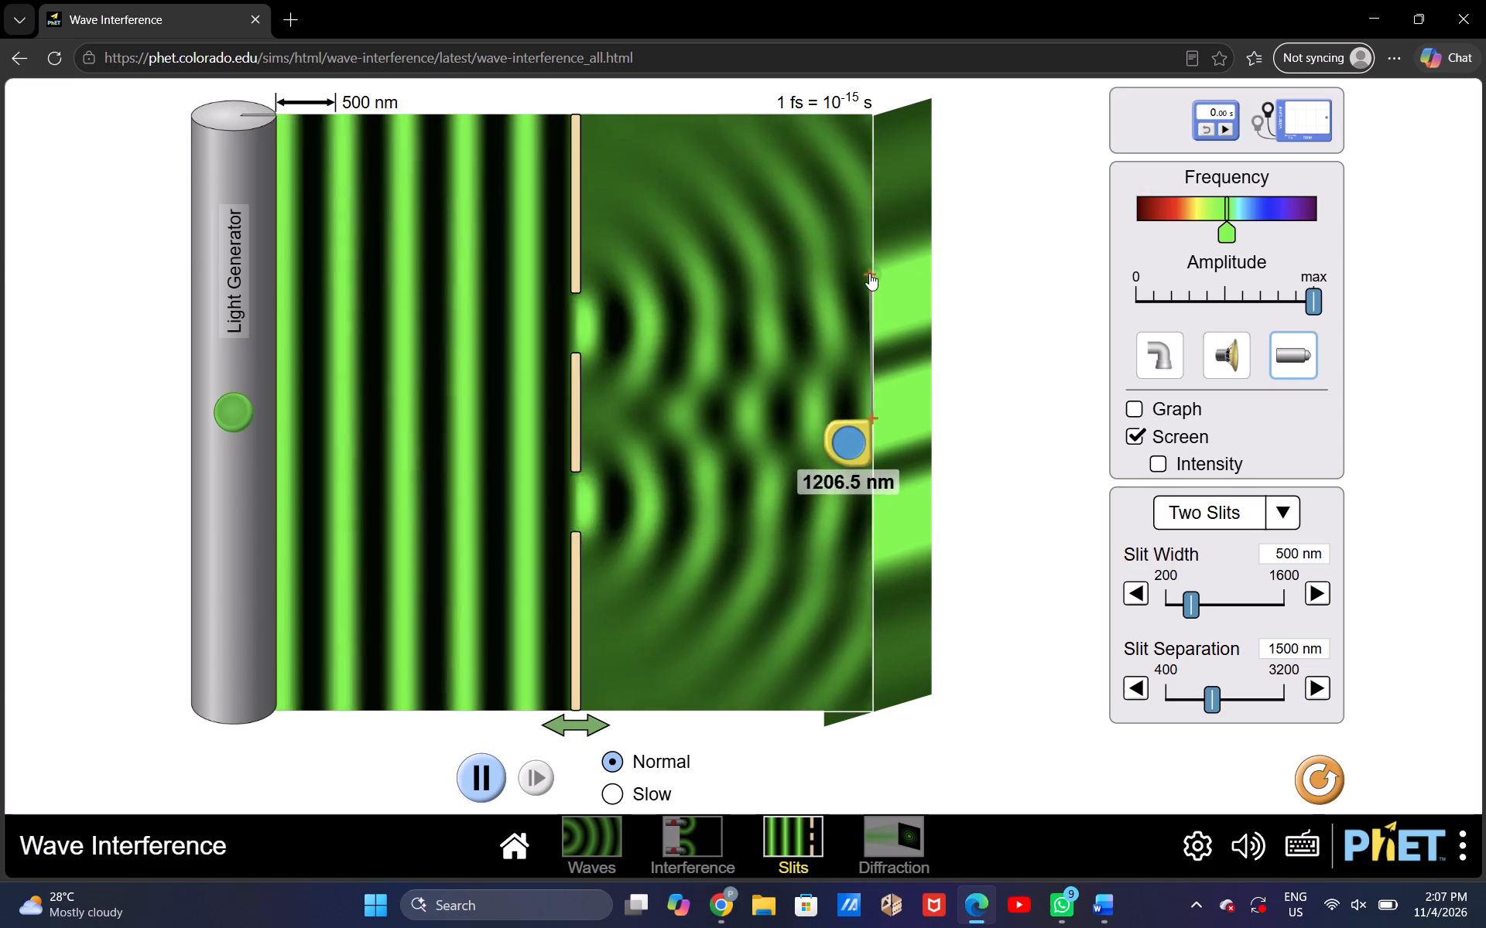
{"action": "left_click_drag", "start_coordinate": [869, 273], "coordinate": [867, 360]}
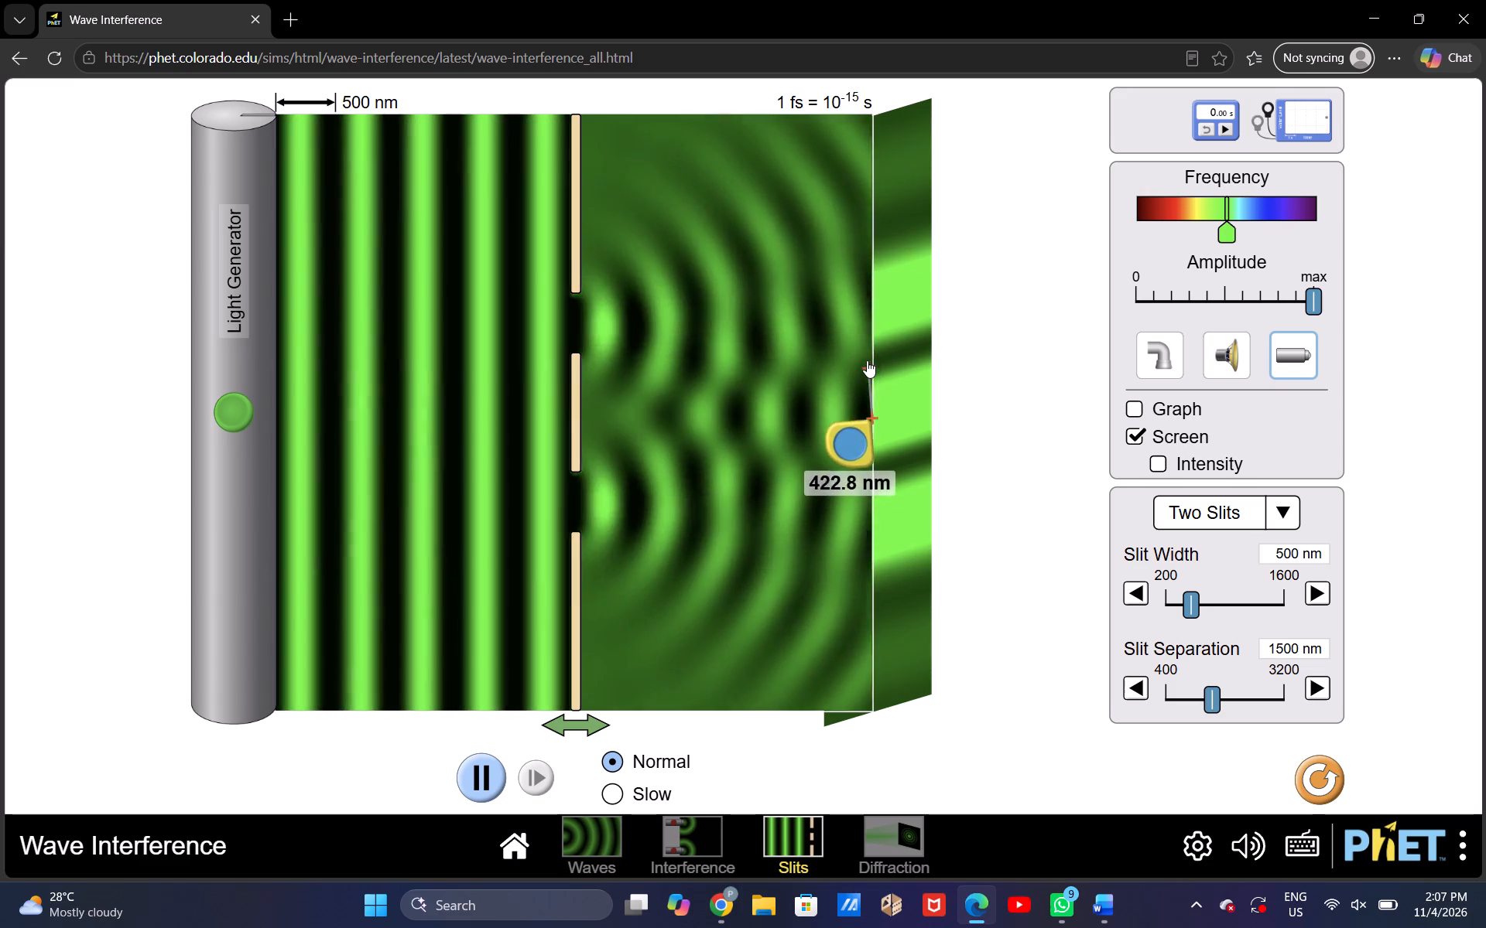
{"action": "left_click_drag", "start_coordinate": [867, 360], "coordinate": [870, 275]}
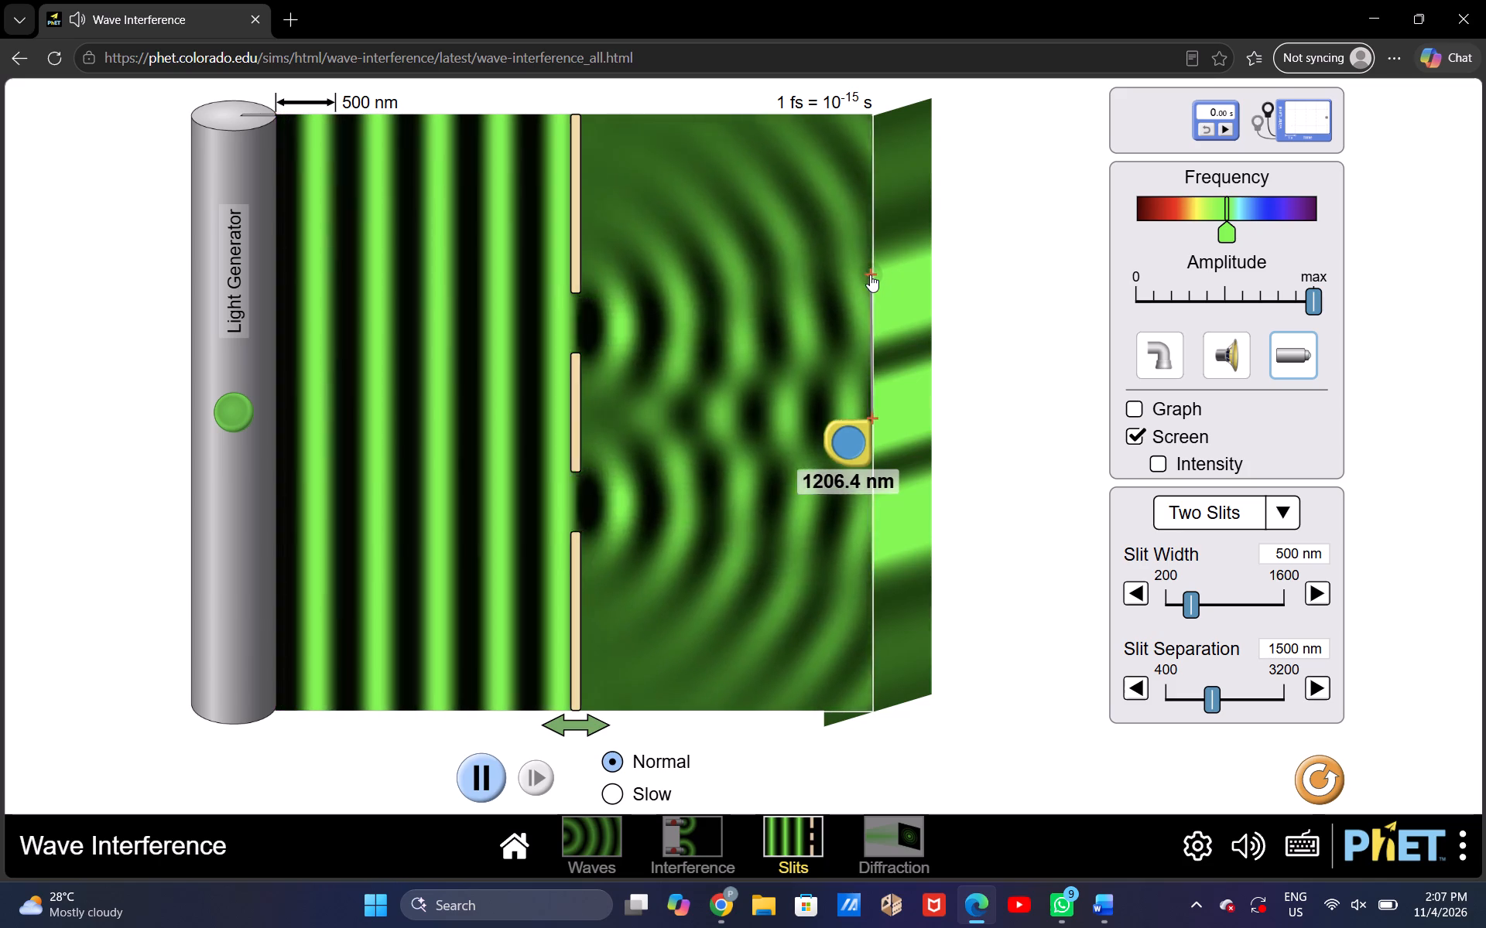
{"action": "left_click_drag", "start_coordinate": [875, 269], "coordinate": [872, 380]}
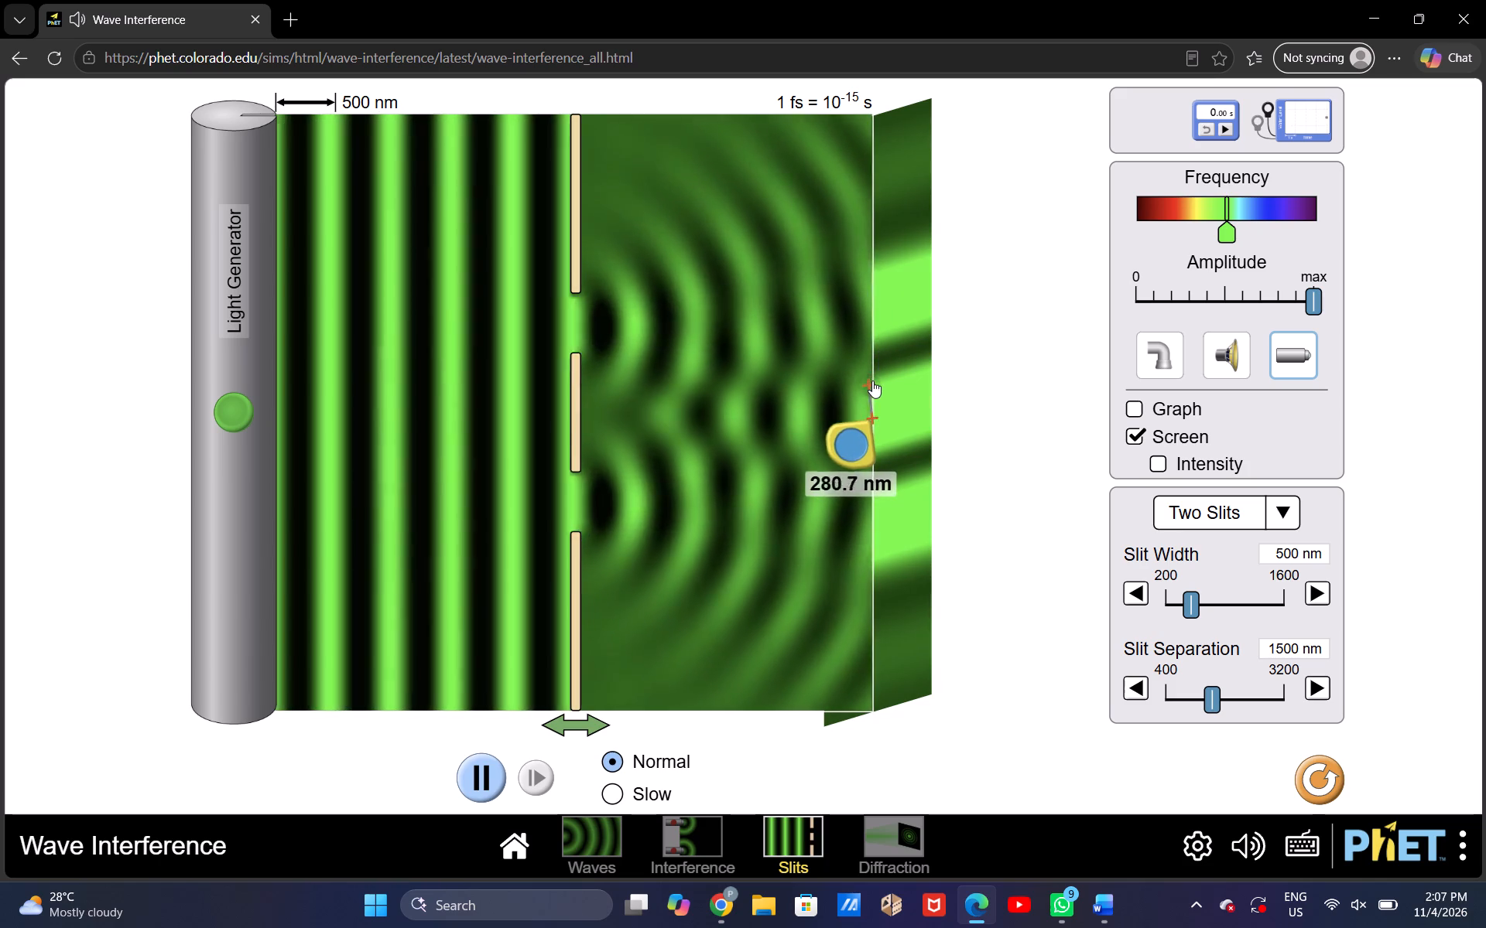
{"action": "left_click_drag", "start_coordinate": [872, 380], "coordinate": [873, 377]}
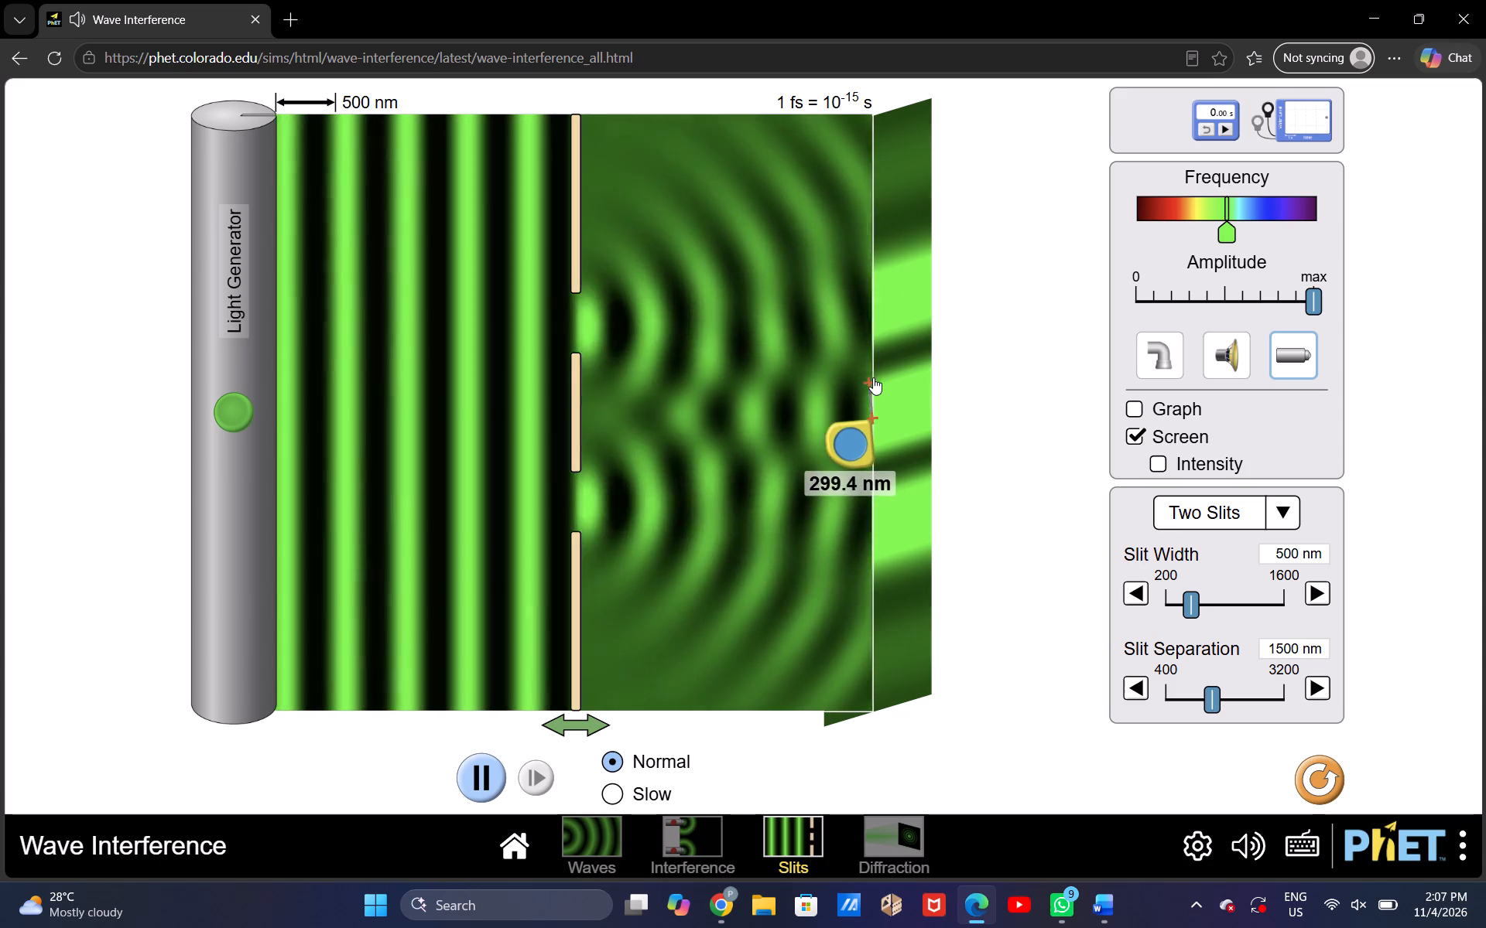
{"action": "left_click_drag", "start_coordinate": [873, 377], "coordinate": [875, 377]}
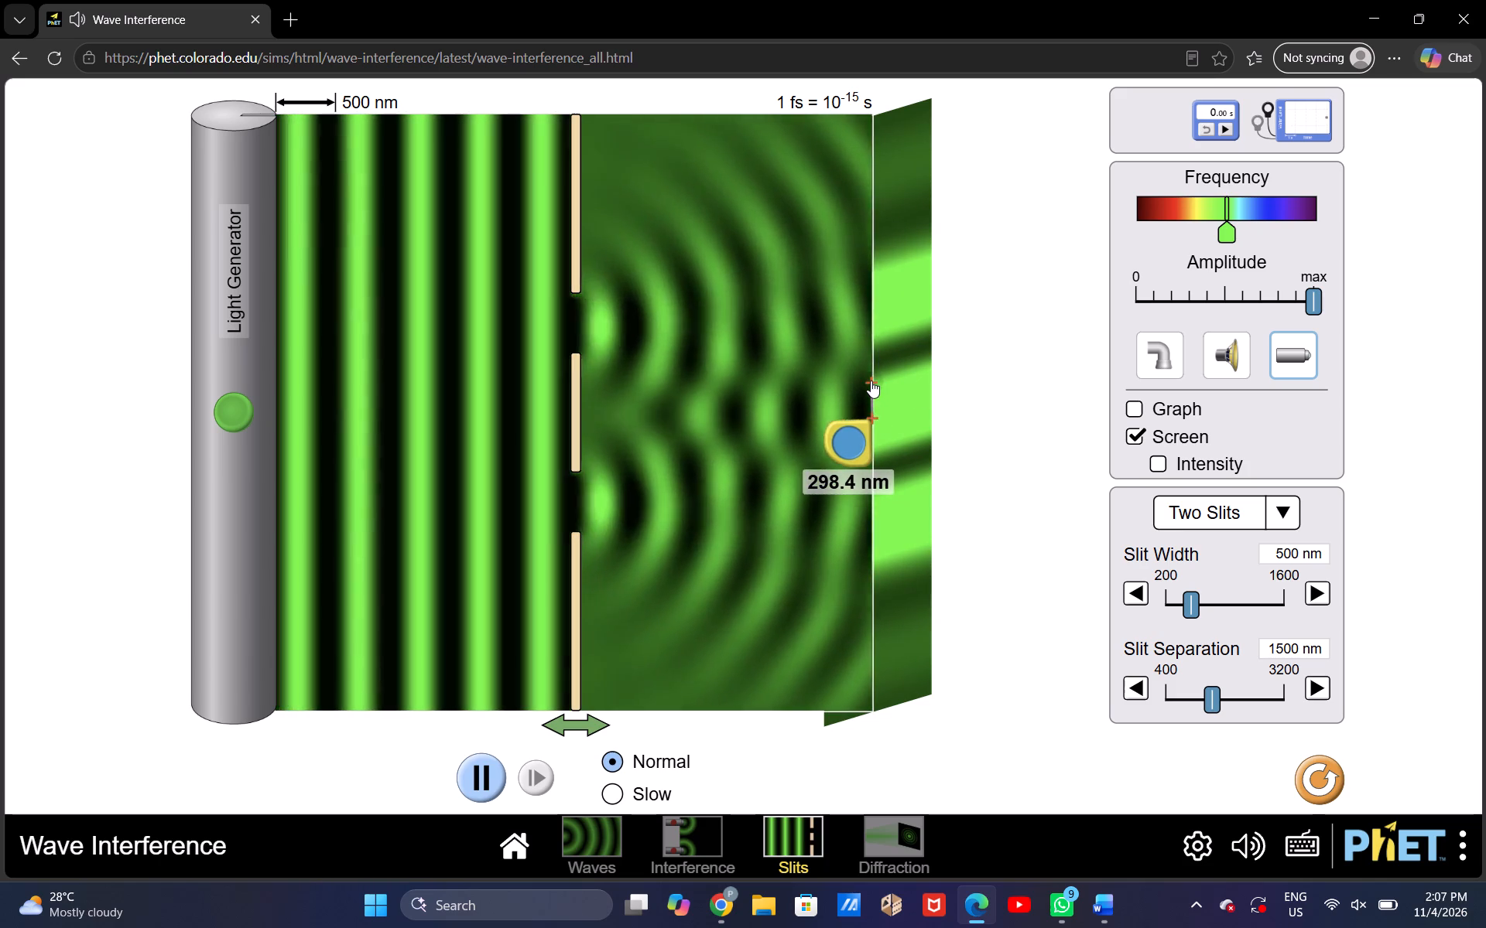
{"action": "left_click", "coordinate": [870, 380]}
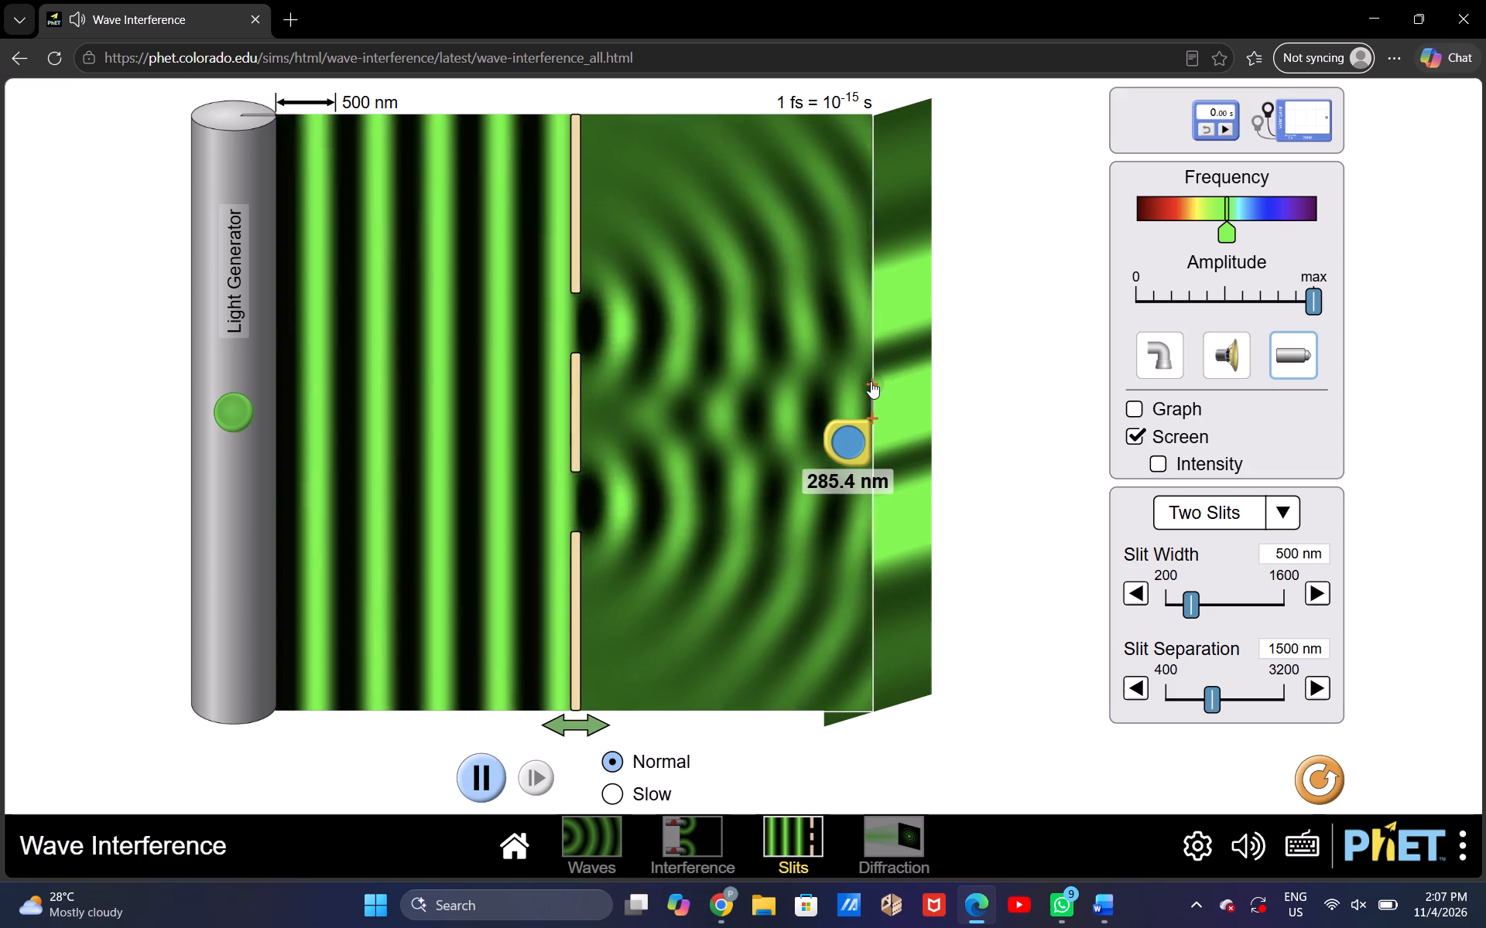
Measure from the central fringe's centre to the first dark band, the first bright fringe and the dark region above it.
{"action": "left_click_drag", "start_coordinate": [871, 381], "coordinate": [870, 339]}
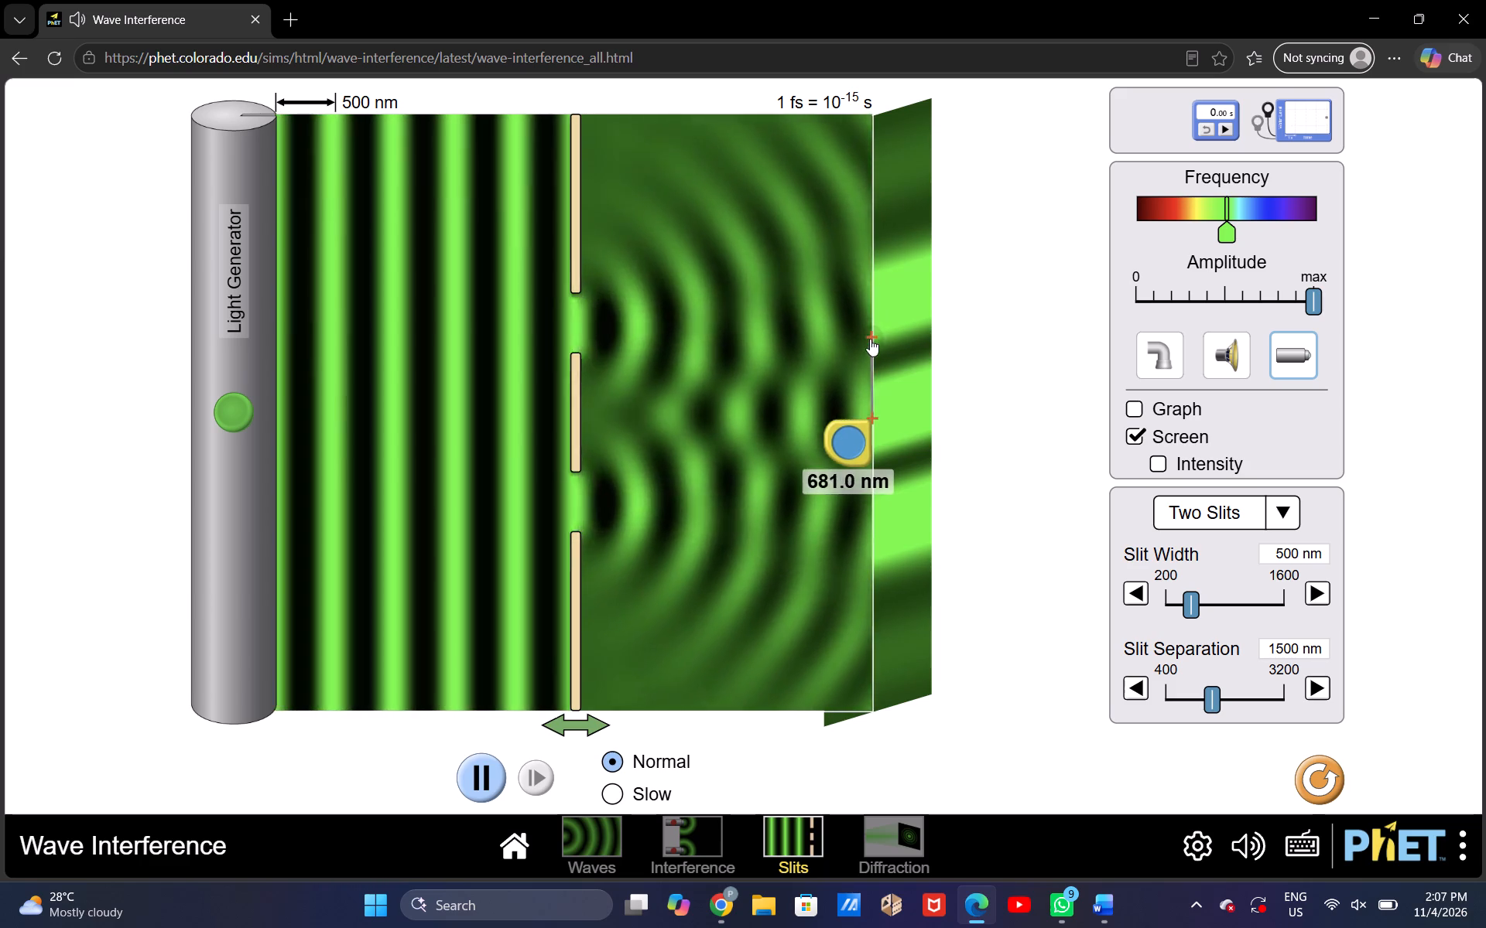
{"action": "left_click_drag", "start_coordinate": [870, 339], "coordinate": [871, 350]}
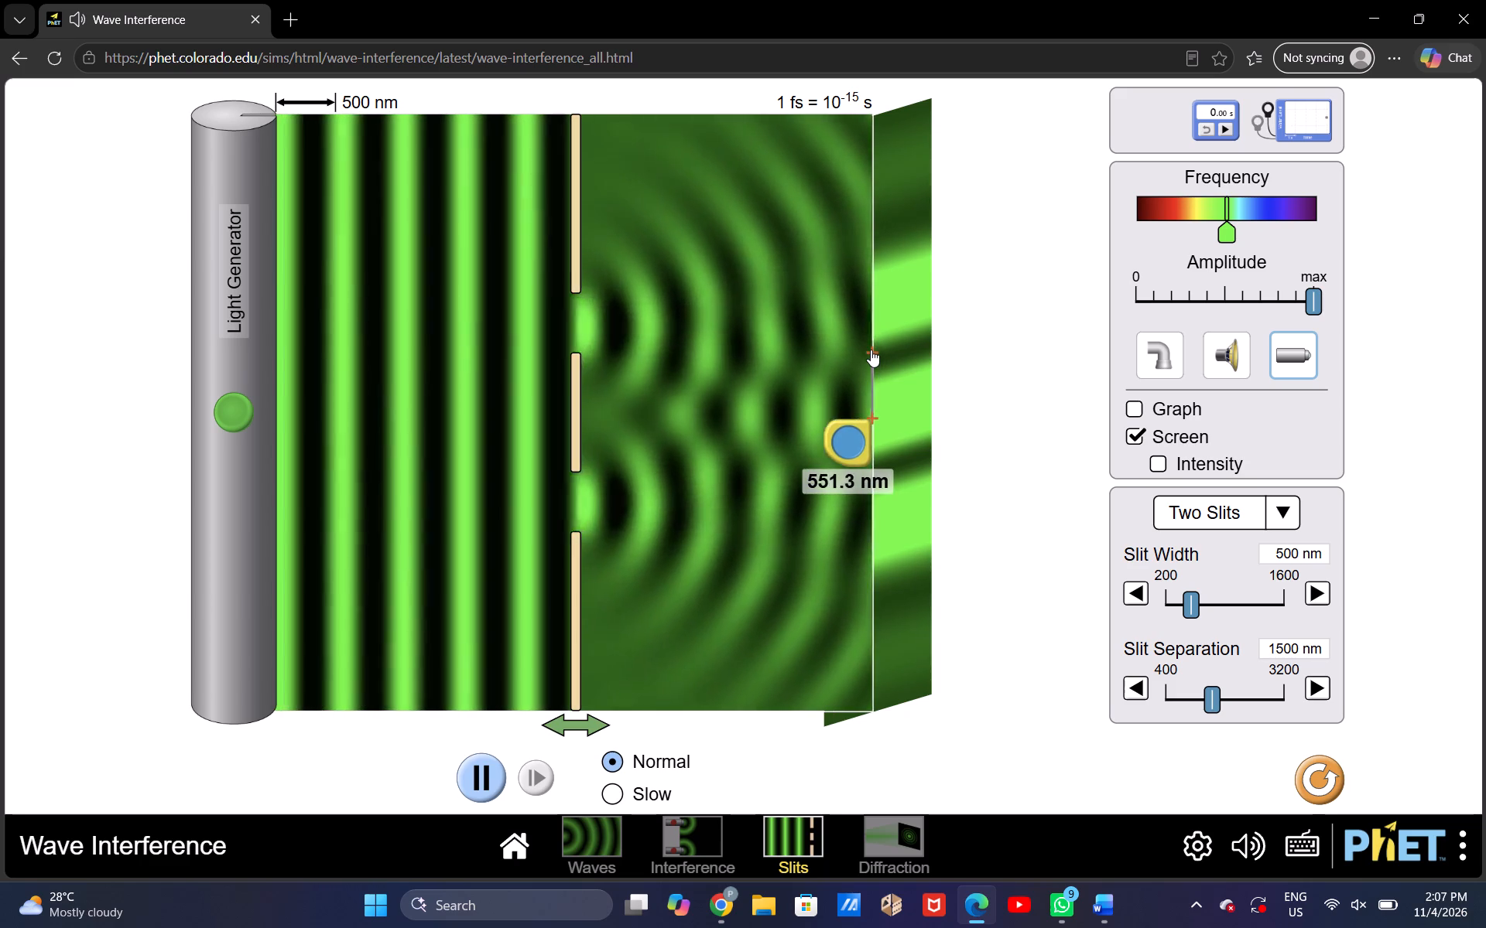
{"action": "left_click_drag", "start_coordinate": [871, 350], "coordinate": [871, 356]}
{"action": "left_click_drag", "start_coordinate": [872, 357], "coordinate": [872, 285]}
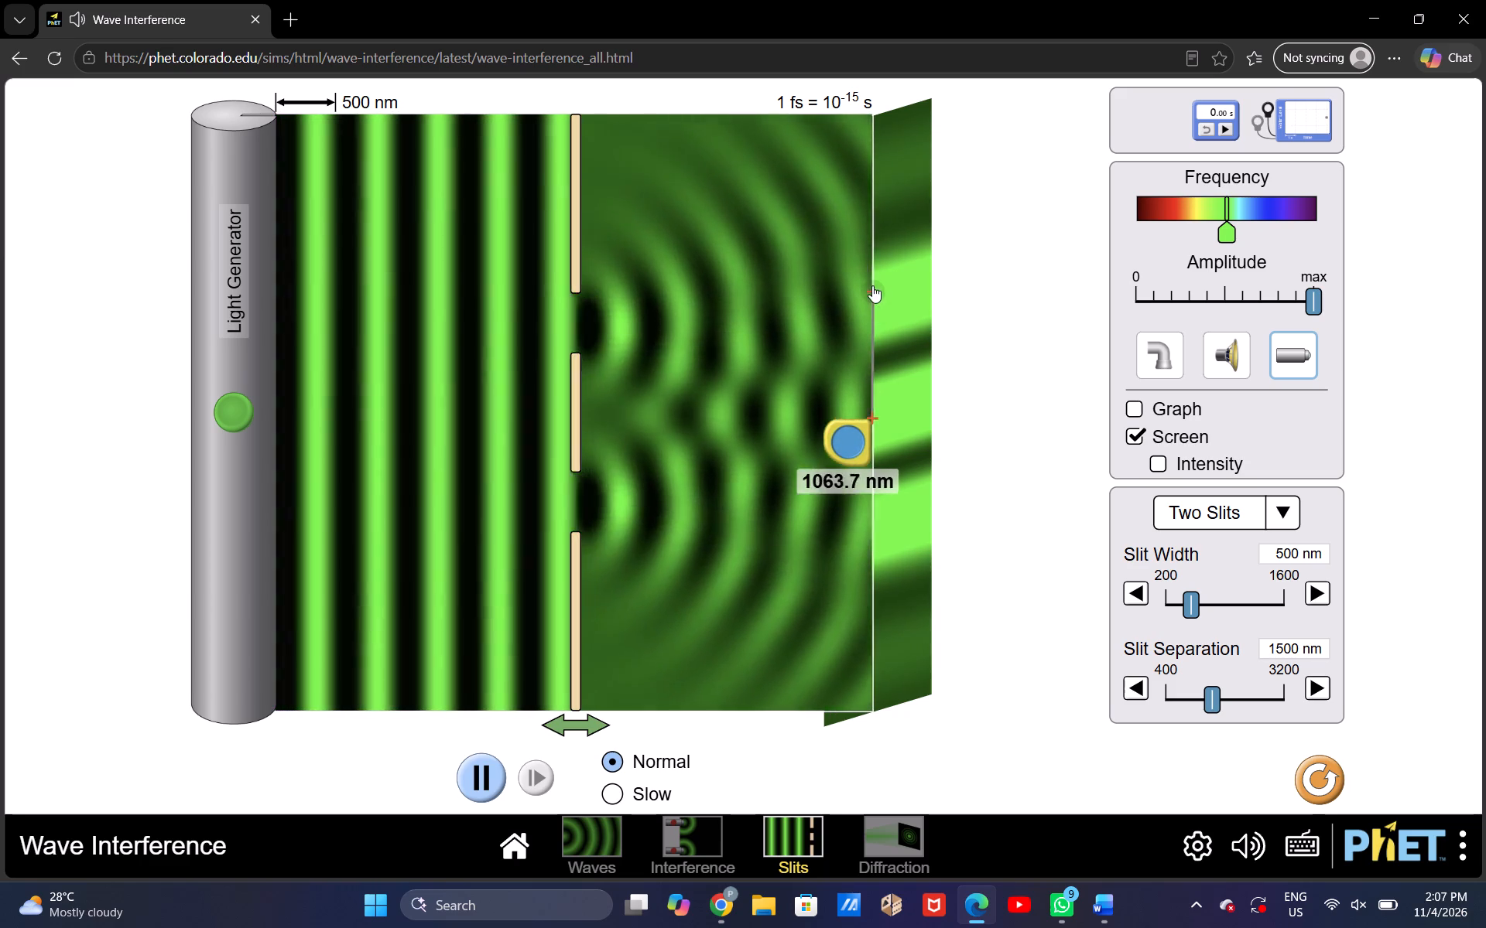
{"action": "left_click_drag", "start_coordinate": [872, 285], "coordinate": [871, 230]}
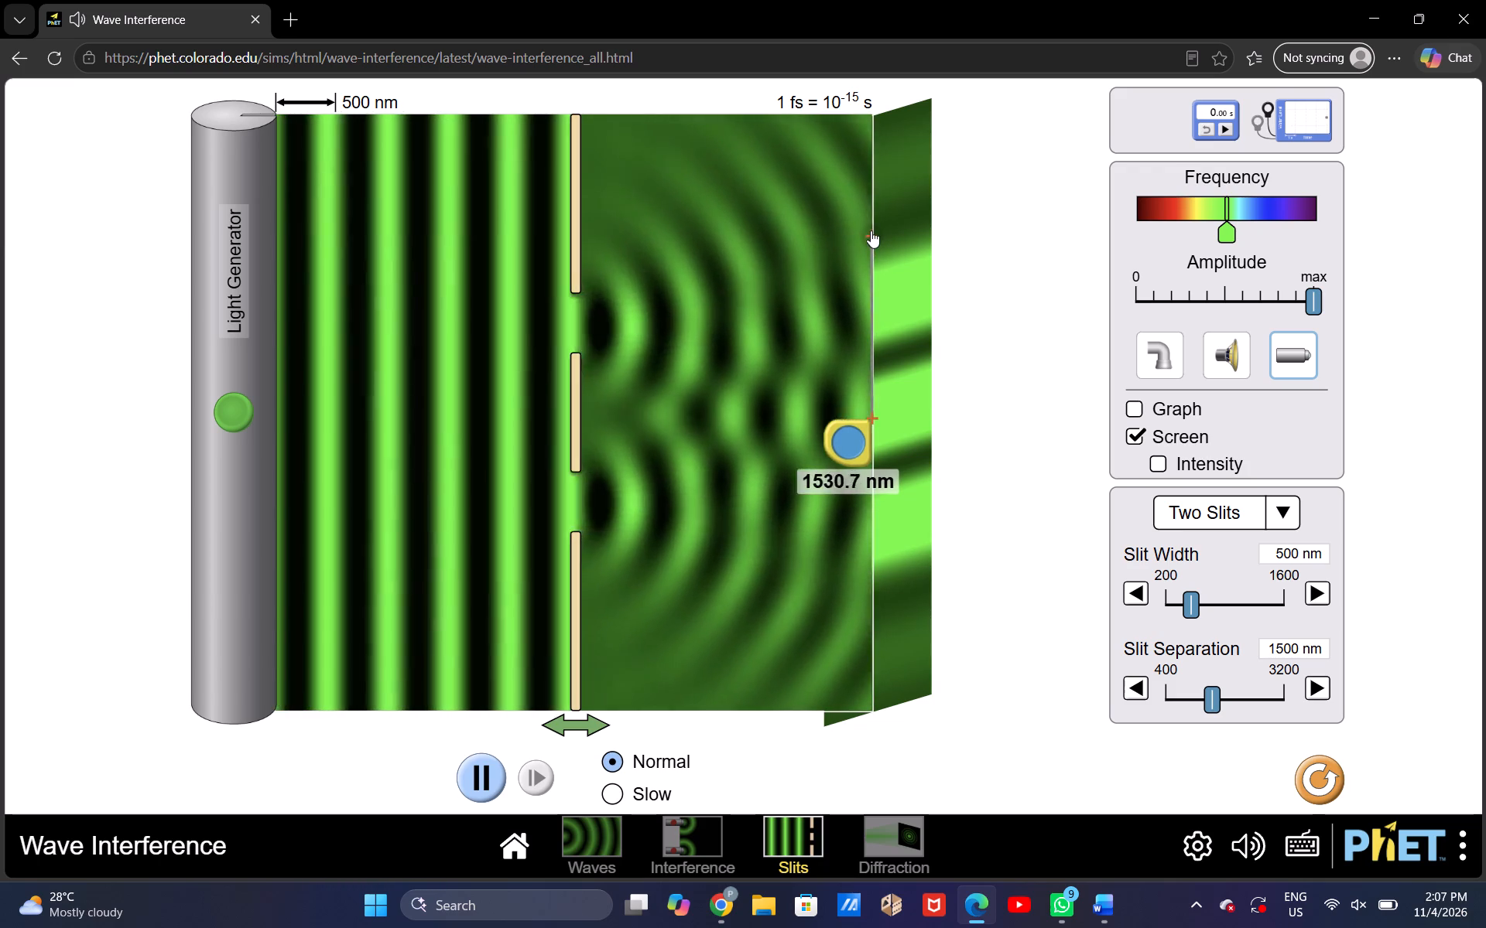
{"action": "left_click_drag", "start_coordinate": [871, 230], "coordinate": [871, 225]}
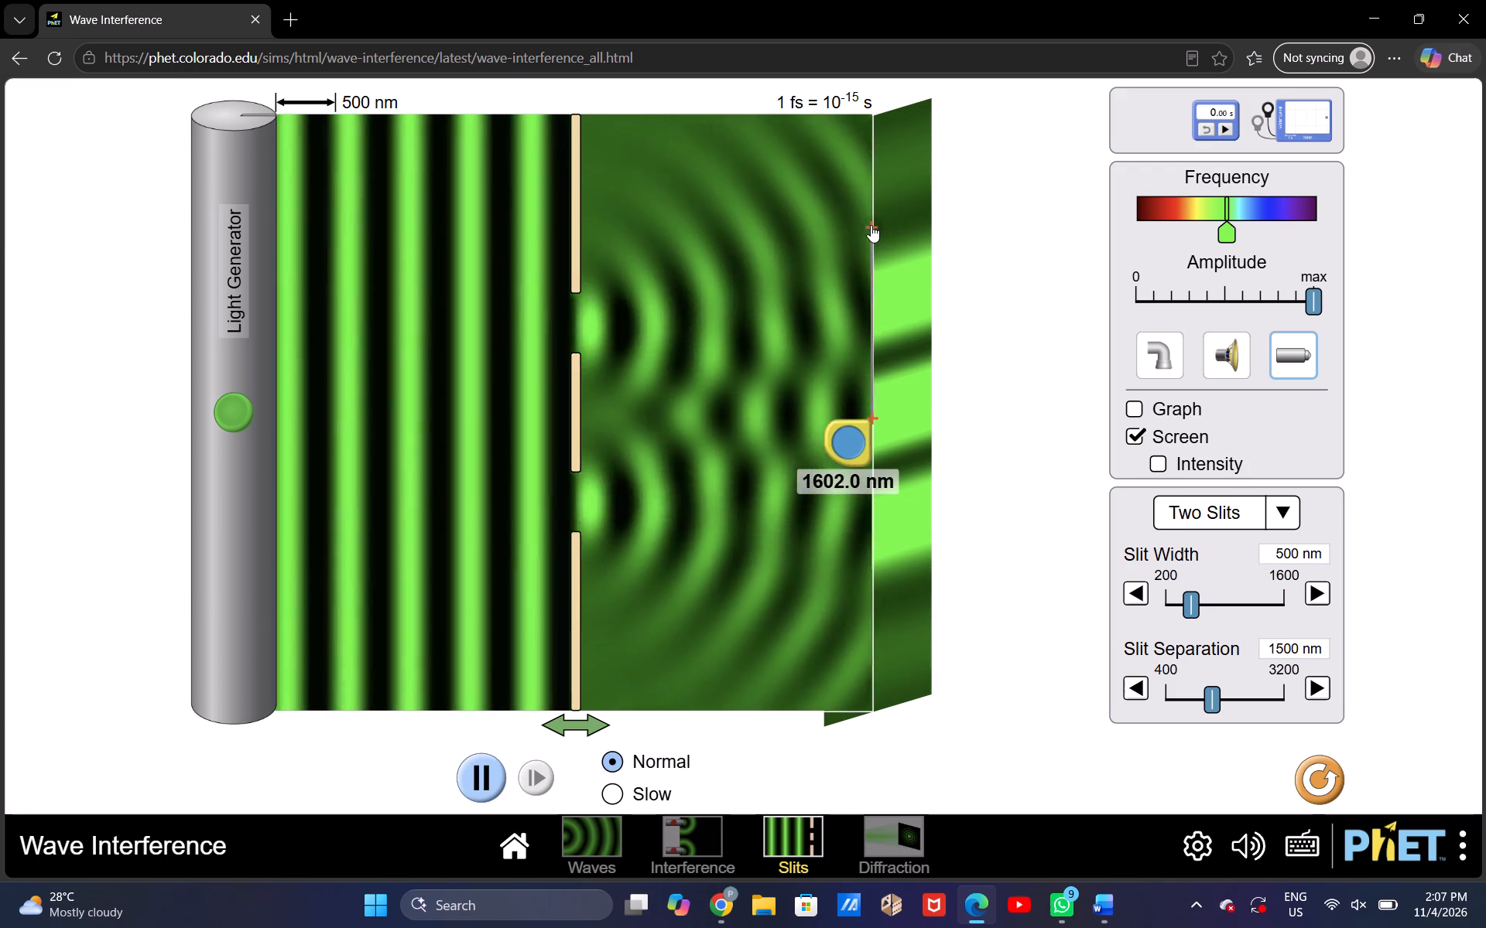
Recheck the distances to the dark bands above the central fringe, finishing with the tape's end on the first bright fringe.
{"action": "left_click_drag", "start_coordinate": [871, 225], "coordinate": [866, 342]}
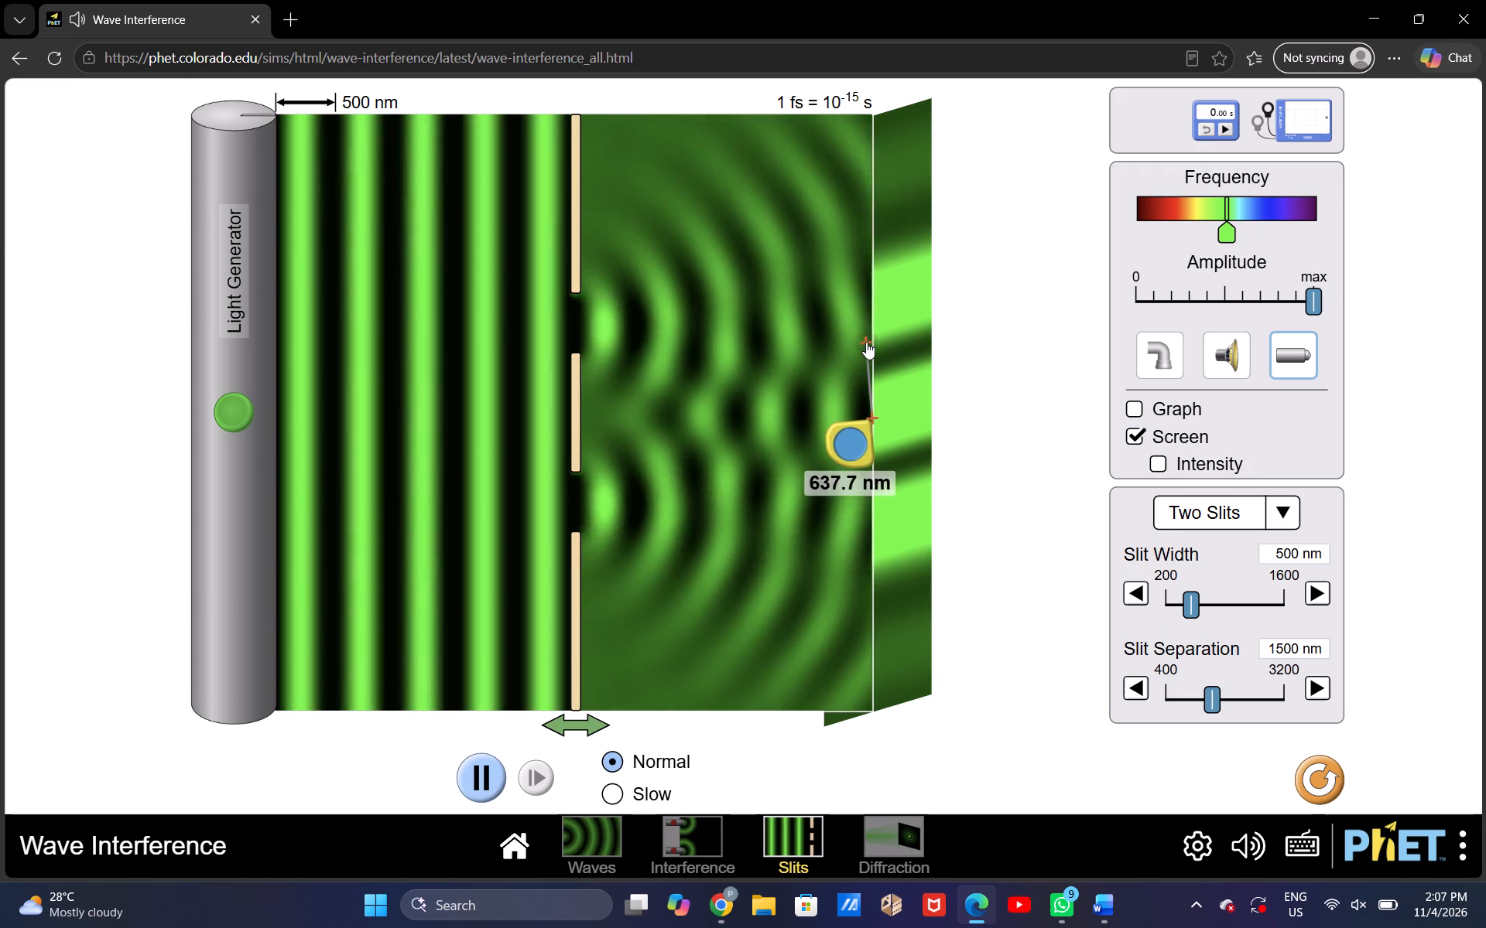
{"action": "left_click_drag", "start_coordinate": [866, 342], "coordinate": [873, 352]}
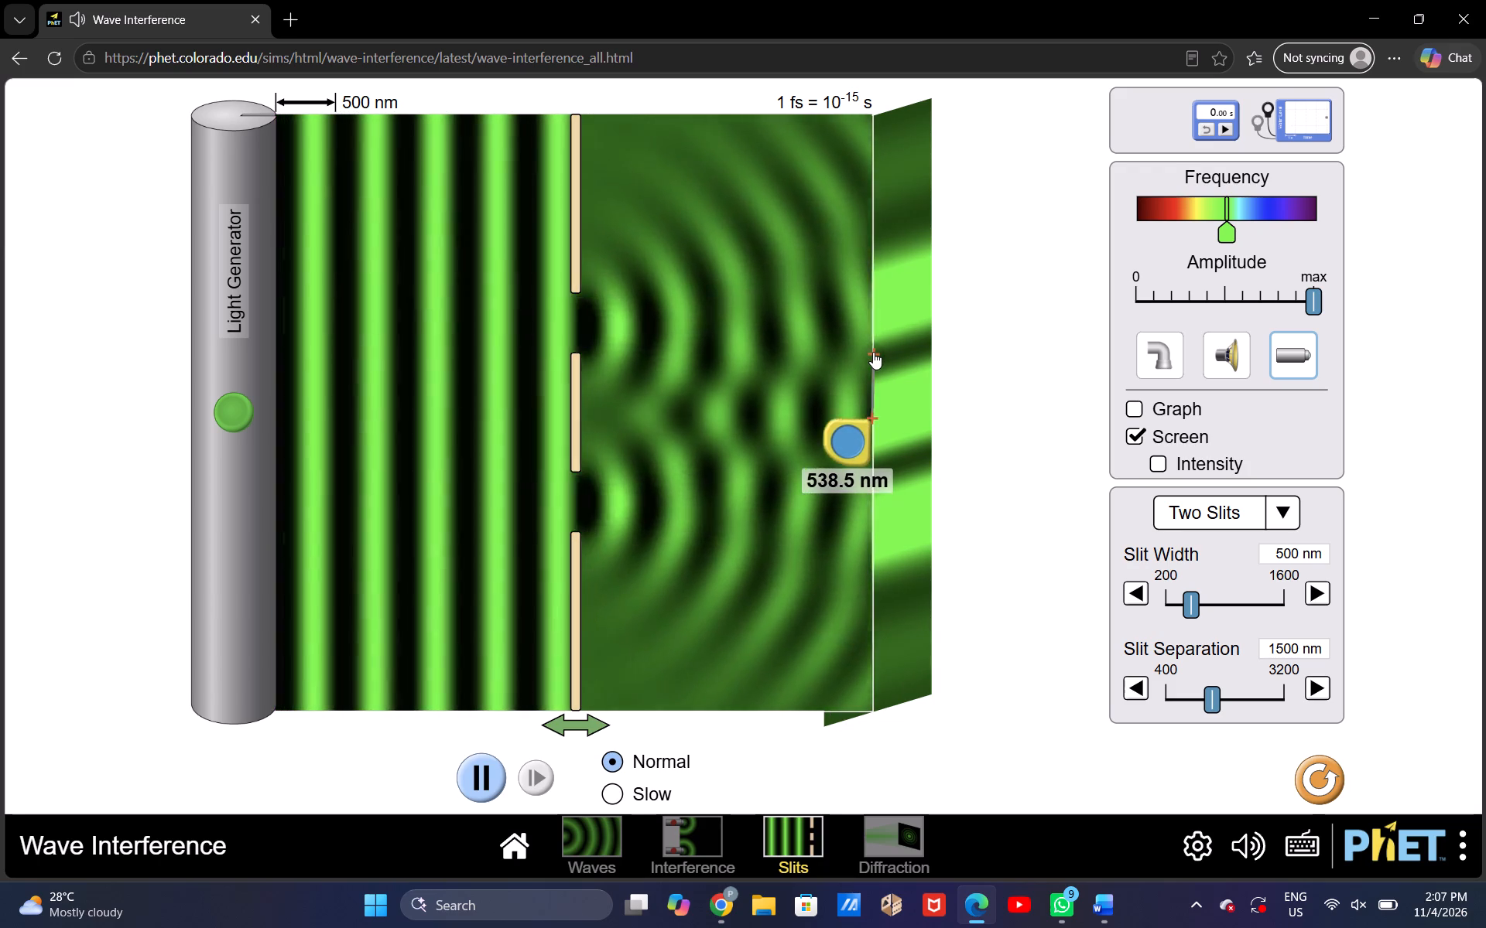
{"action": "left_click", "coordinate": [871, 346]}
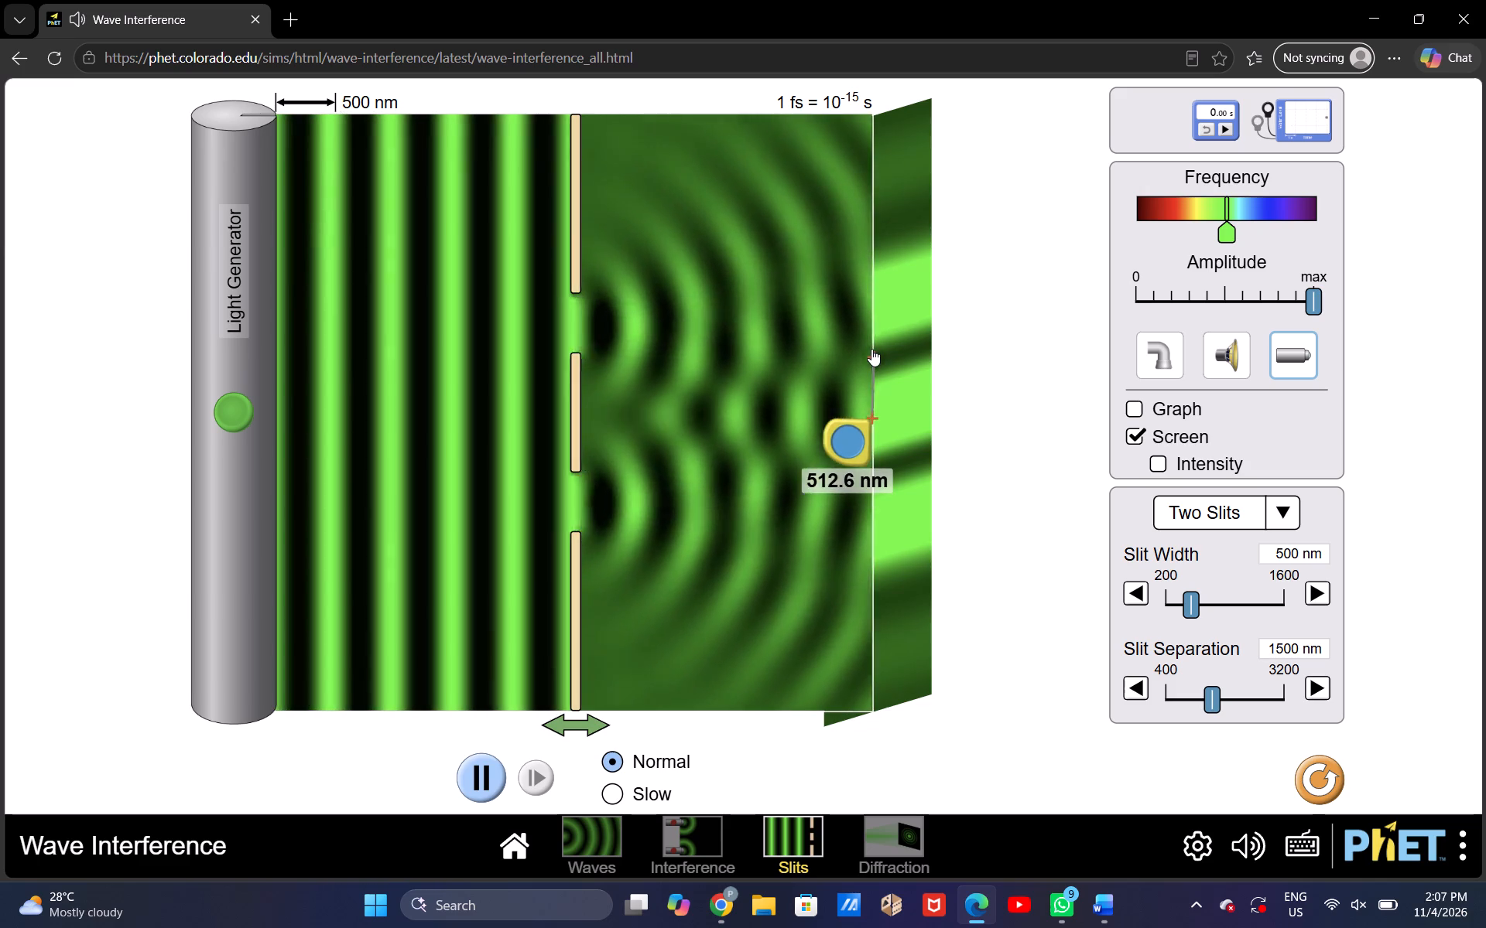
{"action": "left_click_drag", "start_coordinate": [871, 348], "coordinate": [868, 299]}
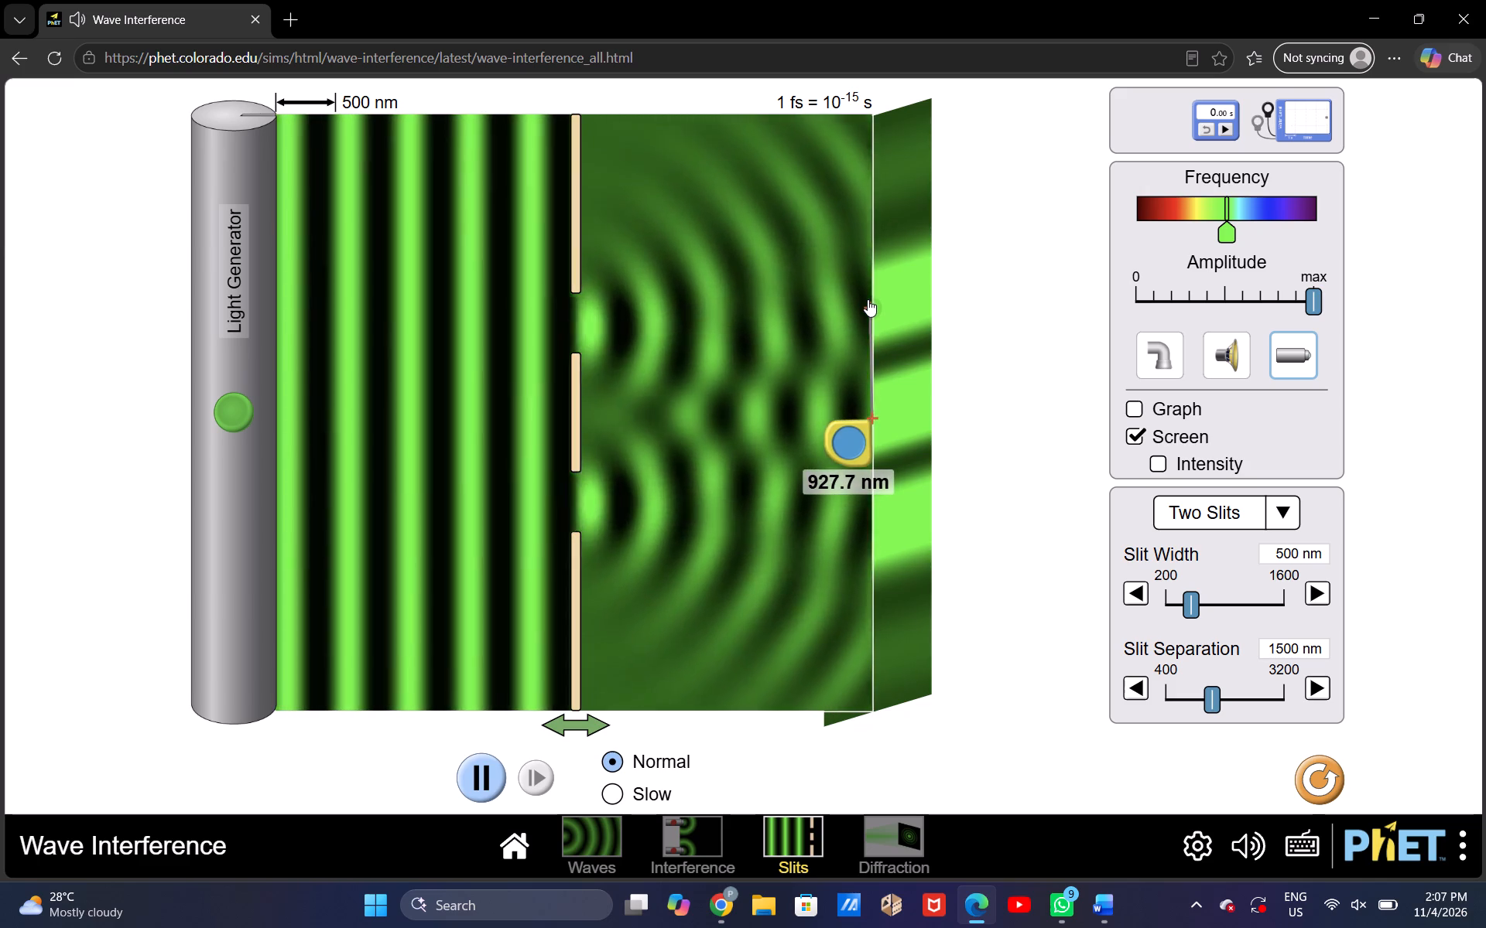
{"action": "left_click_drag", "start_coordinate": [868, 299], "coordinate": [867, 296]}
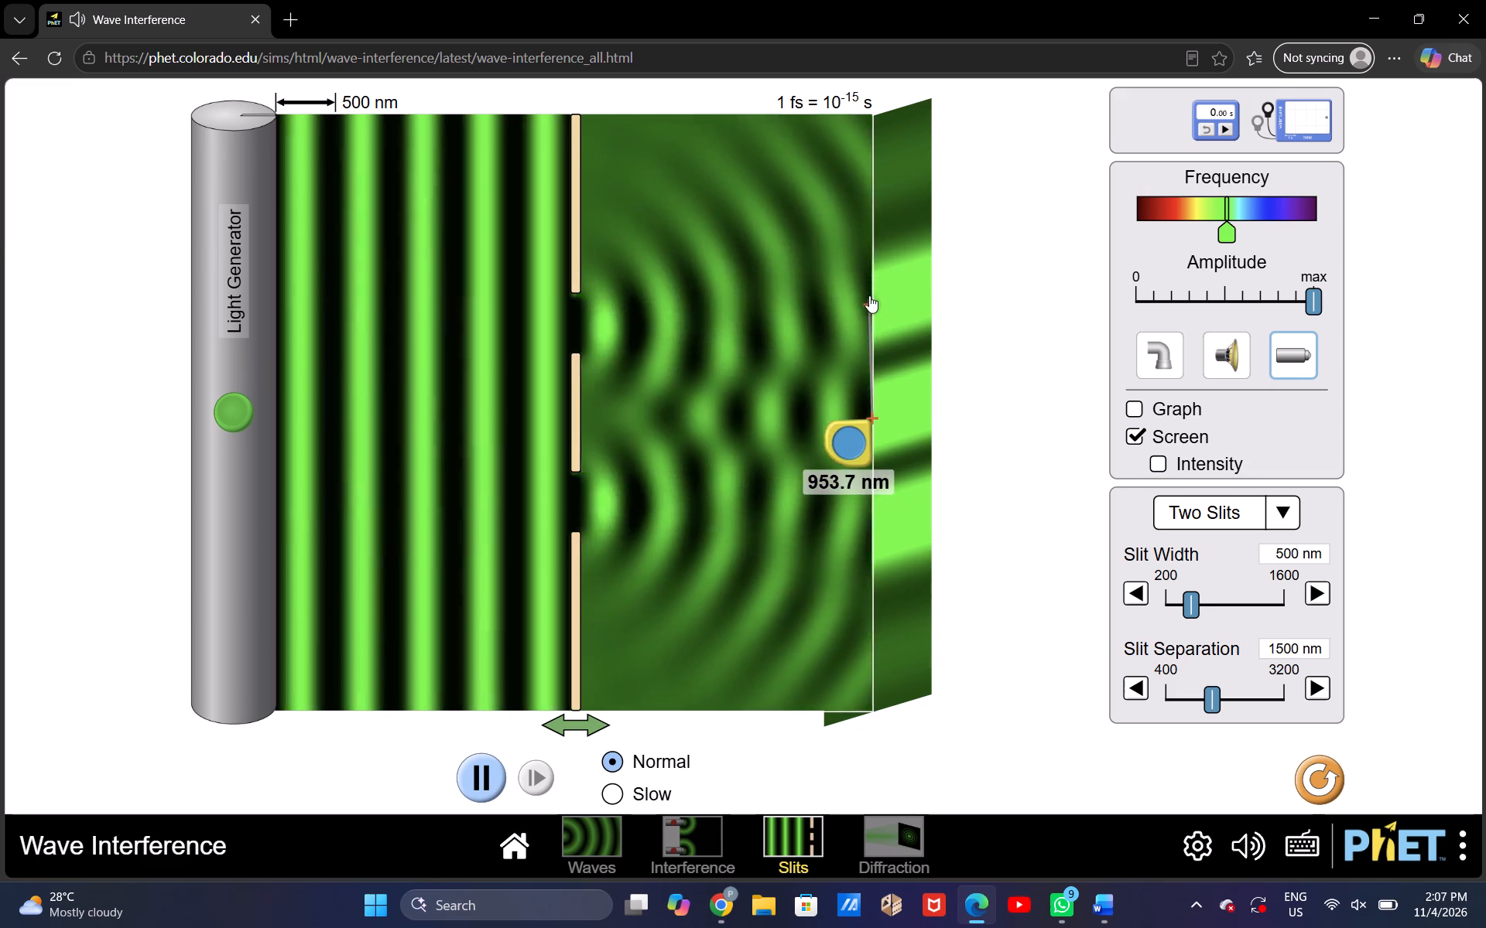
{"action": "left_click_drag", "start_coordinate": [869, 295], "coordinate": [871, 204]}
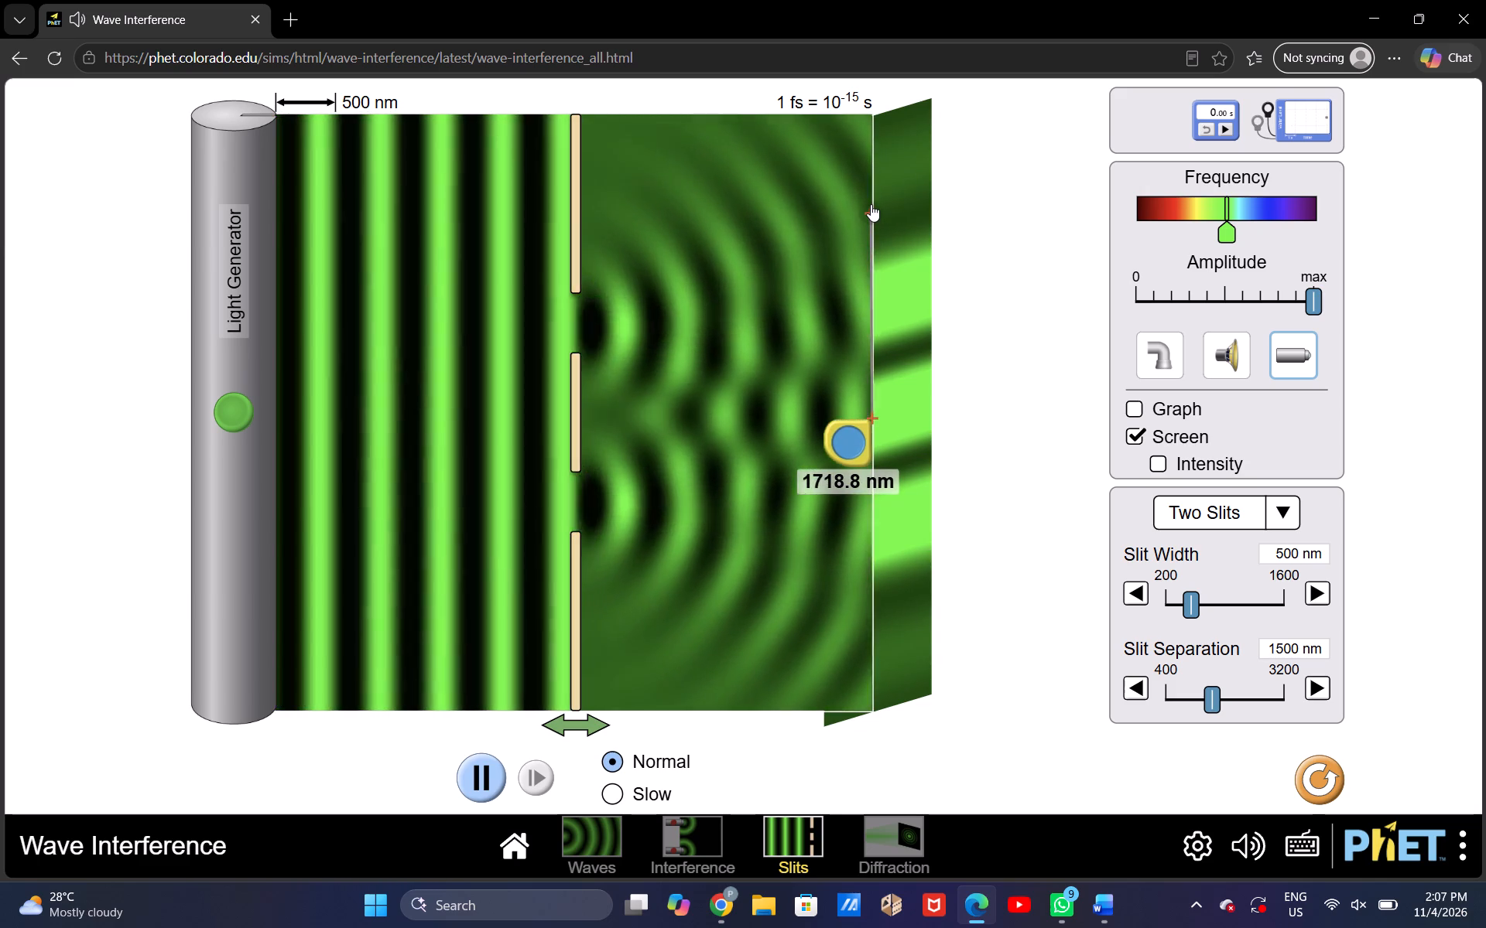
{"action": "left_click_drag", "start_coordinate": [871, 209], "coordinate": [882, 322]}
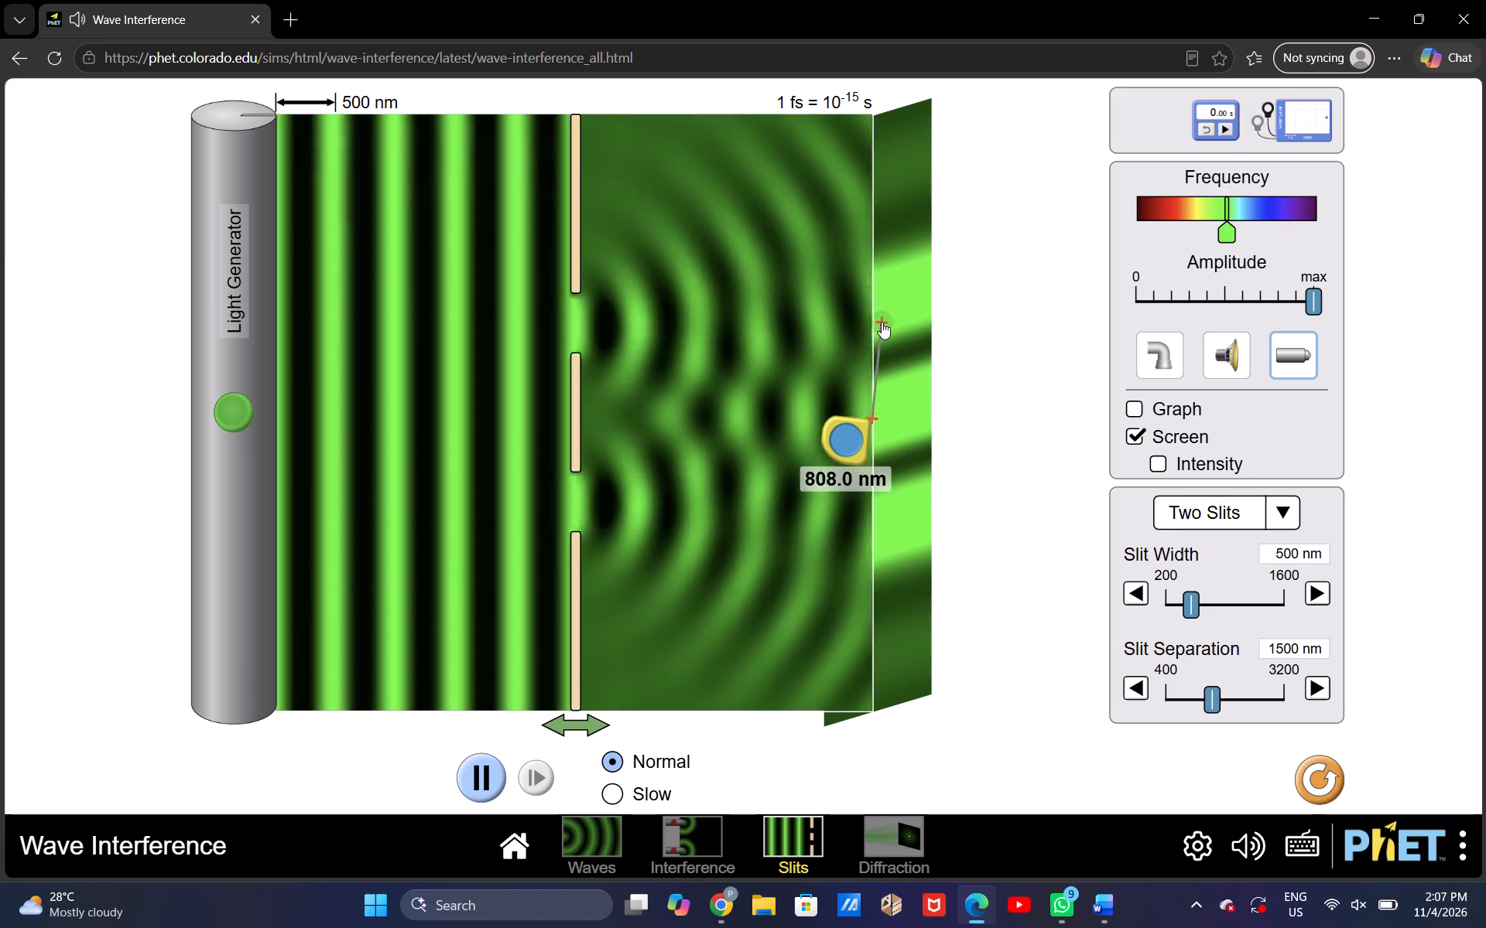
{"action": "left_click_drag", "start_coordinate": [882, 322], "coordinate": [875, 320]}
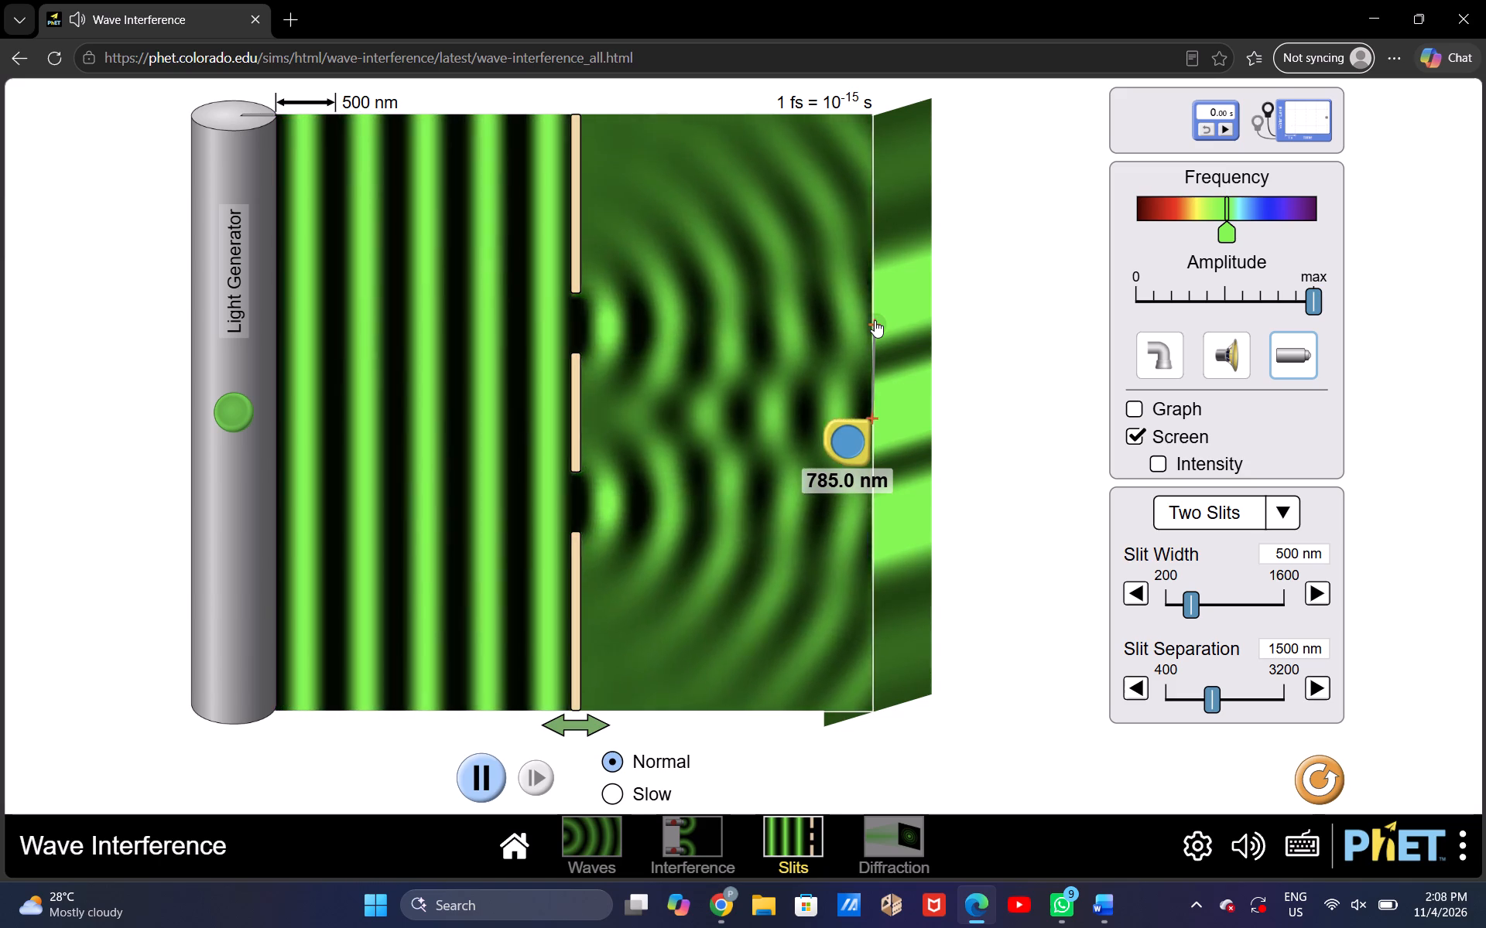
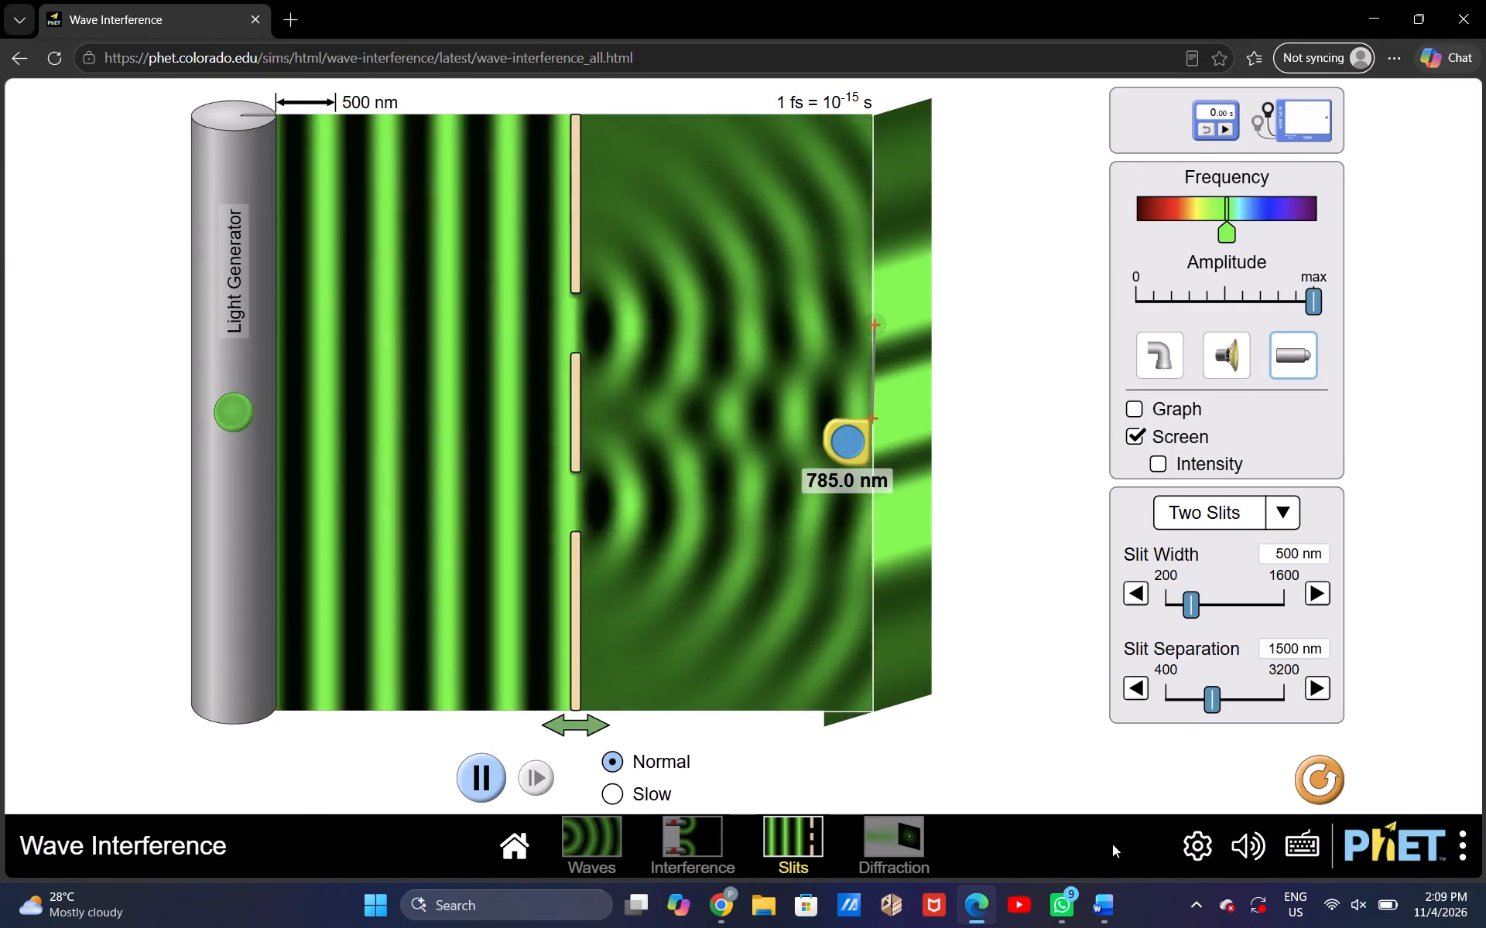
Switch to the Word lab report and check which distances the Data and Observations section asks for.
{"action": "left_click", "coordinate": [1103, 895]}
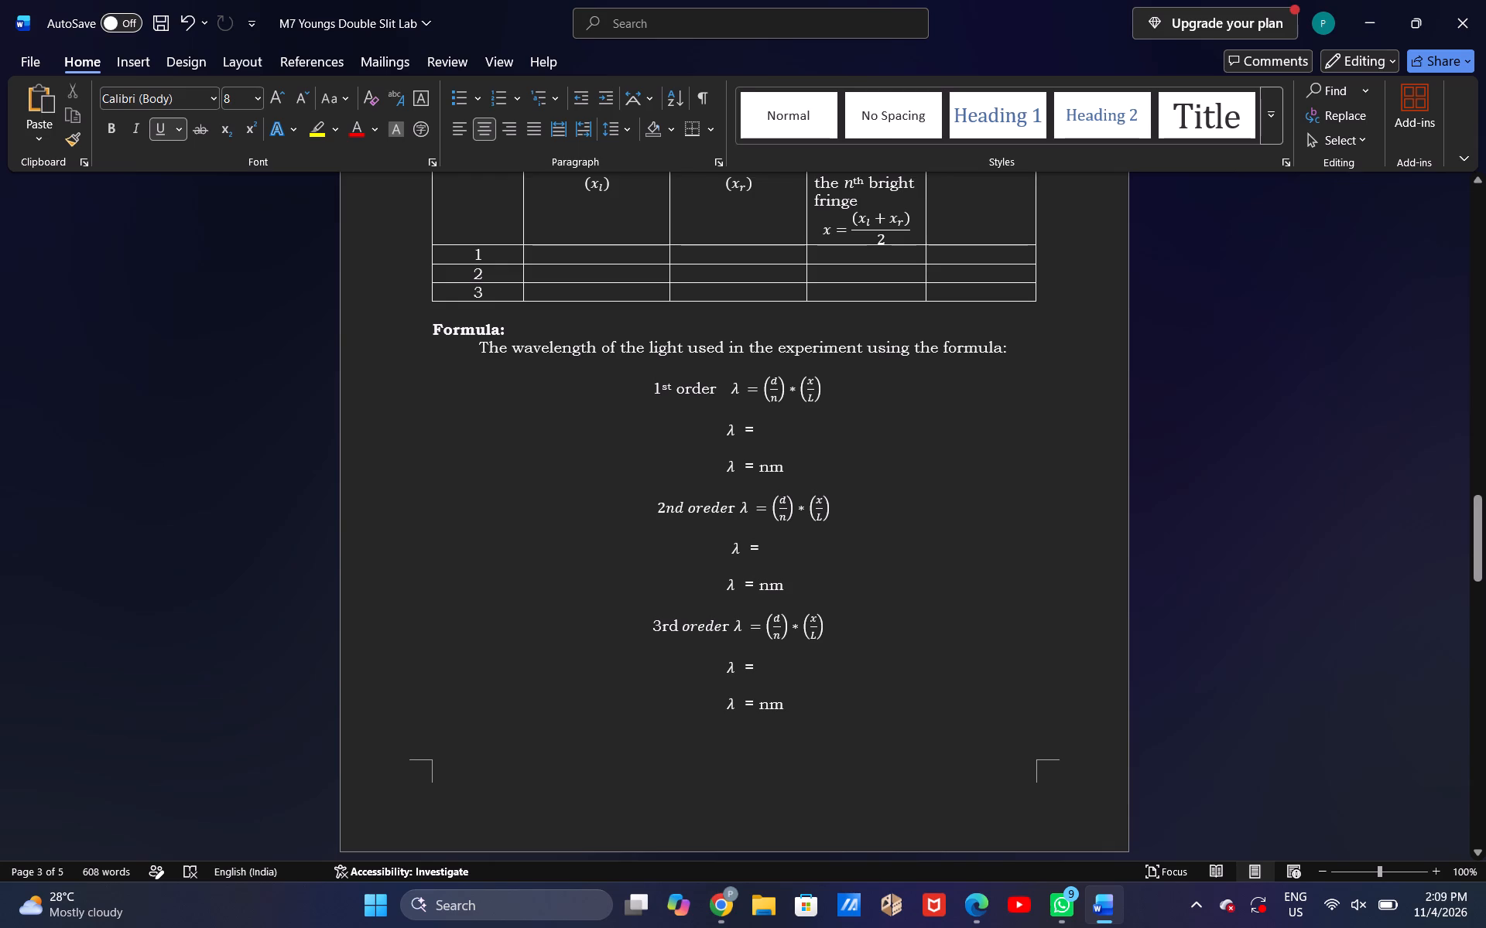
{"action": "scroll", "coordinate": [830, 609], "scroll_direction": "up", "scroll_amount": 3}
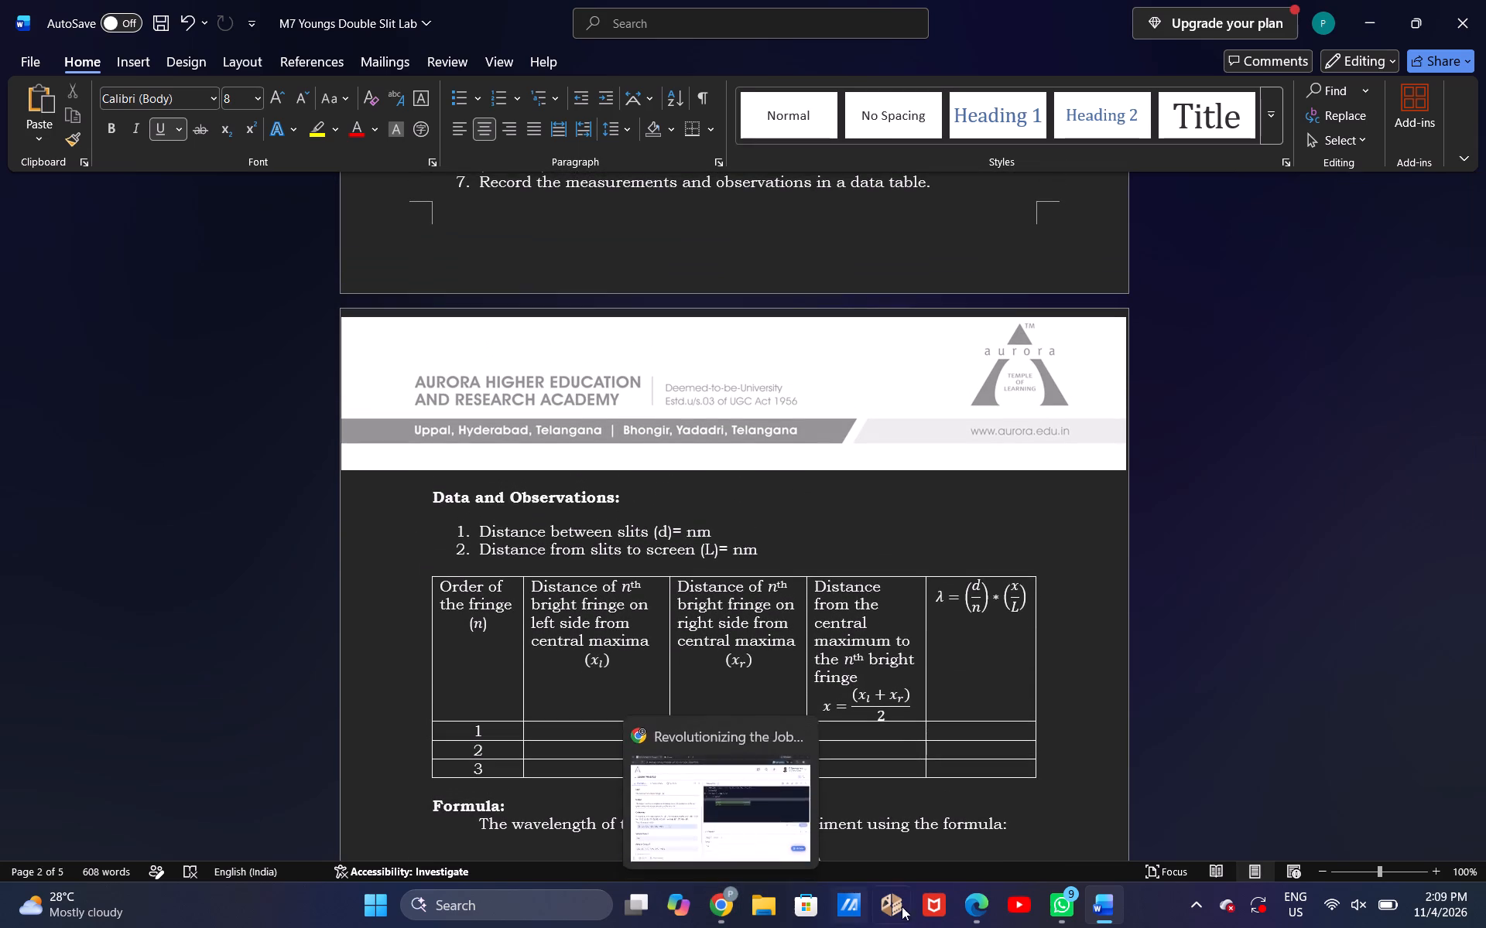
Return to the simulation in Edge and measure the slit-to-screen distance with the tape along the wave area's upper edge.
{"action": "left_click", "coordinate": [970, 927]}
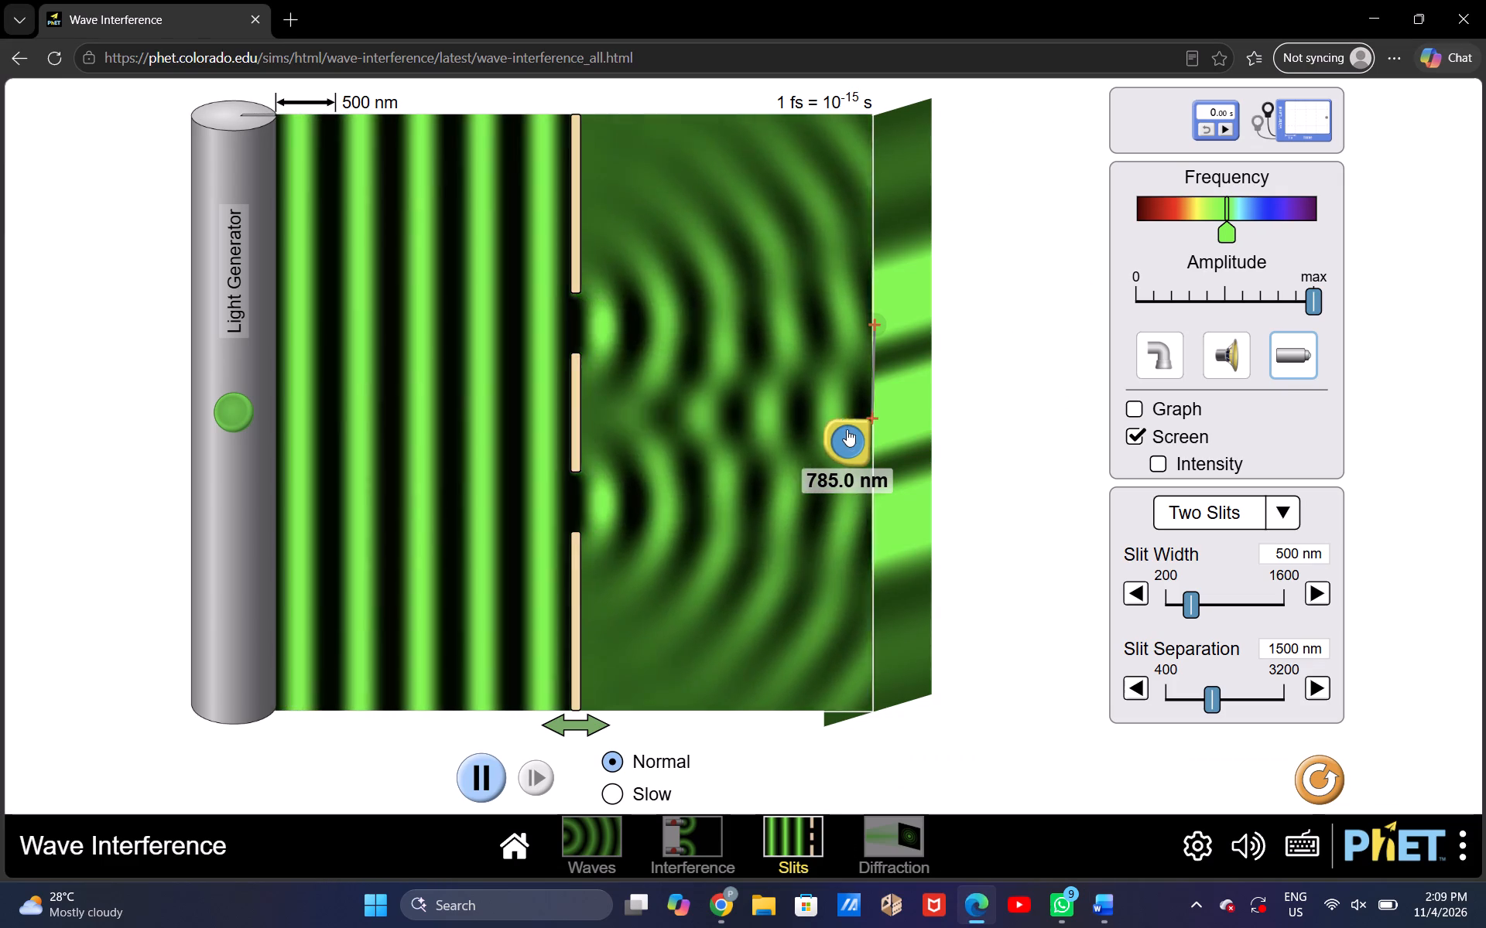
{"action": "left_click_drag", "start_coordinate": [847, 443], "coordinate": [545, 169]}
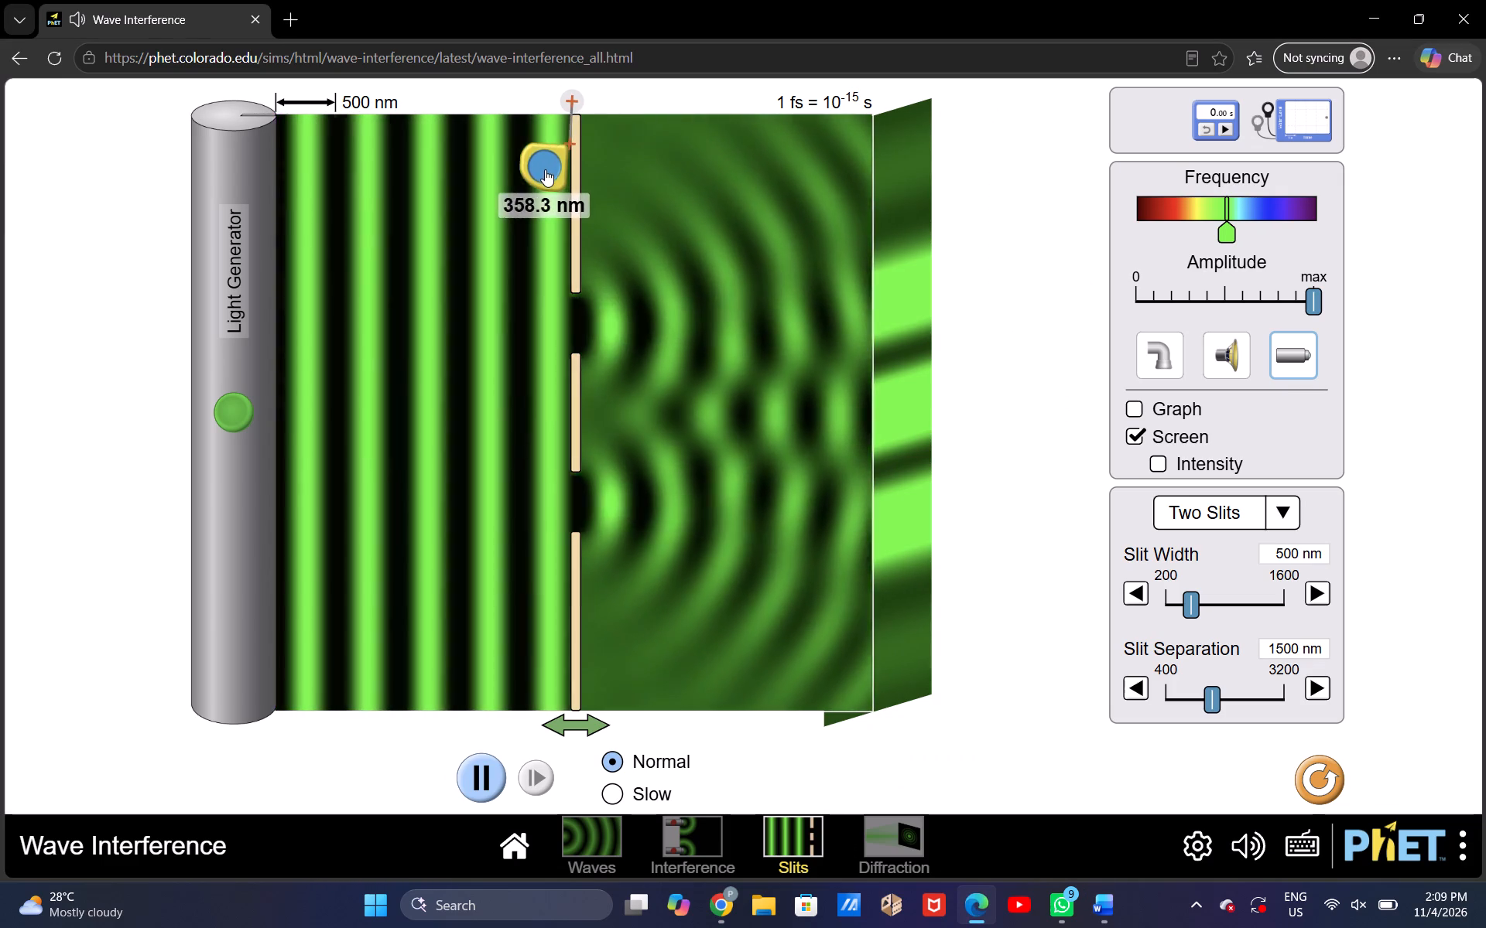
{"action": "left_click_drag", "start_coordinate": [545, 169], "coordinate": [546, 179]}
{"action": "left_click_drag", "start_coordinate": [573, 109], "coordinate": [820, 188]}
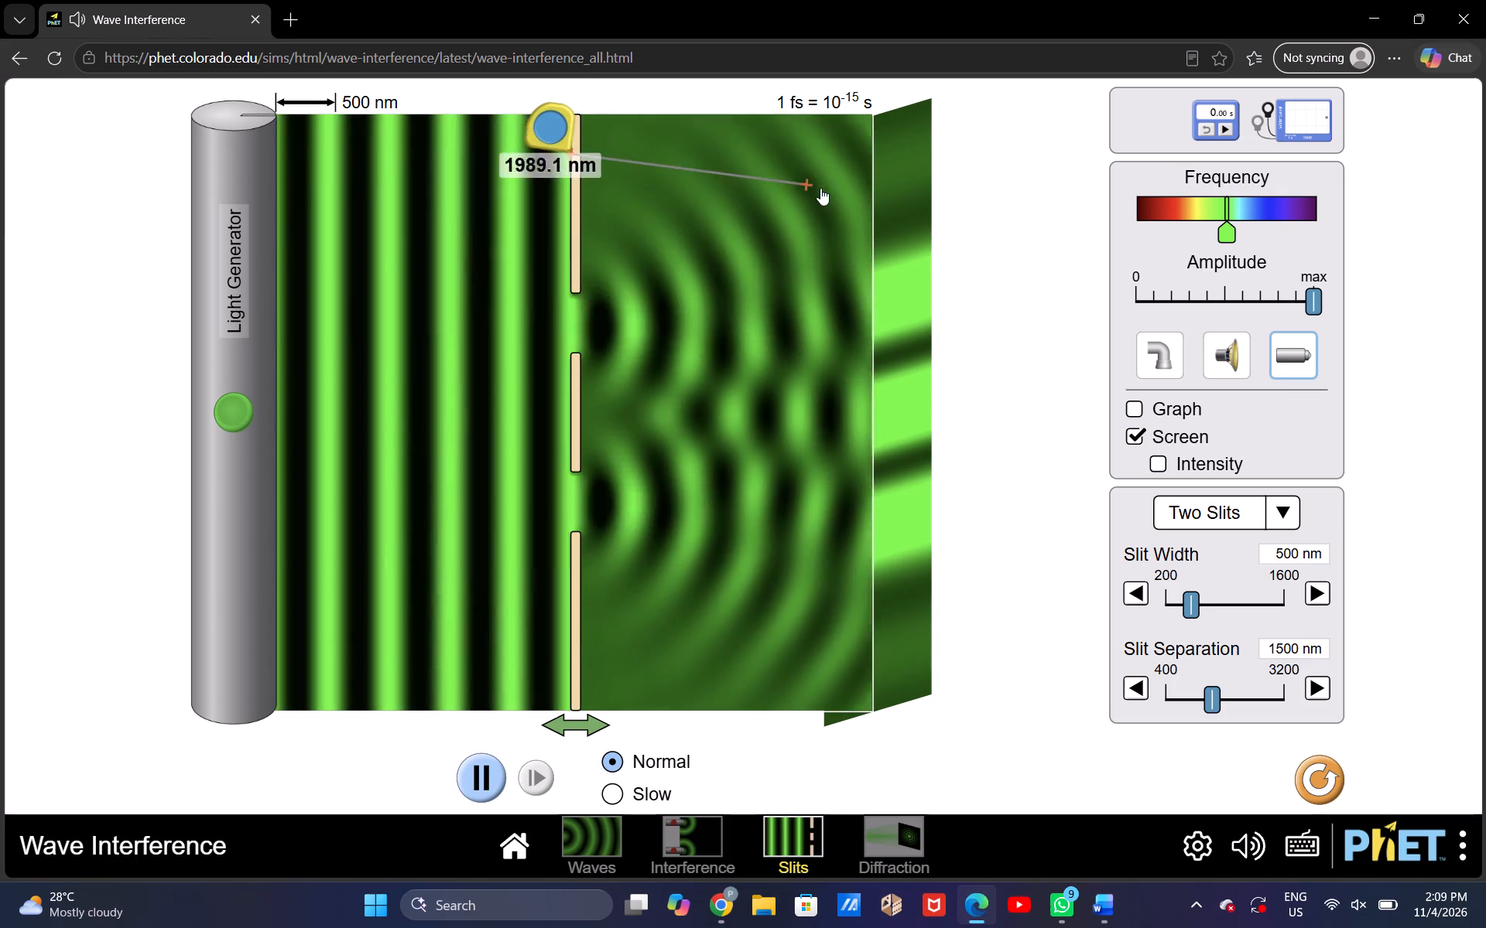
{"action": "left_click_drag", "start_coordinate": [820, 188], "coordinate": [869, 148]}
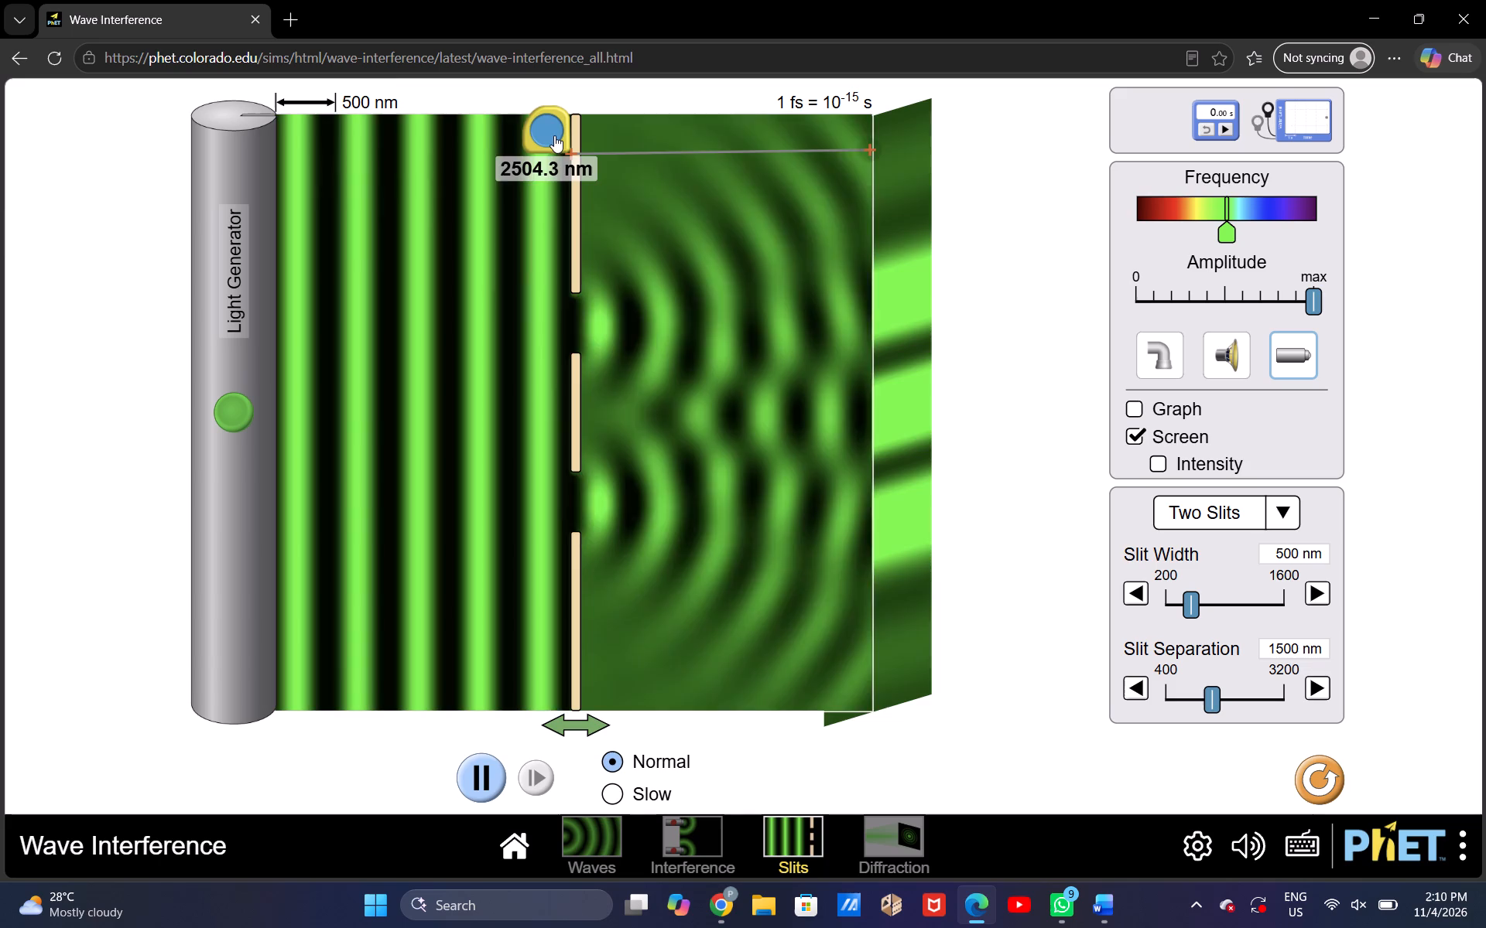
{"action": "left_click_drag", "start_coordinate": [554, 135], "coordinate": [555, 109]}
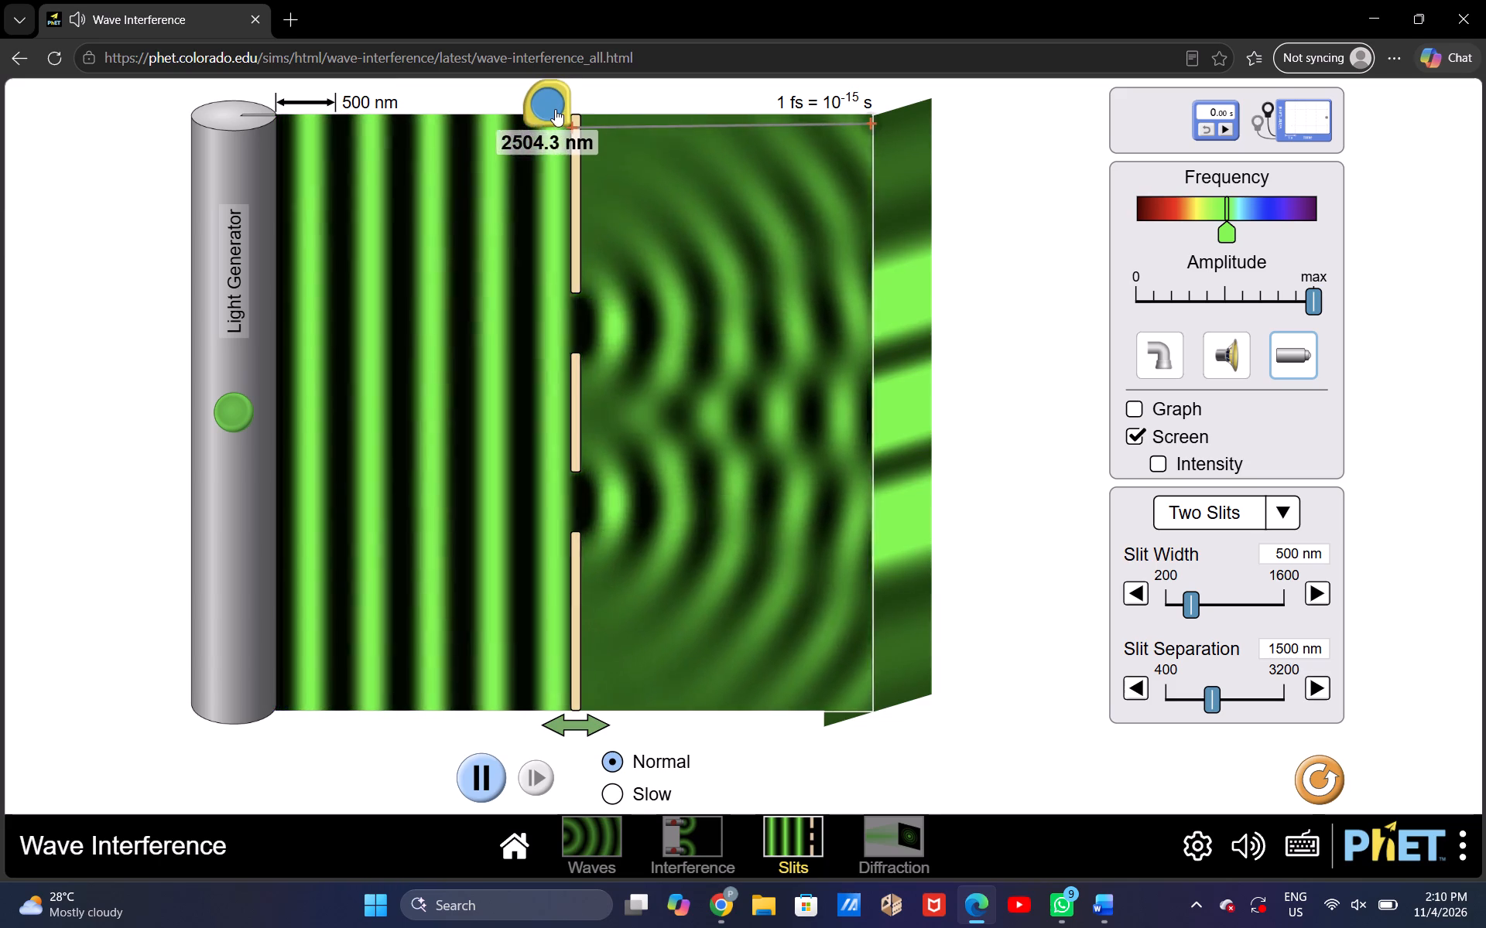
{"action": "left_click_drag", "start_coordinate": [553, 111], "coordinate": [553, 103]}
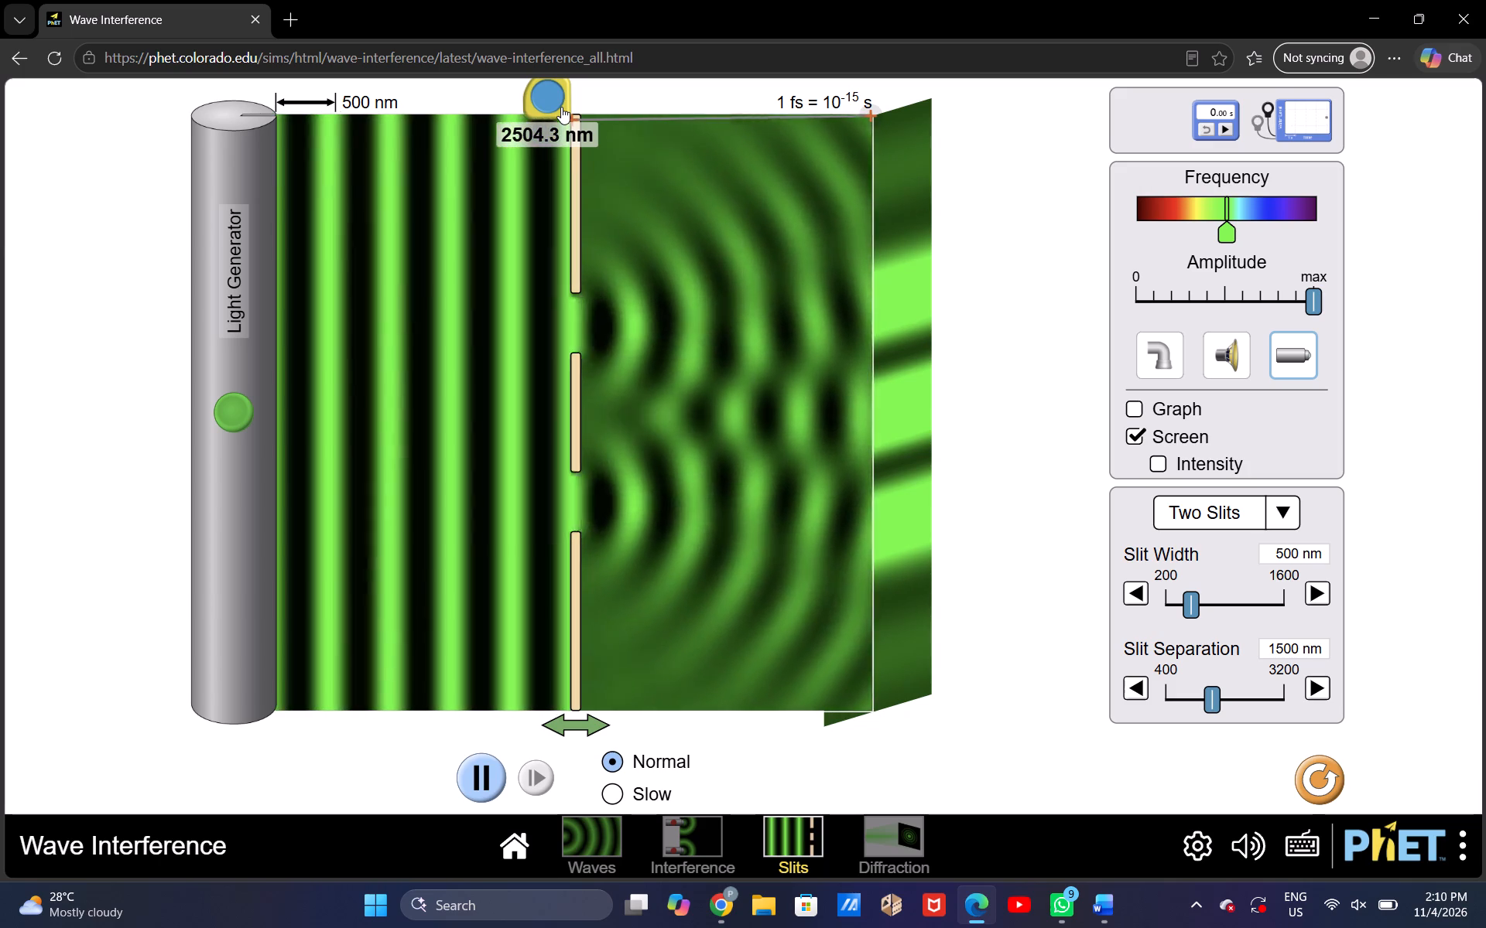
{"action": "left_click", "coordinate": [553, 101]}
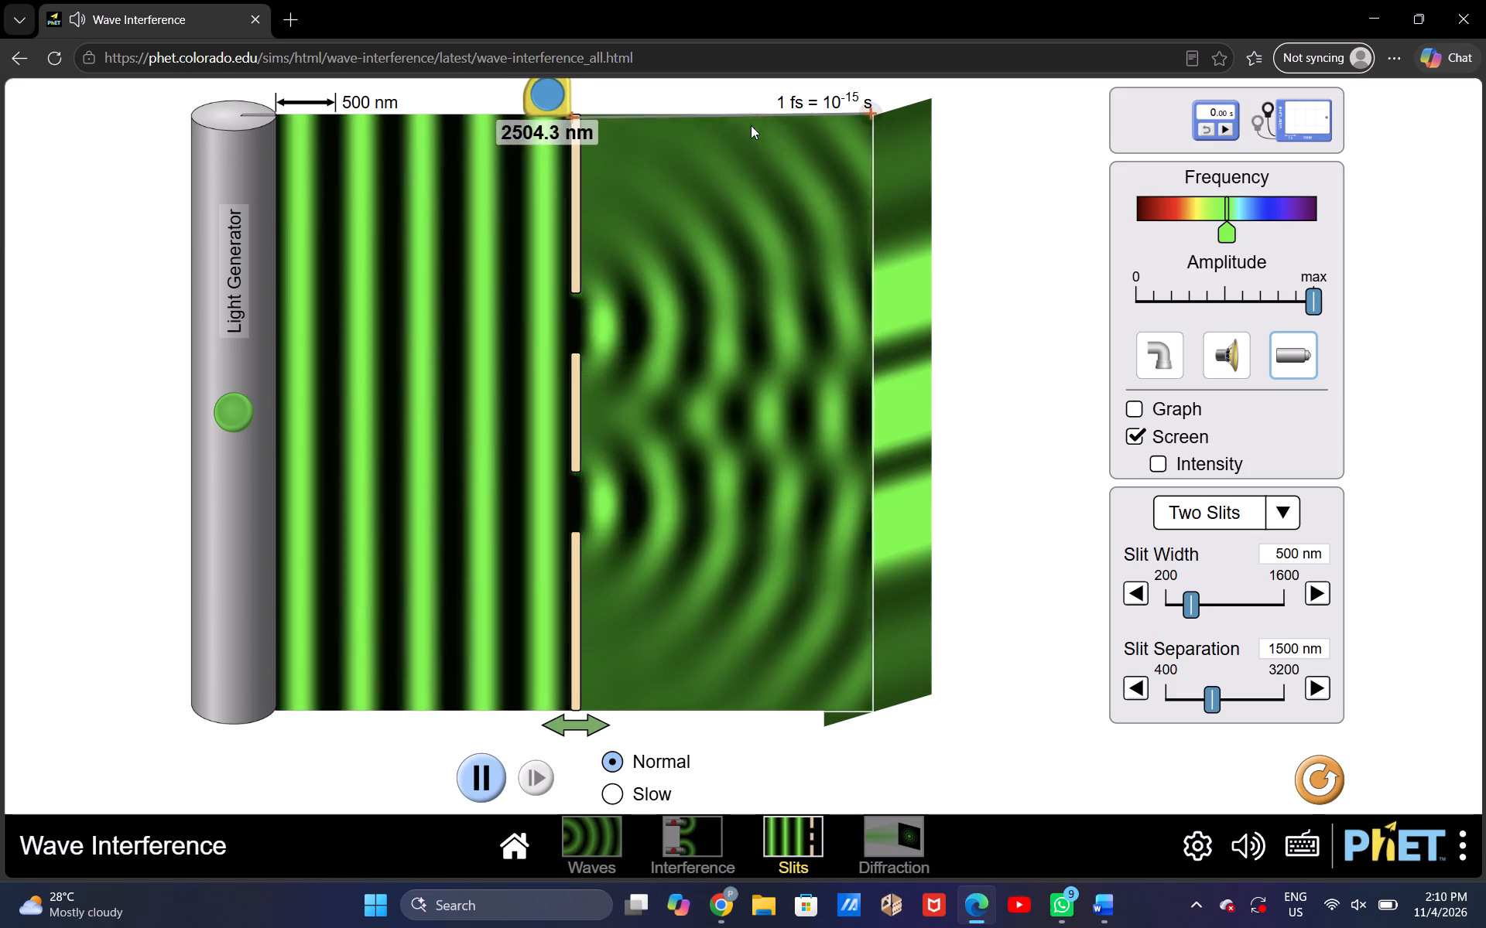
{"action": "left_click", "coordinate": [869, 111]}
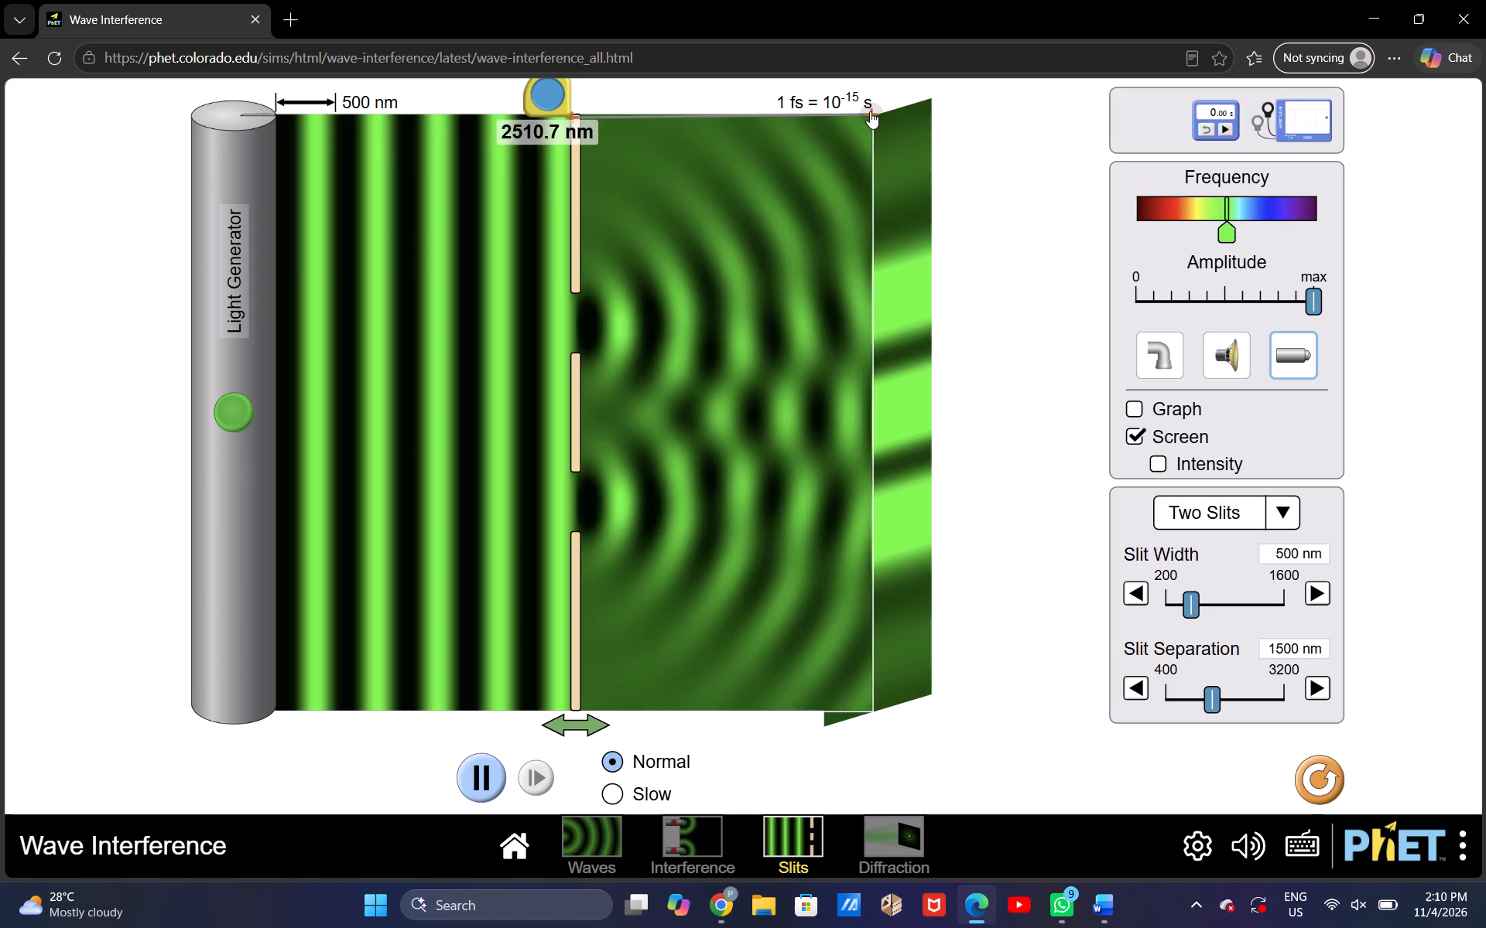
{"action": "left_click", "coordinate": [543, 112]}
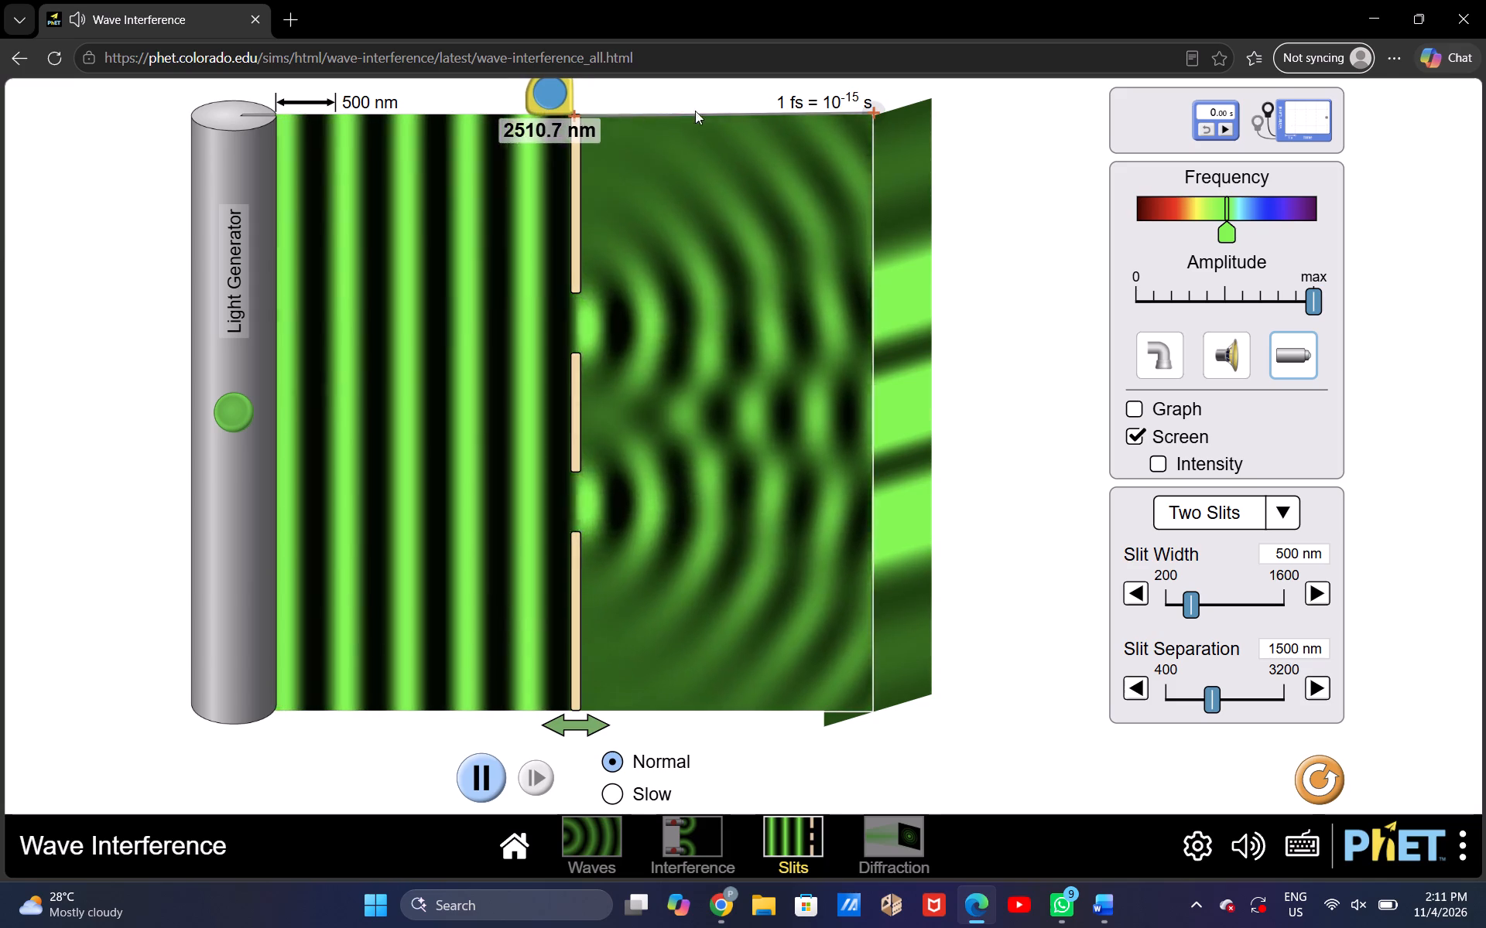
{"action": "left_click", "coordinate": [874, 106]}
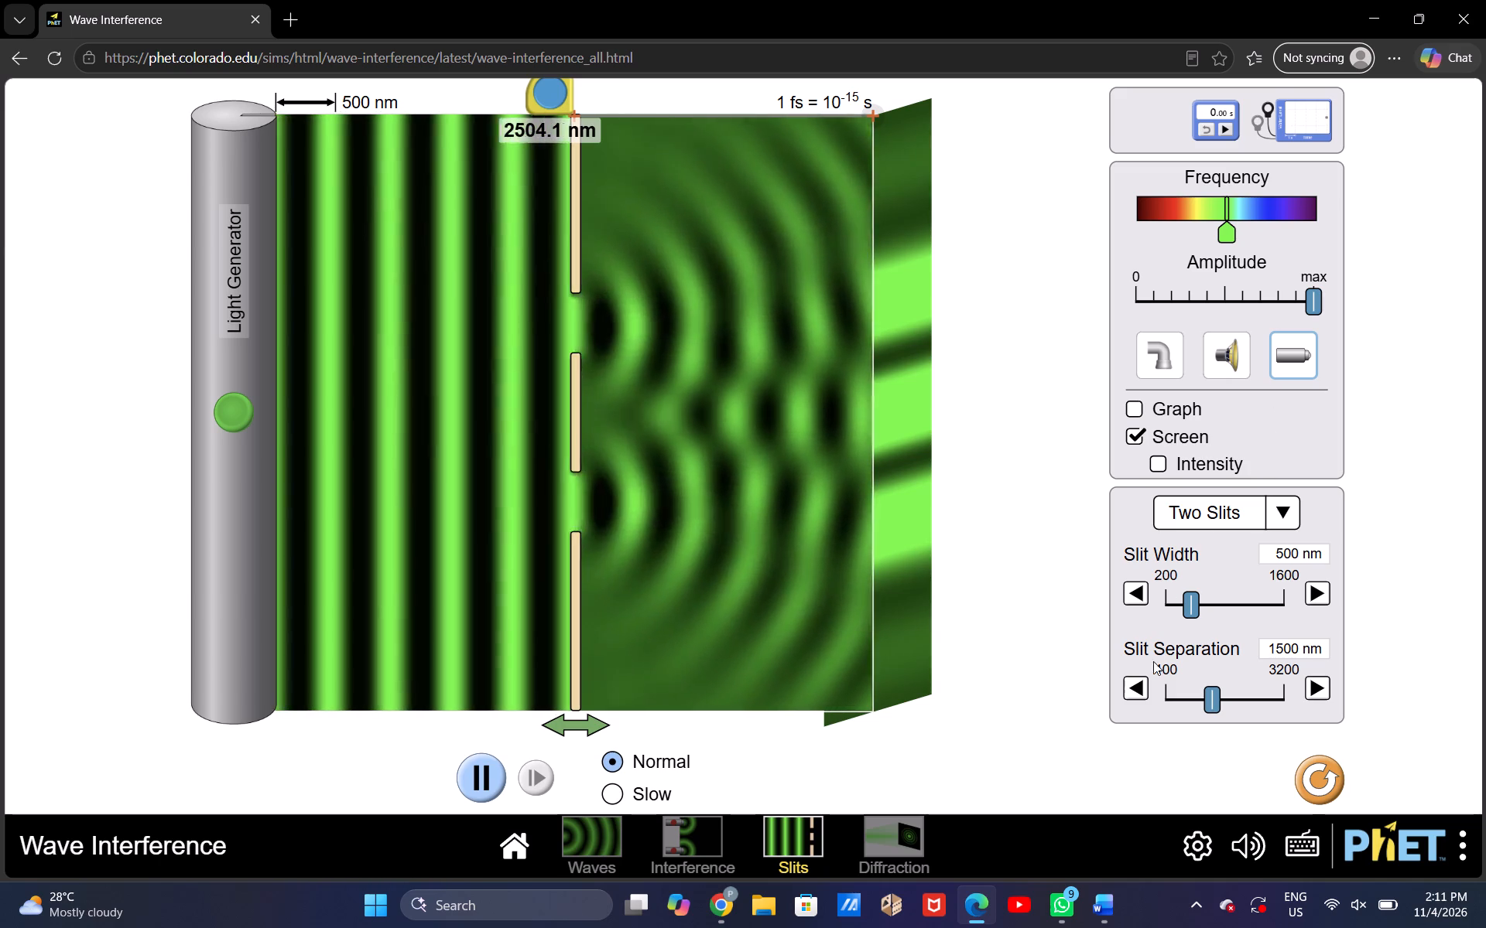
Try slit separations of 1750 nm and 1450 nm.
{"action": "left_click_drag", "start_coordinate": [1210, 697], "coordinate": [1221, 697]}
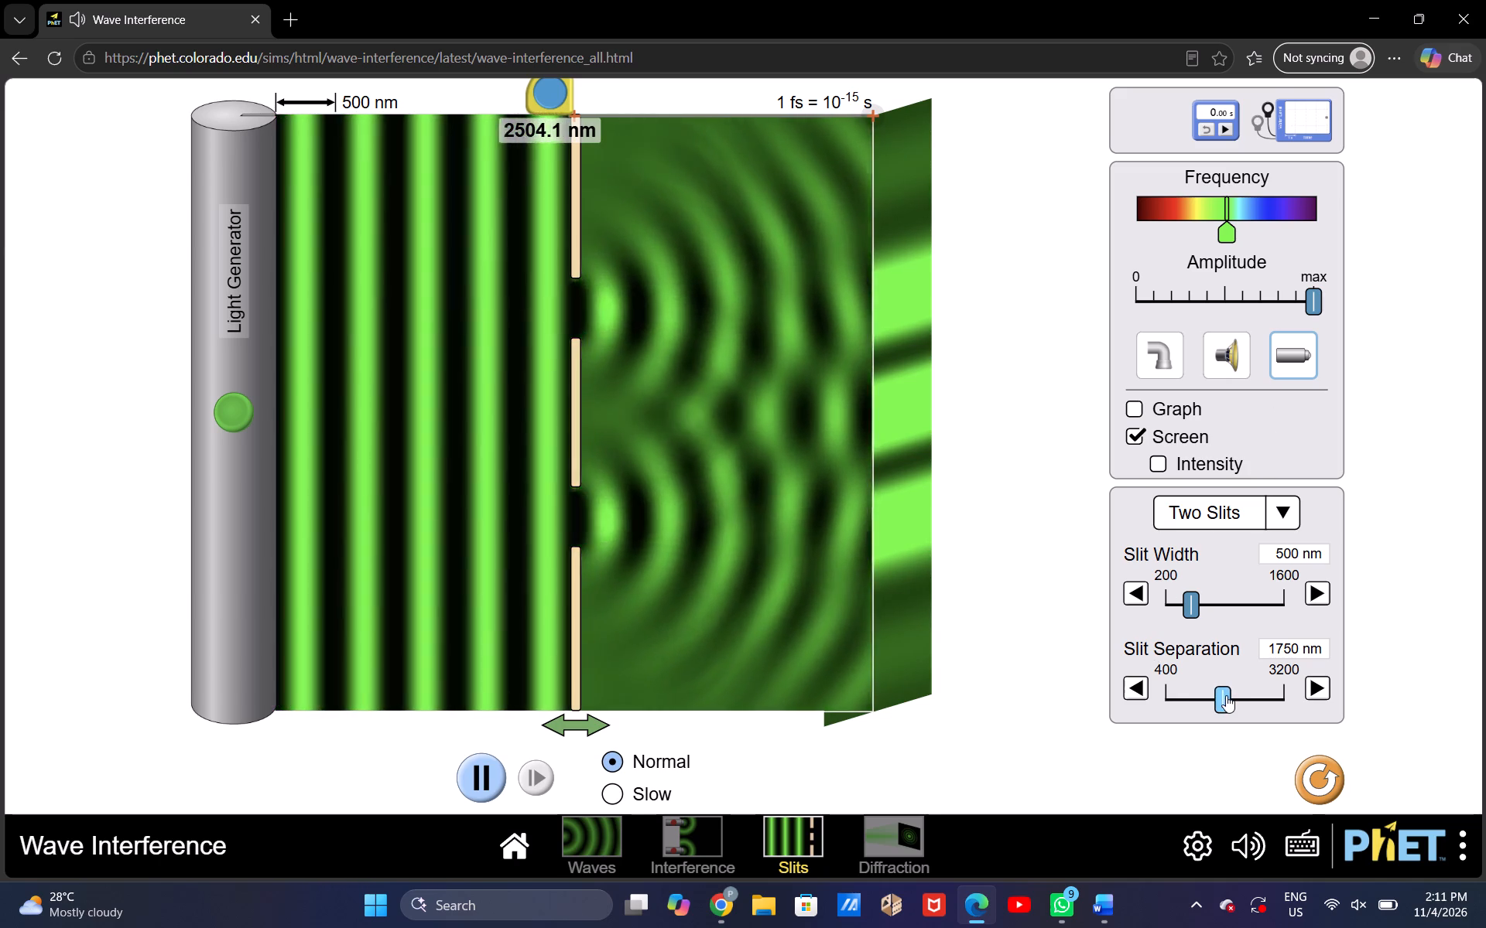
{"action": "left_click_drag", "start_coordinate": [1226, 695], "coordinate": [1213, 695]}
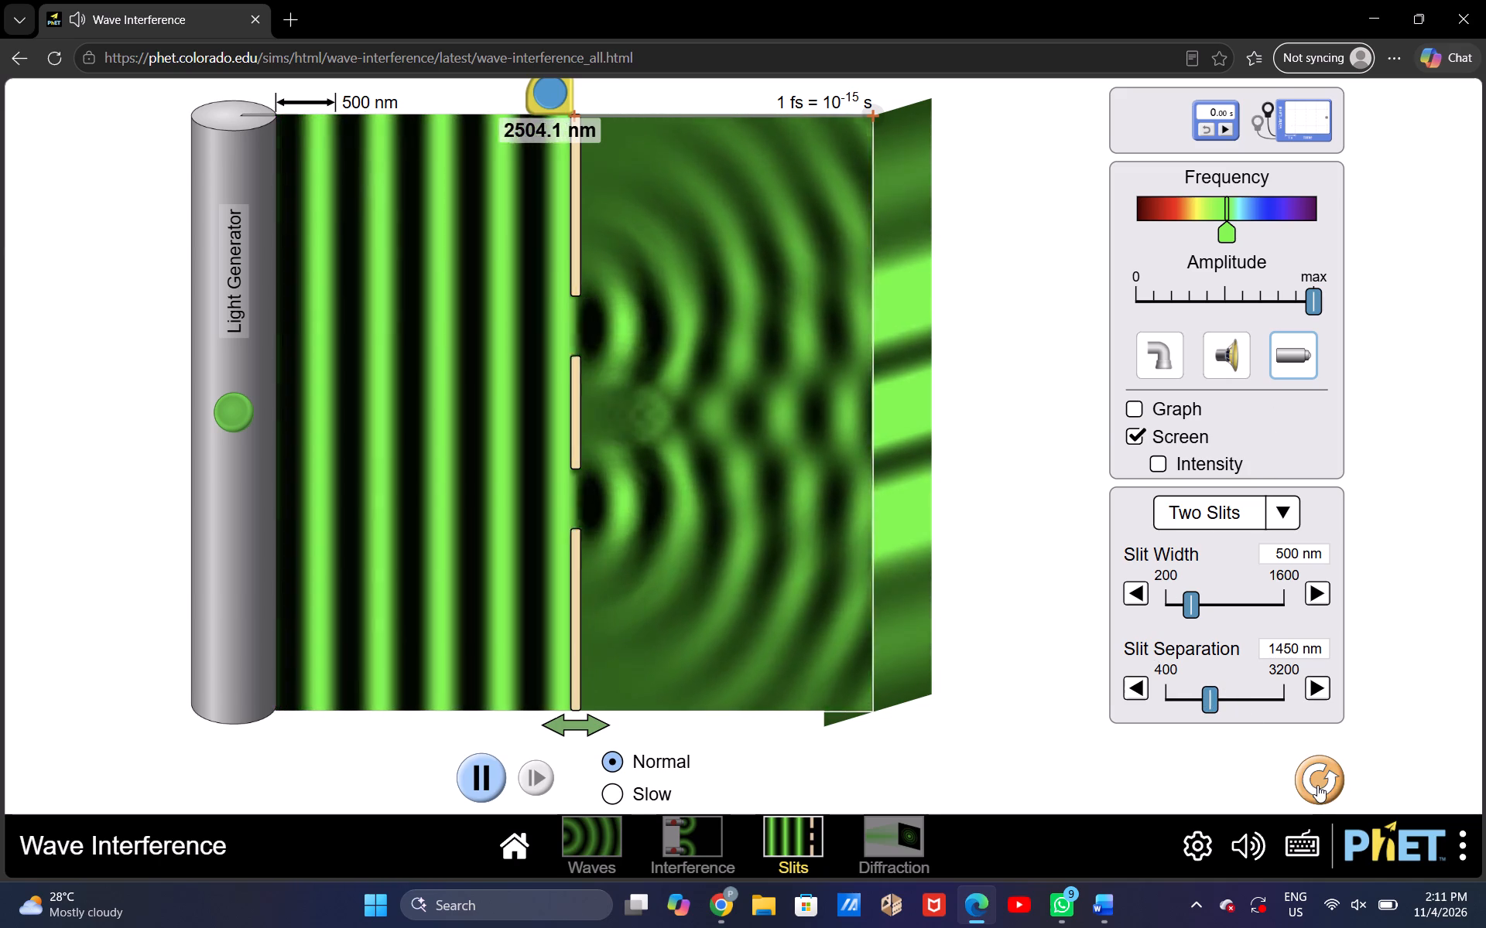
Reset the simulation and set up light passing through two slits, with the screen shown and the light generator on.
{"action": "left_click", "coordinate": [1317, 785]}
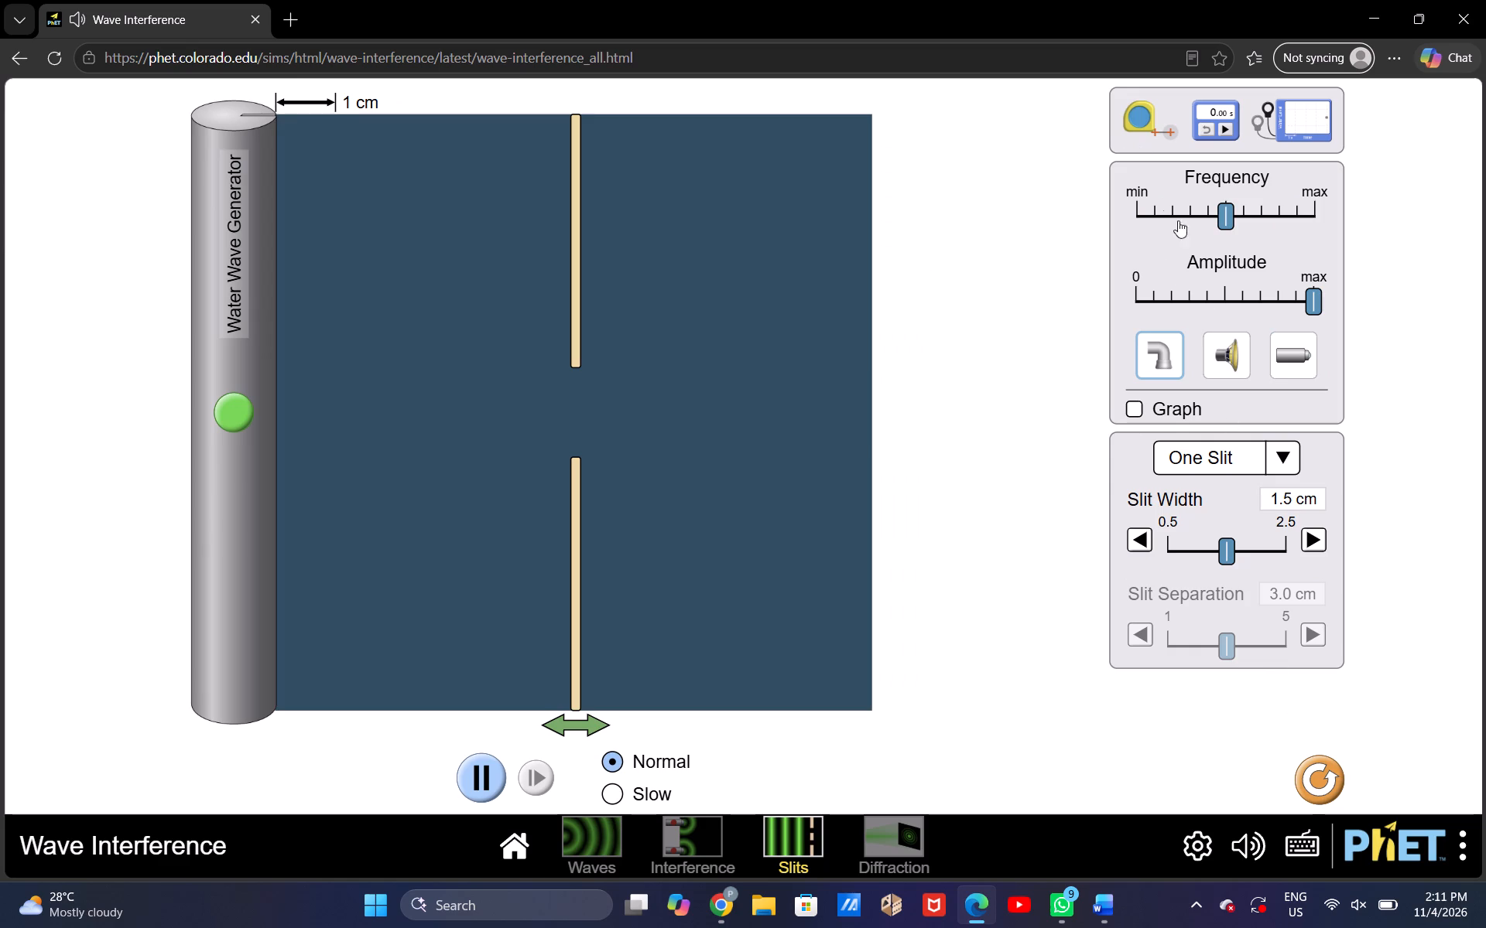
{"action": "left_click", "coordinate": [1278, 359]}
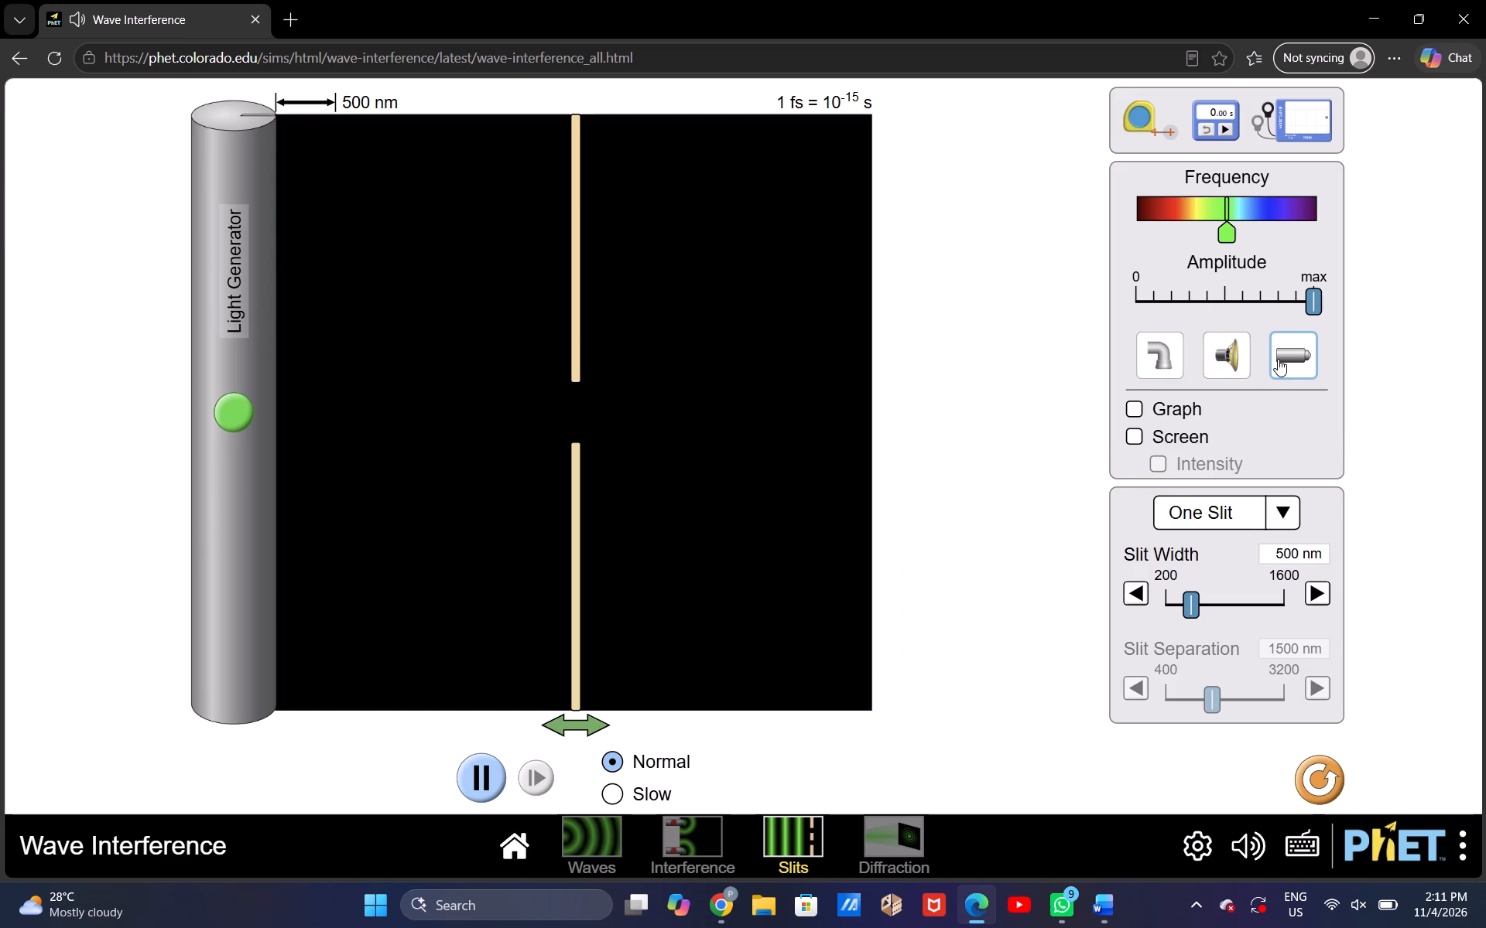
{"action": "left_click", "coordinate": [1137, 425]}
{"action": "left_click", "coordinate": [1214, 515]}
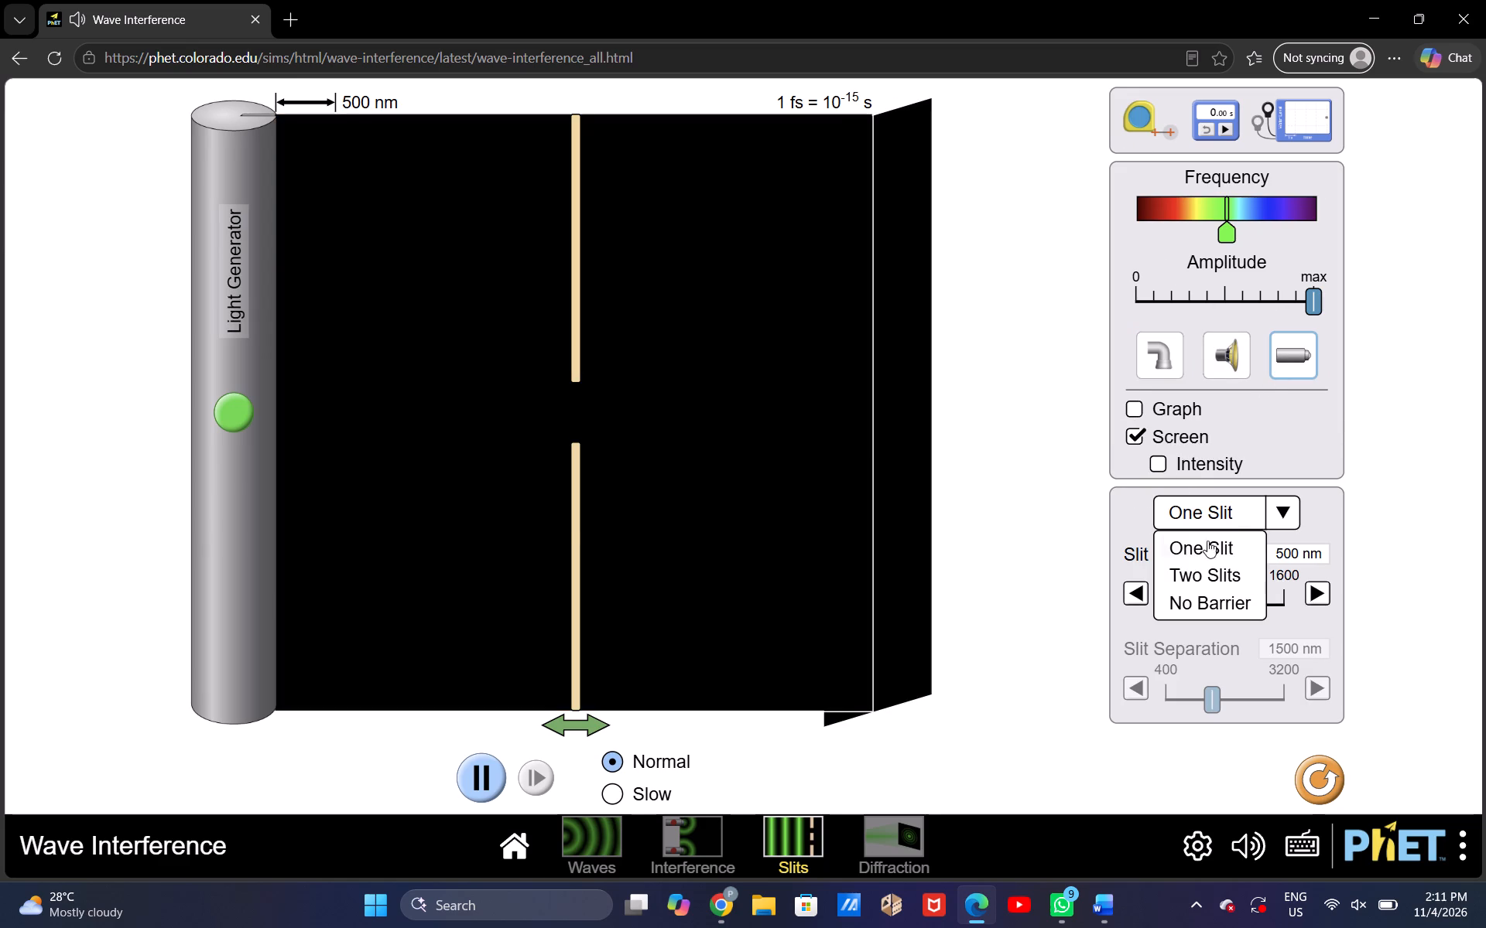
{"action": "left_click", "coordinate": [1202, 572]}
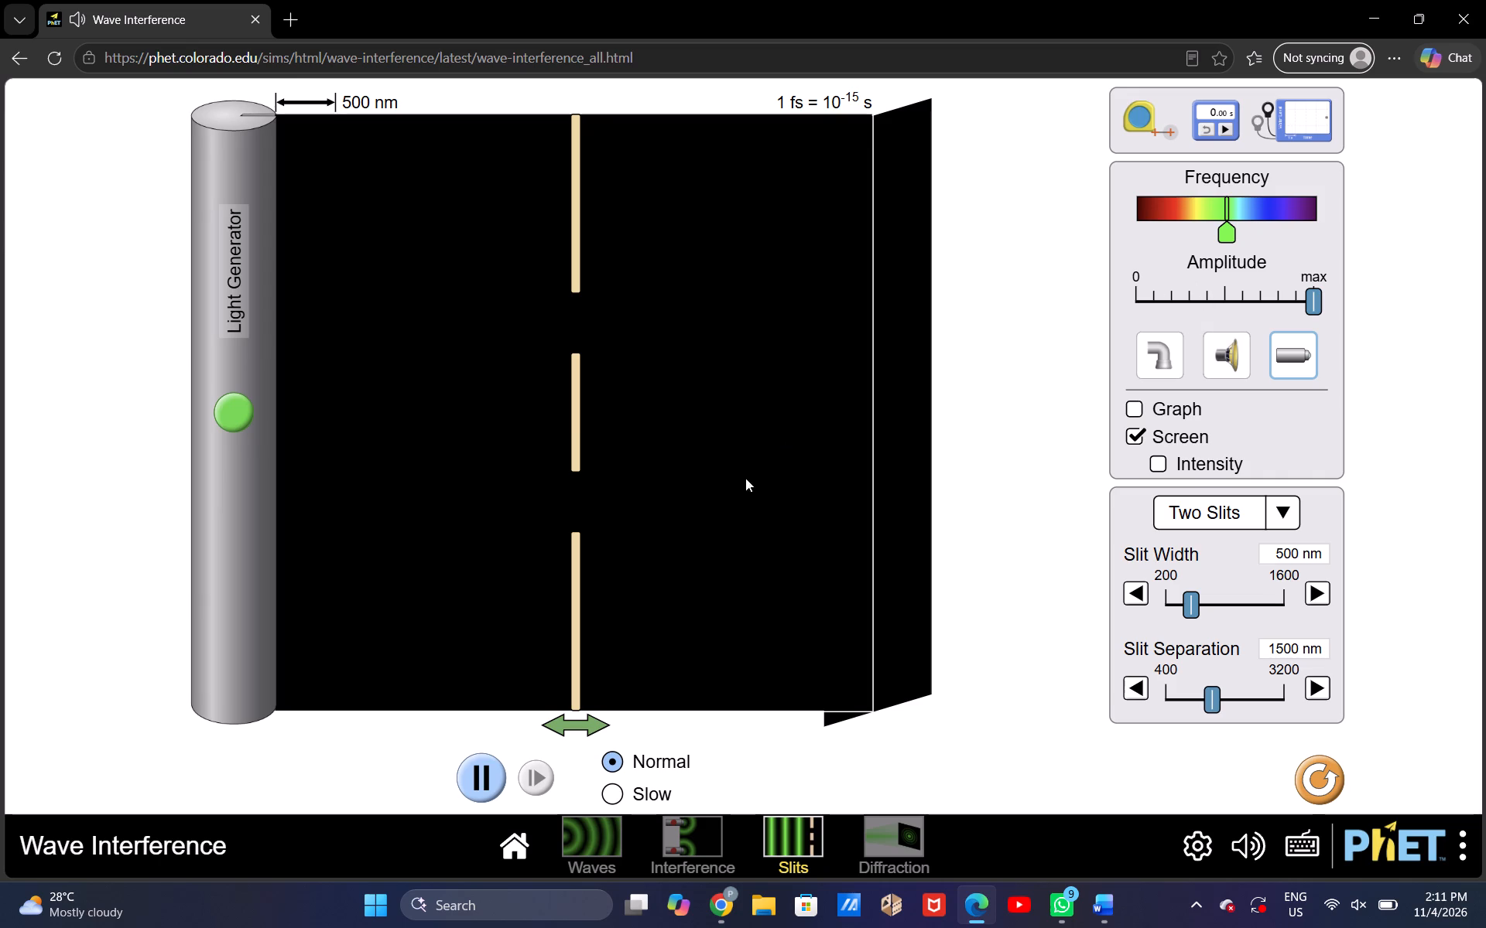
{"action": "left_click", "coordinate": [481, 763]}
{"action": "left_click", "coordinate": [481, 763]}
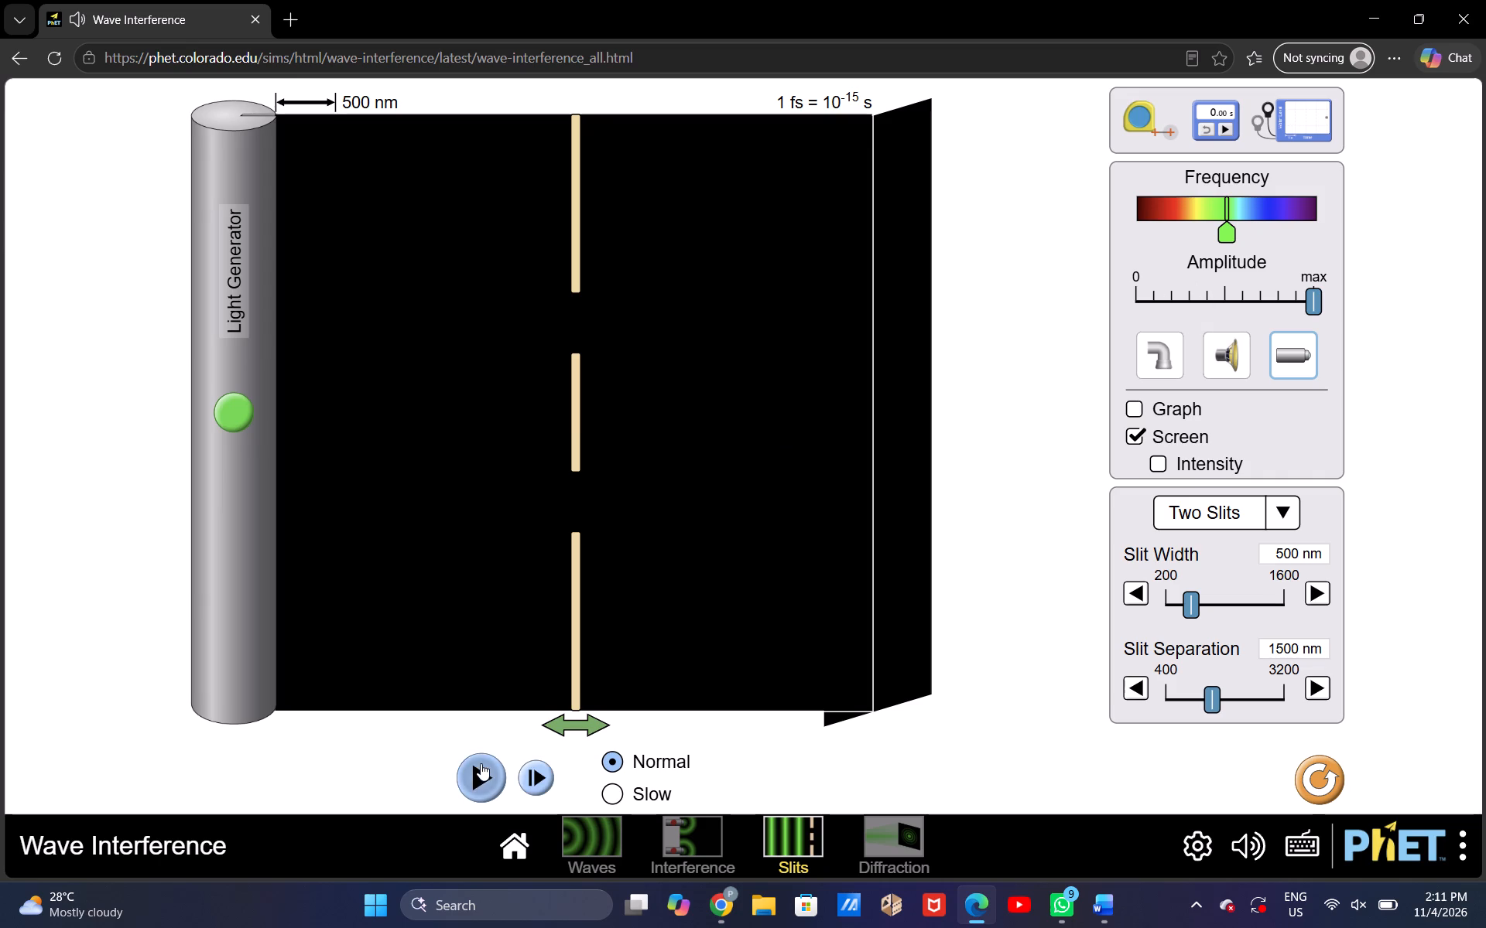
{"action": "left_click", "coordinate": [231, 415]}
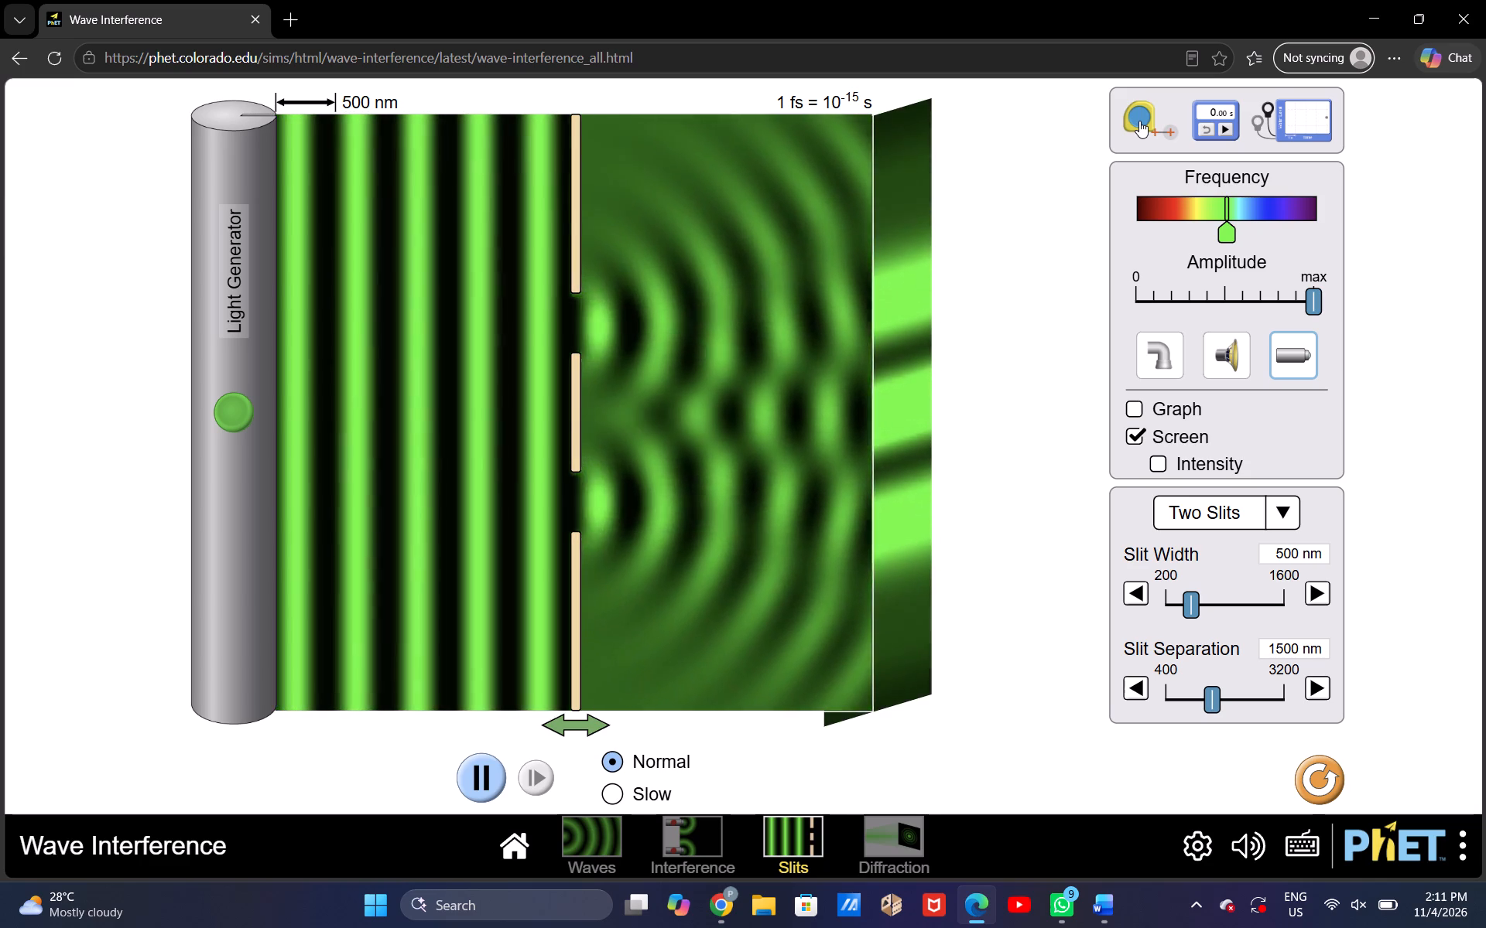
Place the measuring tape at the slit barrier's upper end and measure the horizontal distance to the screen.
{"action": "left_click_drag", "start_coordinate": [1139, 121], "coordinate": [553, 137]}
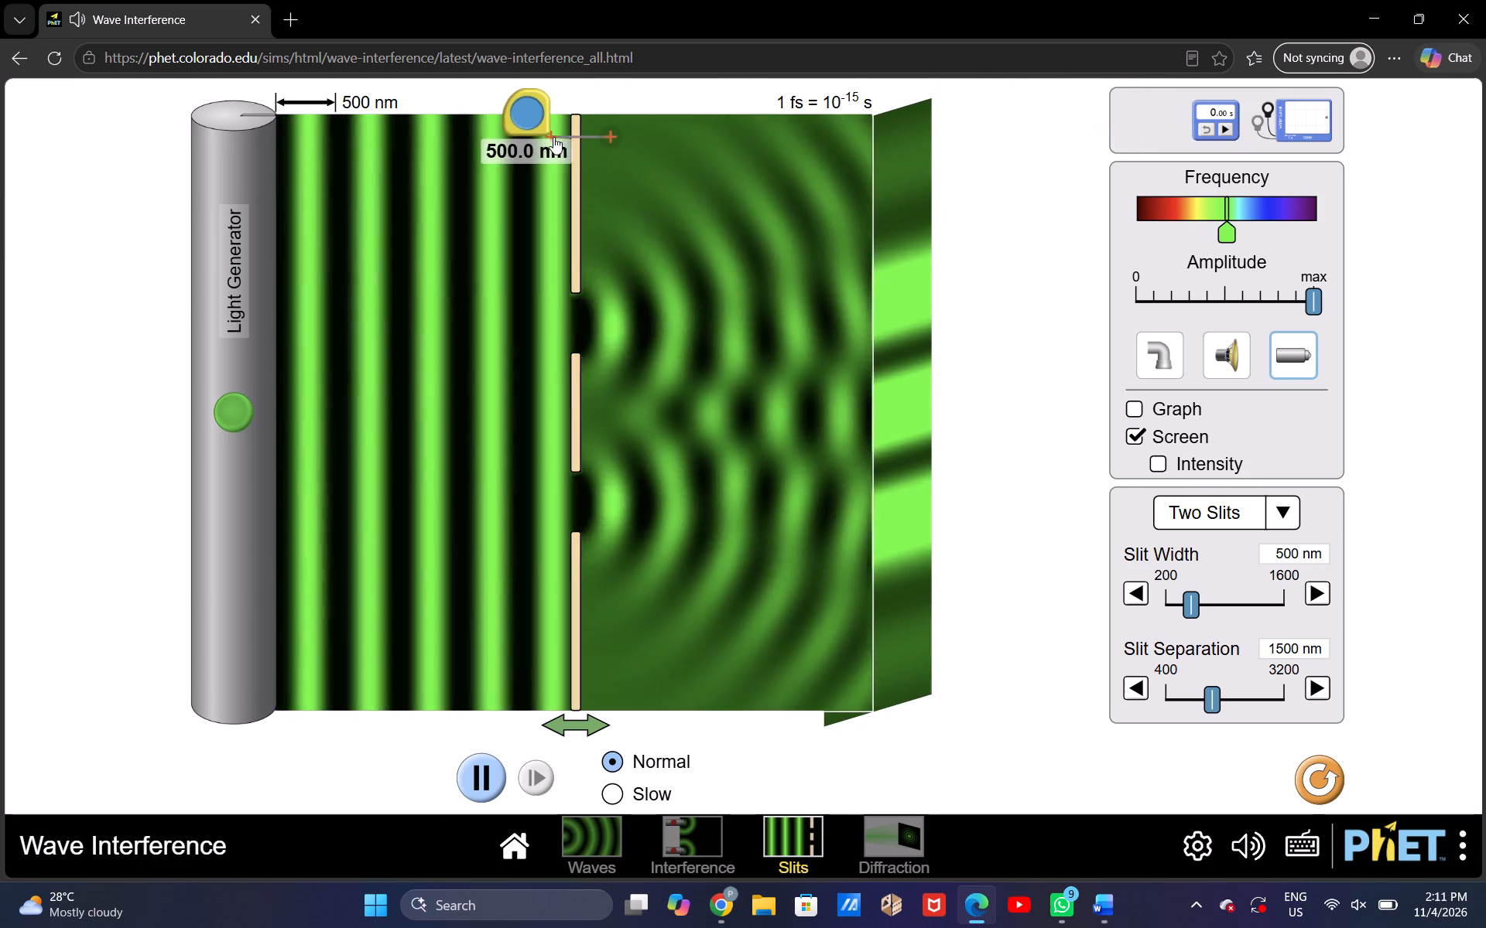
{"action": "left_click_drag", "start_coordinate": [553, 137], "coordinate": [571, 137]}
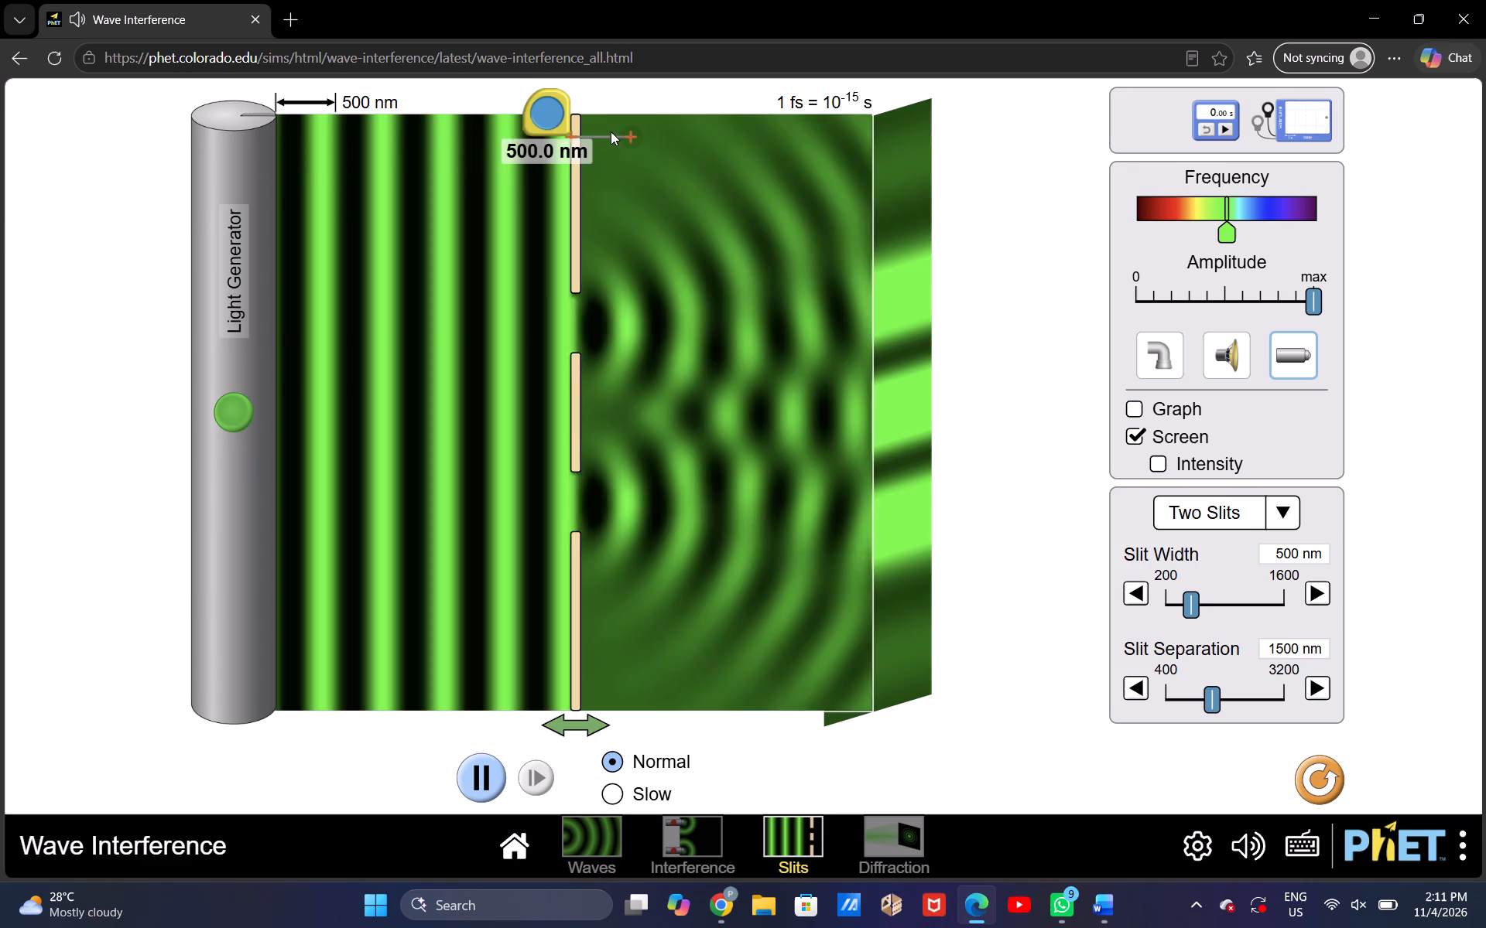
{"action": "left_click_drag", "start_coordinate": [633, 131], "coordinate": [863, 131]}
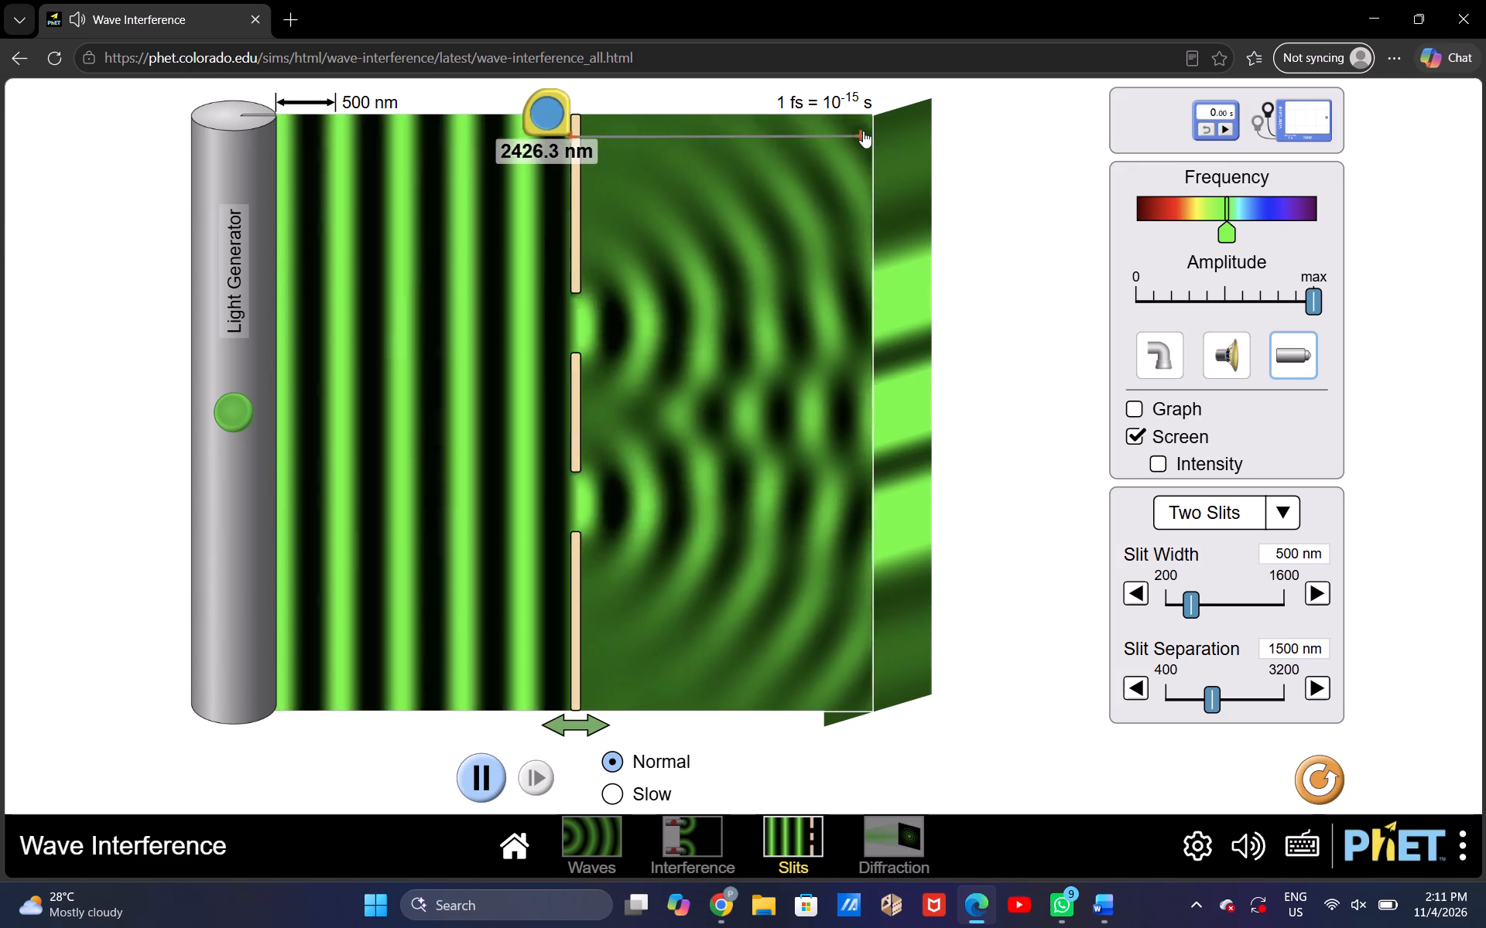
{"action": "left_click_drag", "start_coordinate": [863, 131], "coordinate": [871, 133]}
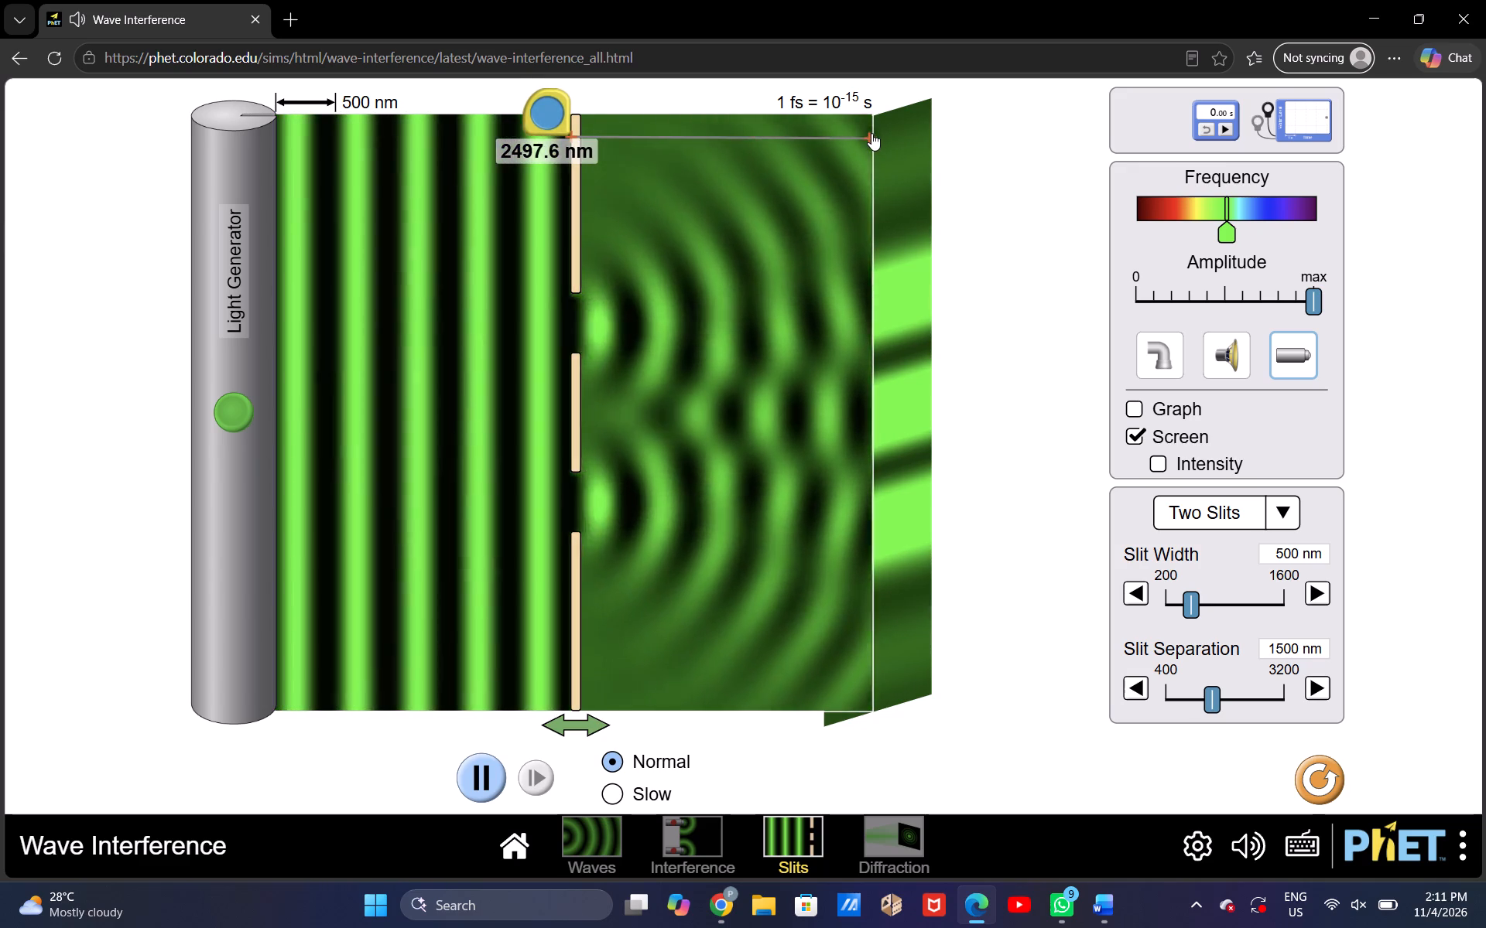
{"action": "left_click_drag", "start_coordinate": [871, 133], "coordinate": [871, 133]}
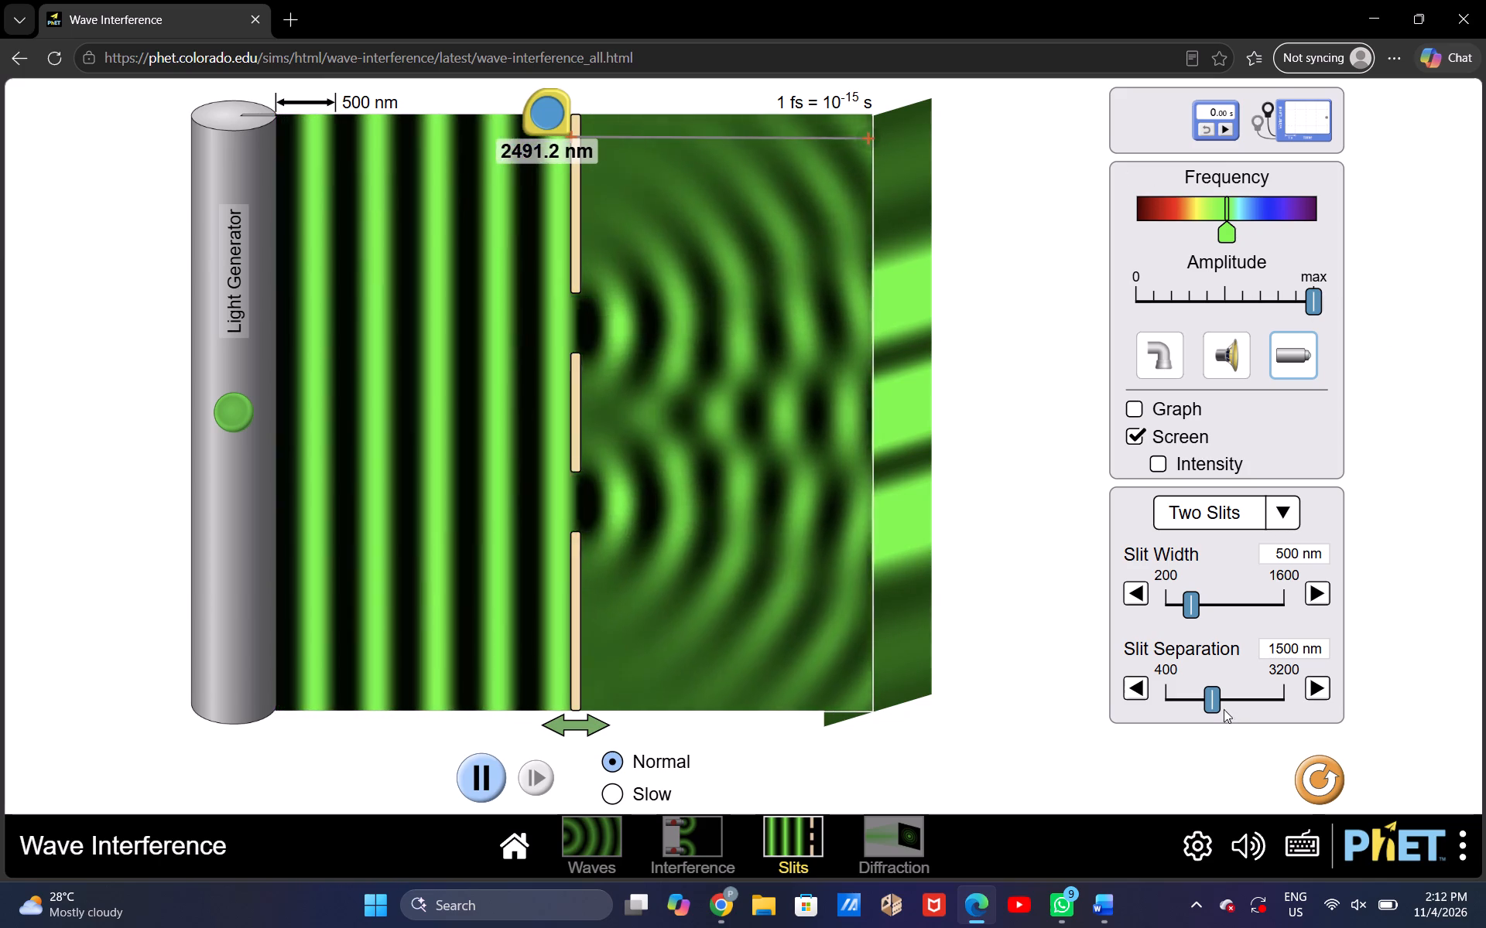
Try slit separations between 2250 and 2900 nm to compare the fringe patterns, ending with the separation at 2700 nm.
{"action": "left_click_drag", "start_coordinate": [1209, 694], "coordinate": [1252, 695]}
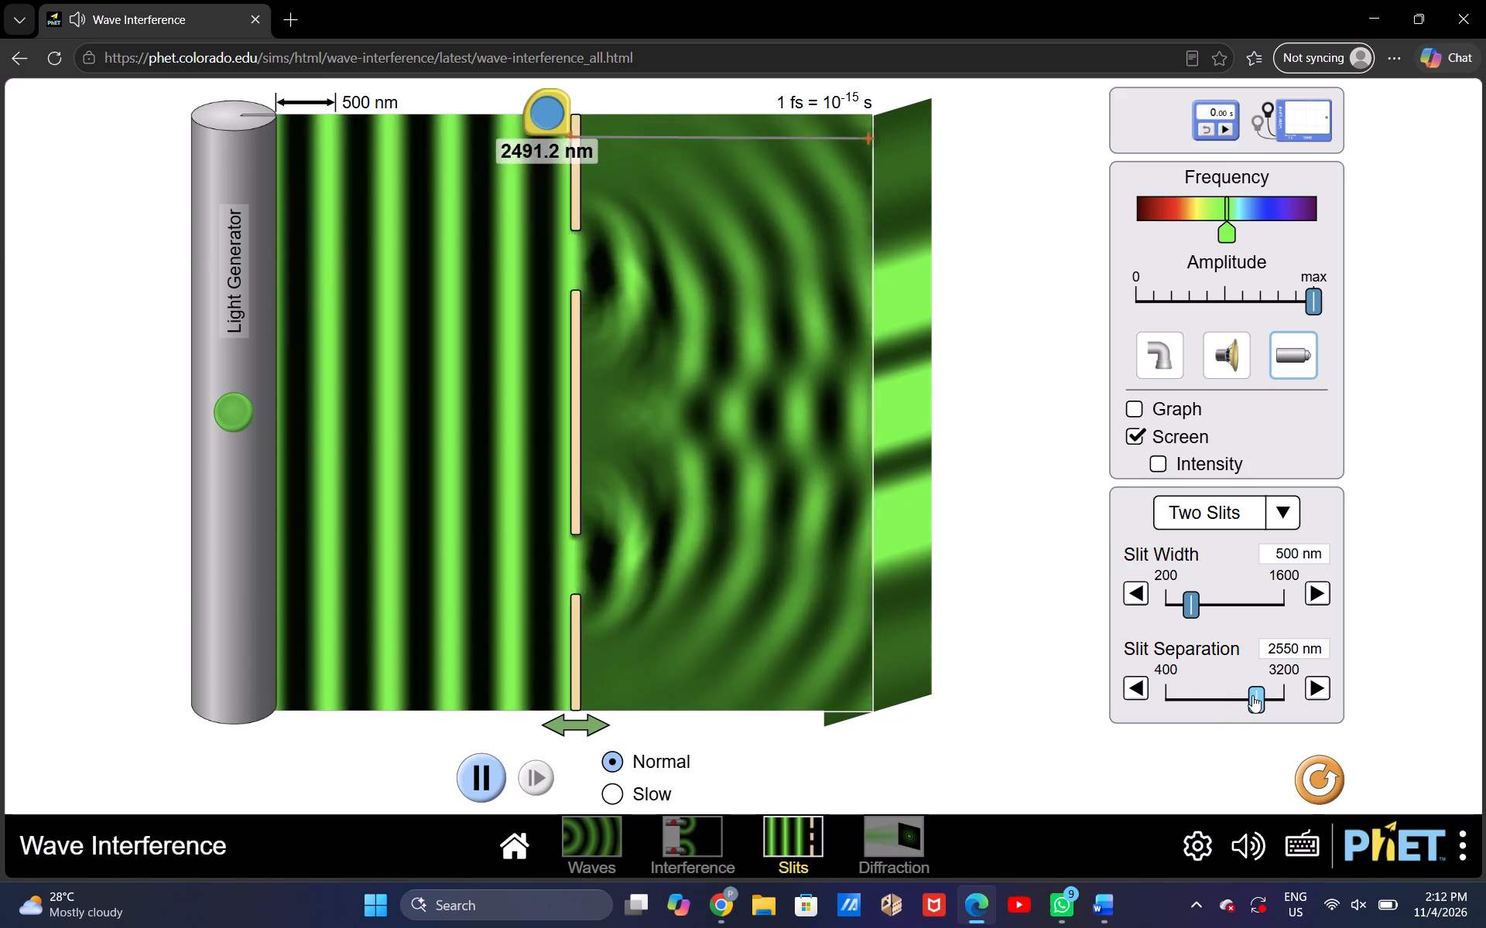
{"action": "left_click_drag", "start_coordinate": [1252, 695], "coordinate": [1245, 698]}
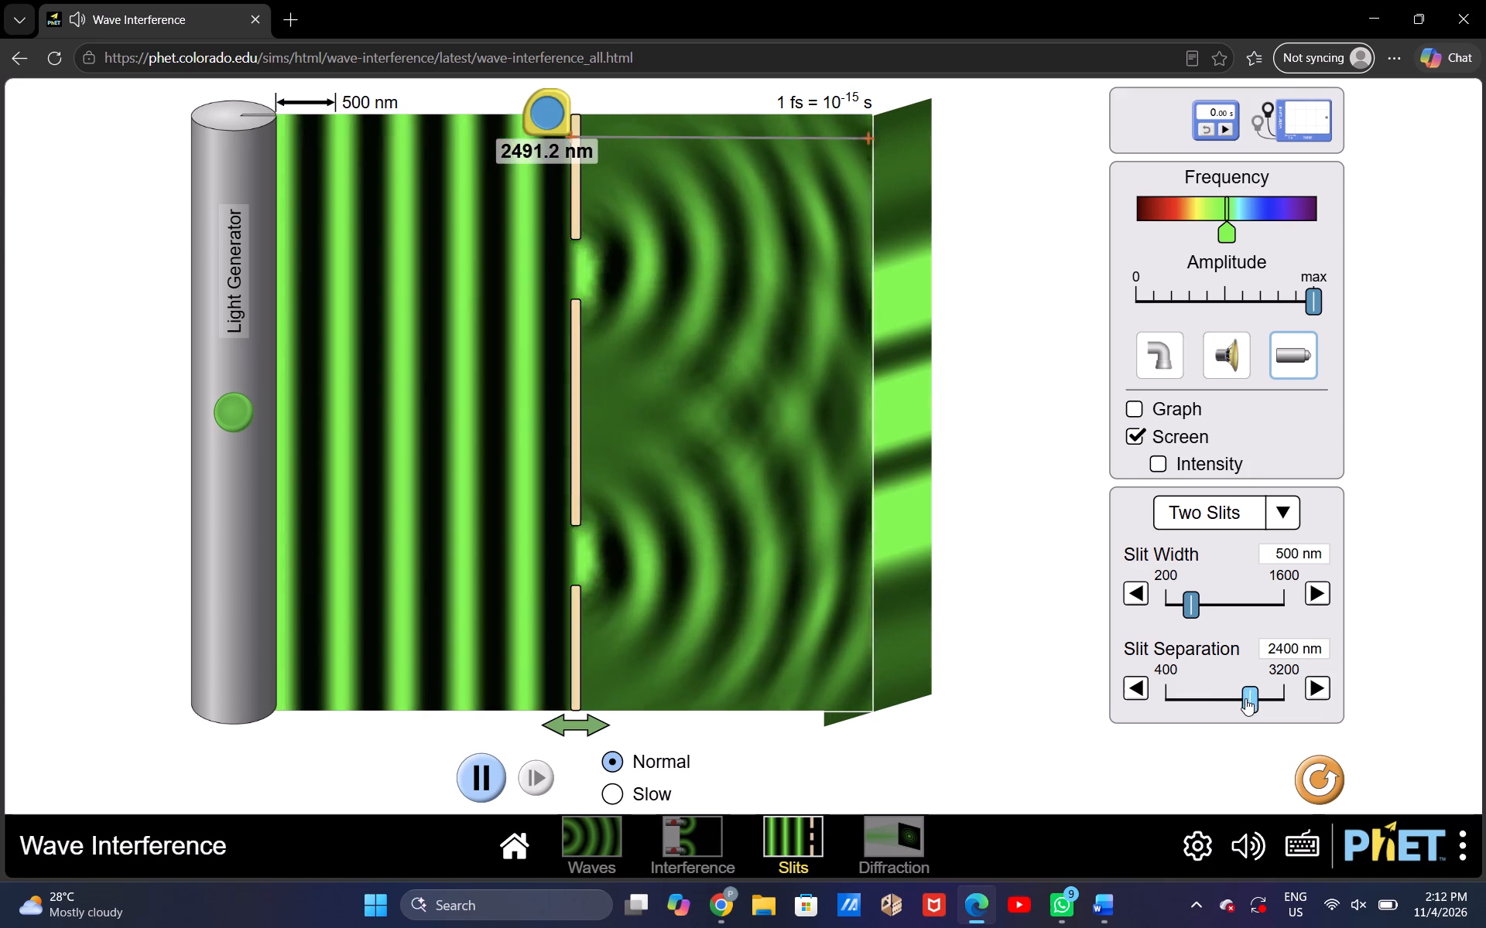
{"action": "left_click_drag", "start_coordinate": [1245, 698], "coordinate": [1240, 701]}
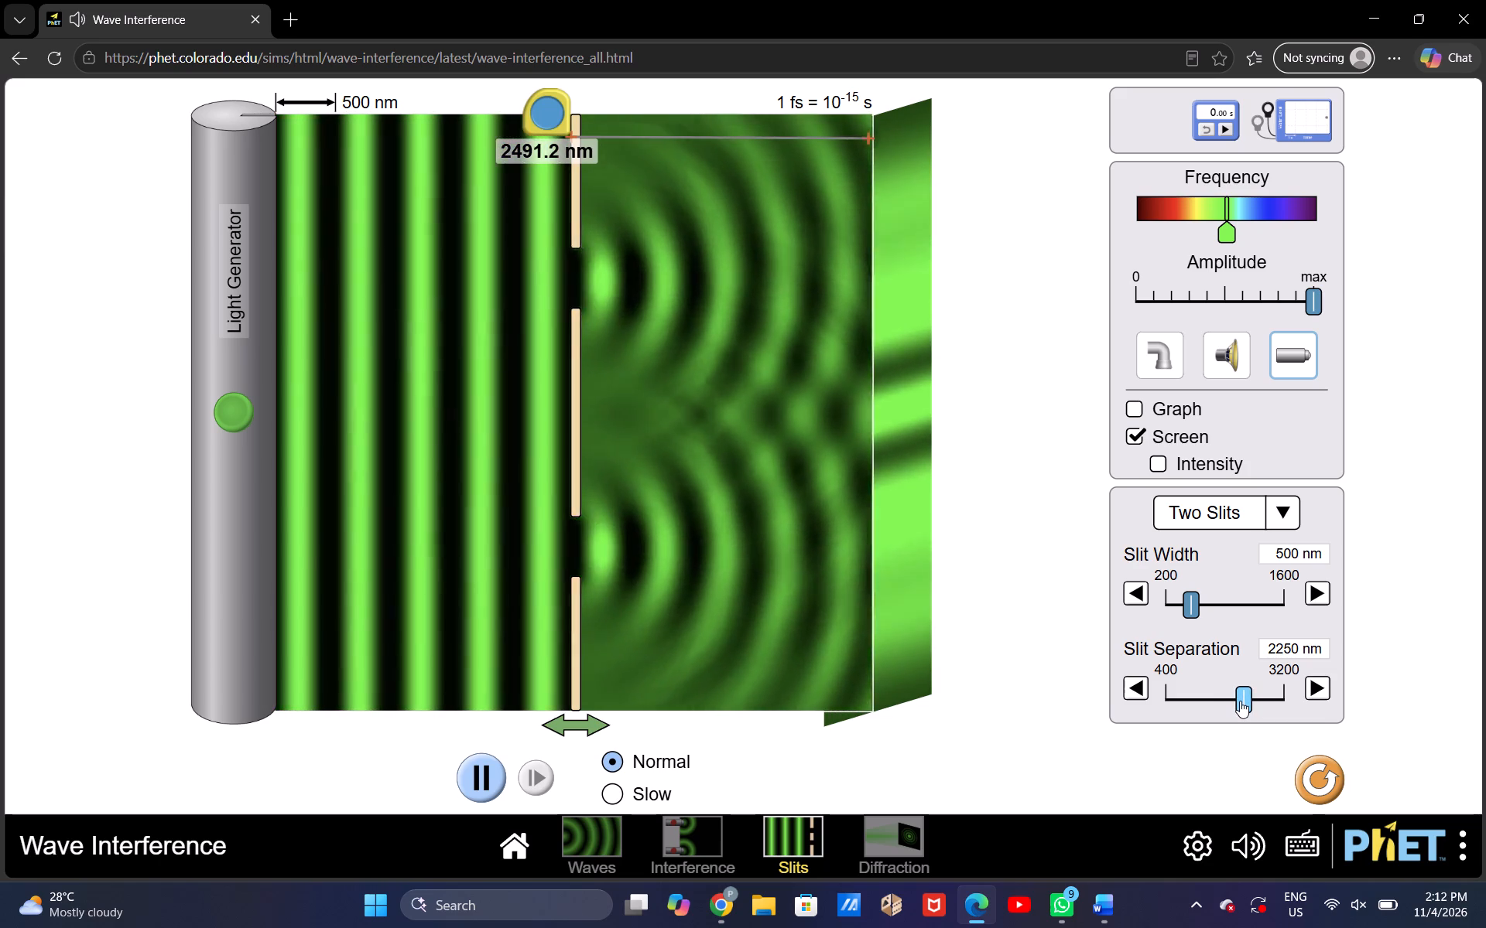
{"action": "left_click_drag", "start_coordinate": [1240, 701], "coordinate": [1242, 701]}
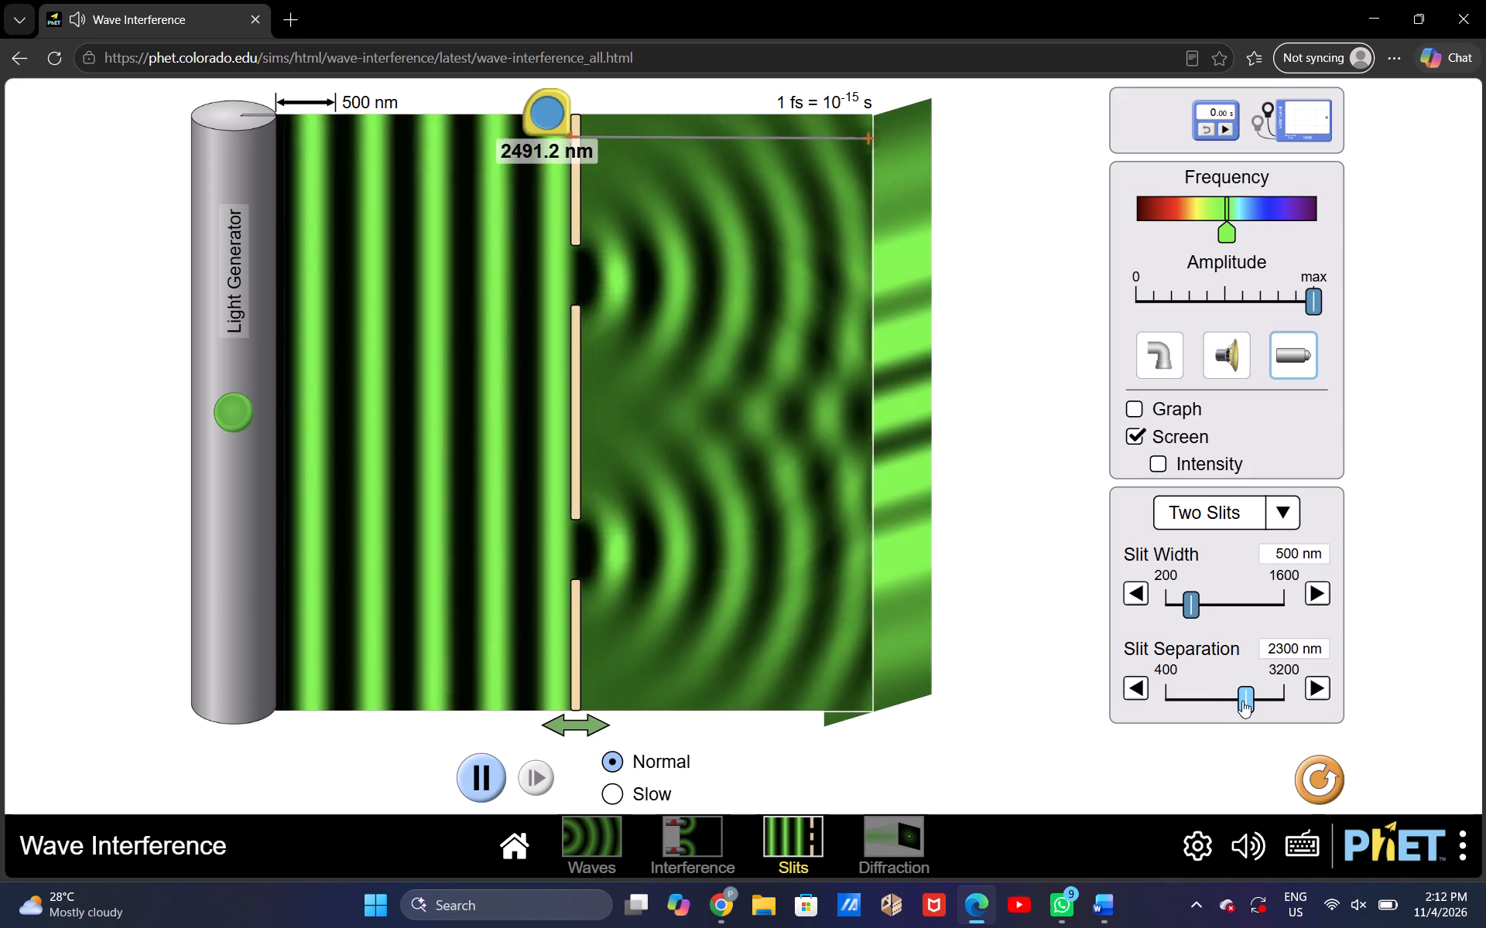
{"action": "left_click_drag", "start_coordinate": [1242, 701], "coordinate": [1267, 696]}
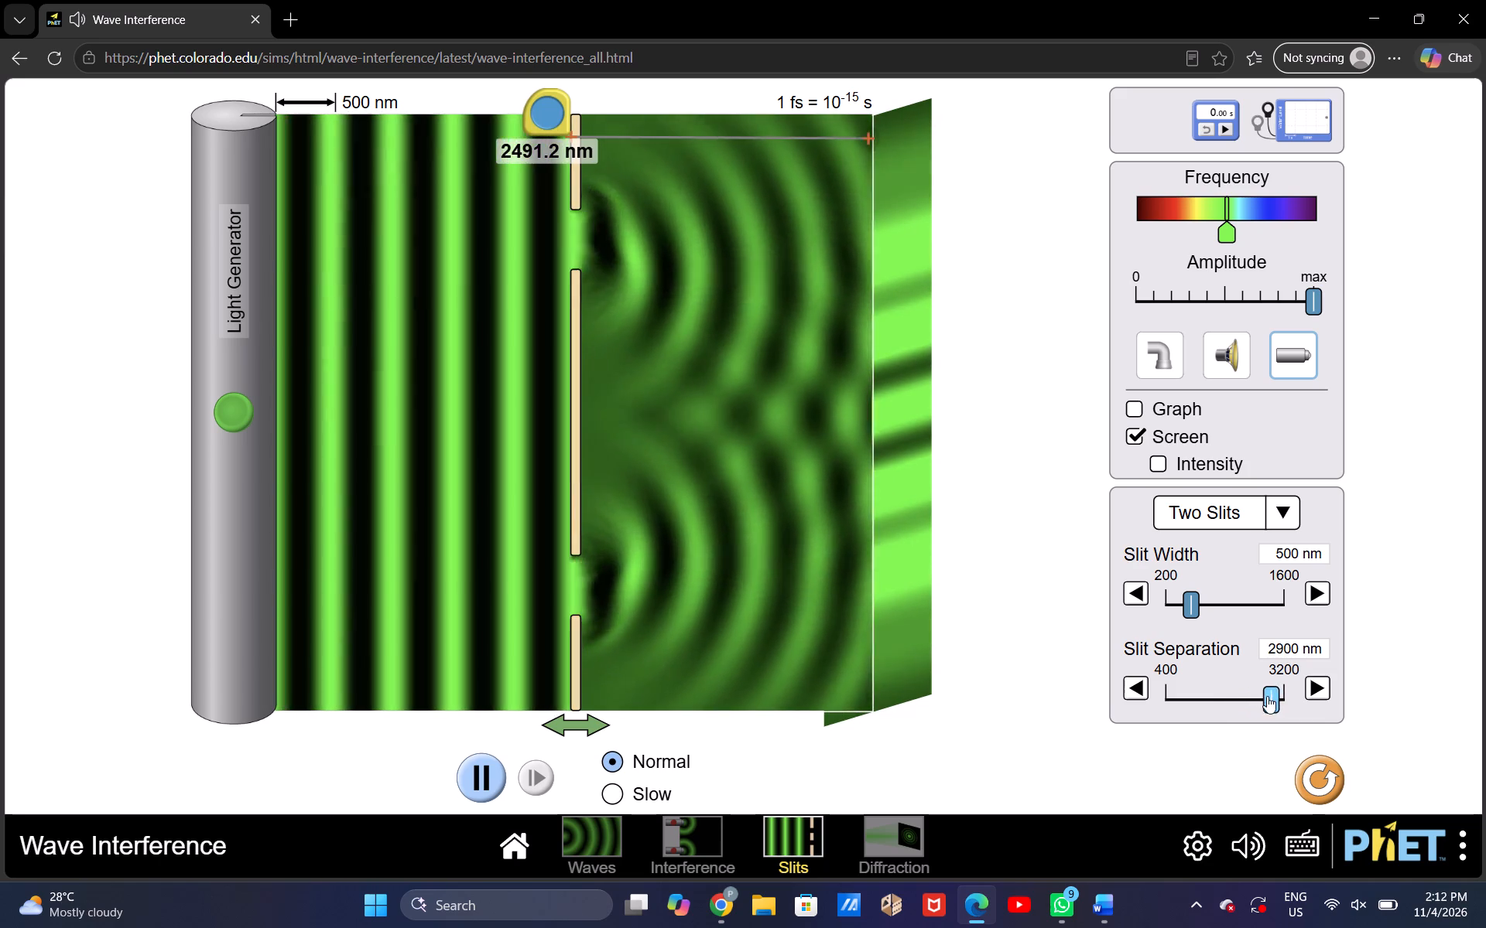
{"action": "left_click_drag", "start_coordinate": [1267, 696], "coordinate": [1254, 704]}
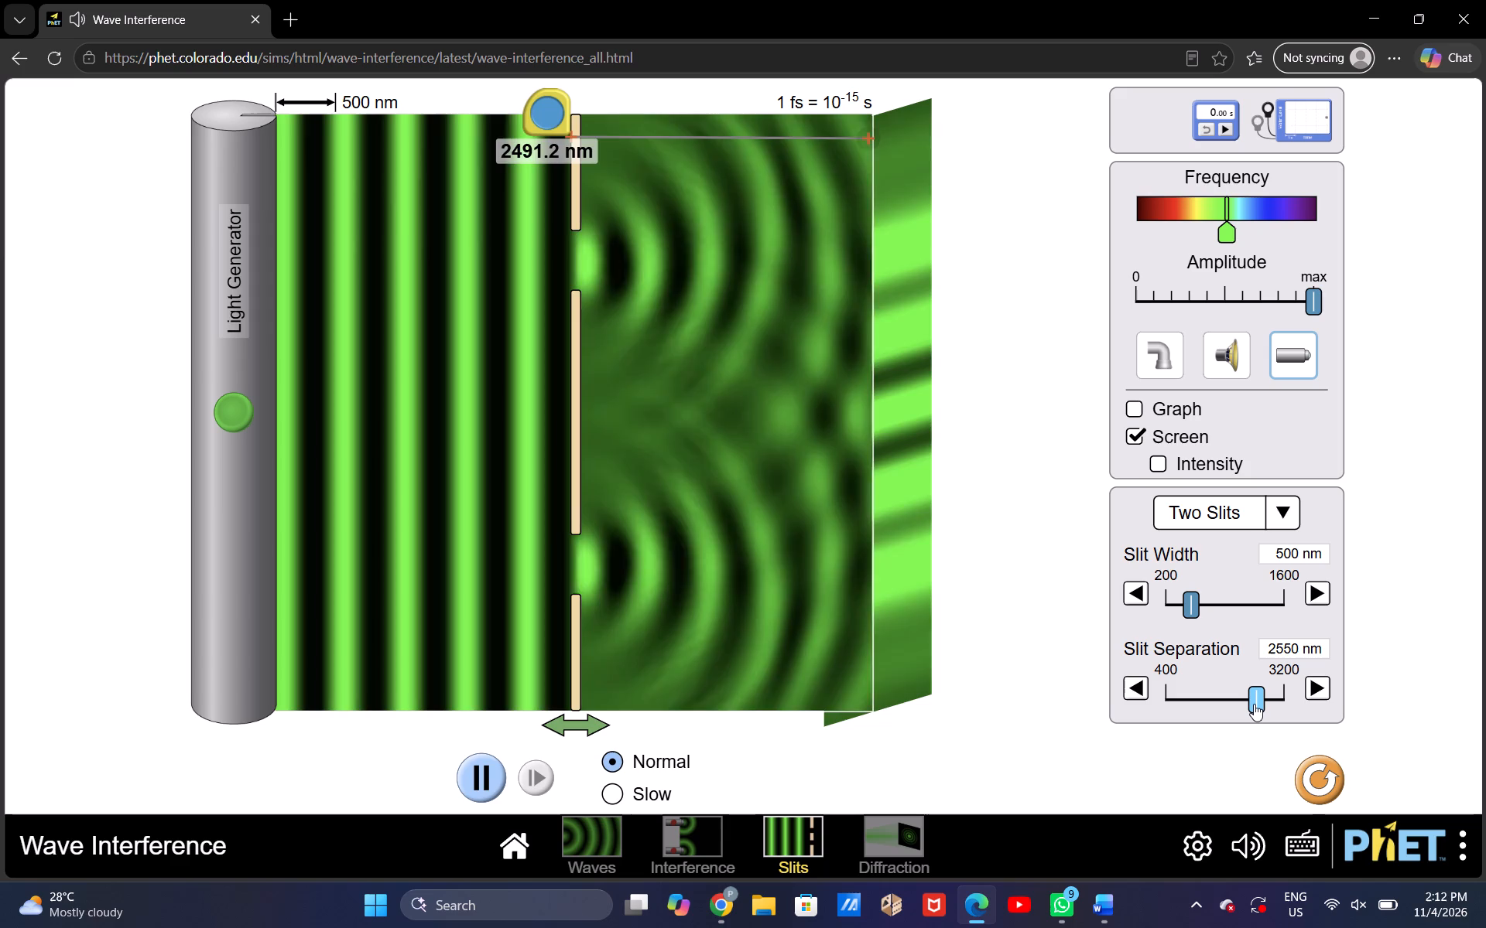
{"action": "left_click_drag", "start_coordinate": [1254, 704], "coordinate": [1266, 697]}
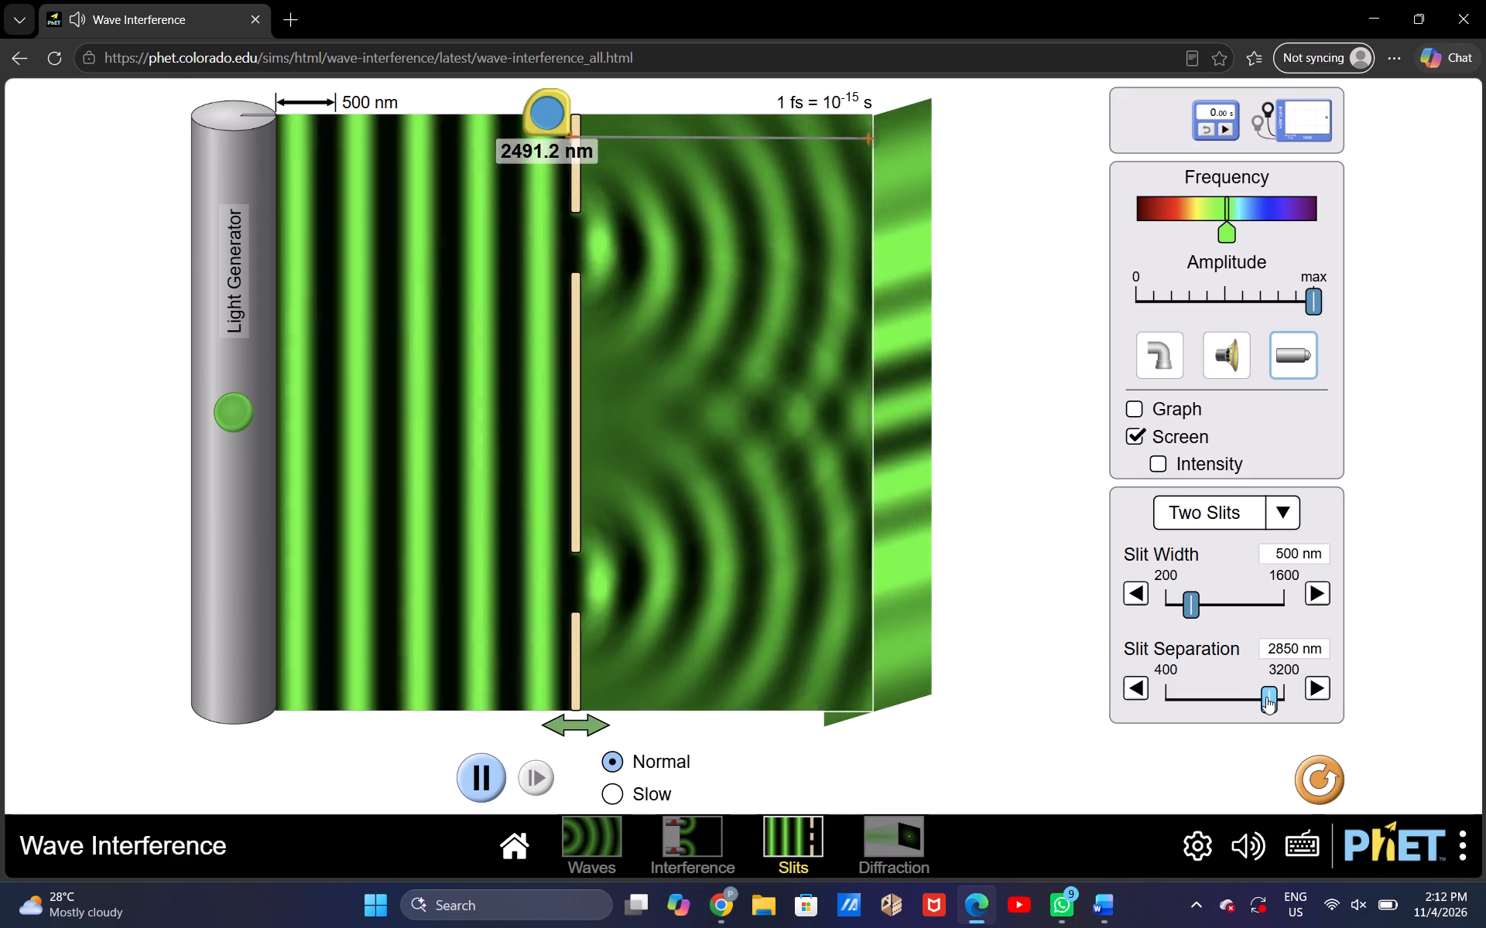
{"action": "left_click_drag", "start_coordinate": [1266, 697], "coordinate": [1251, 705]}
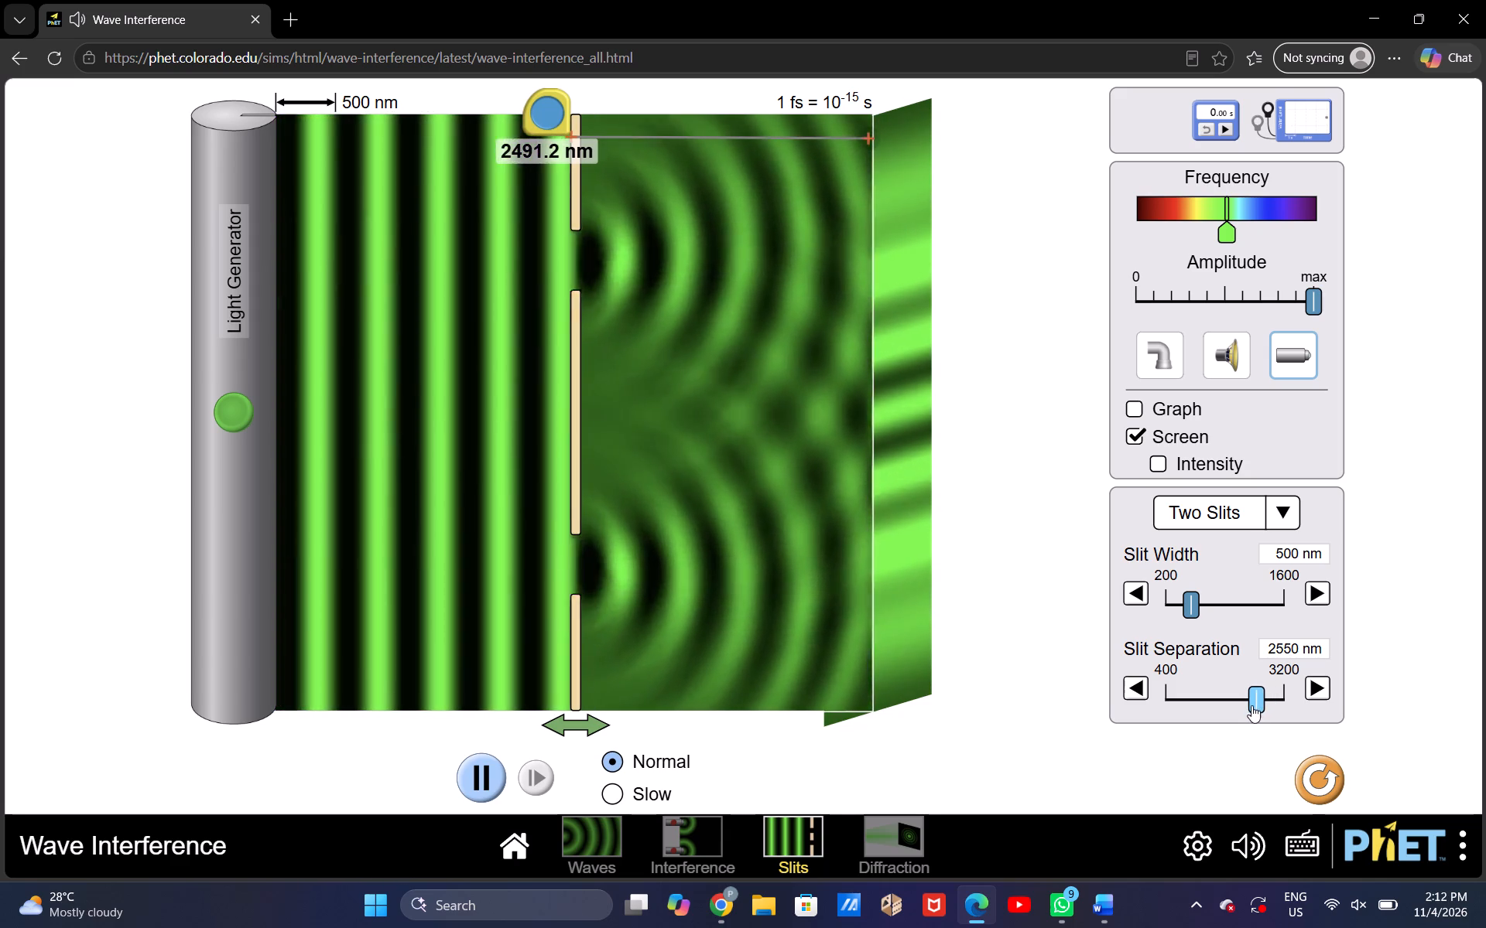
{"action": "left_click_drag", "start_coordinate": [1251, 705], "coordinate": [1254, 698]}
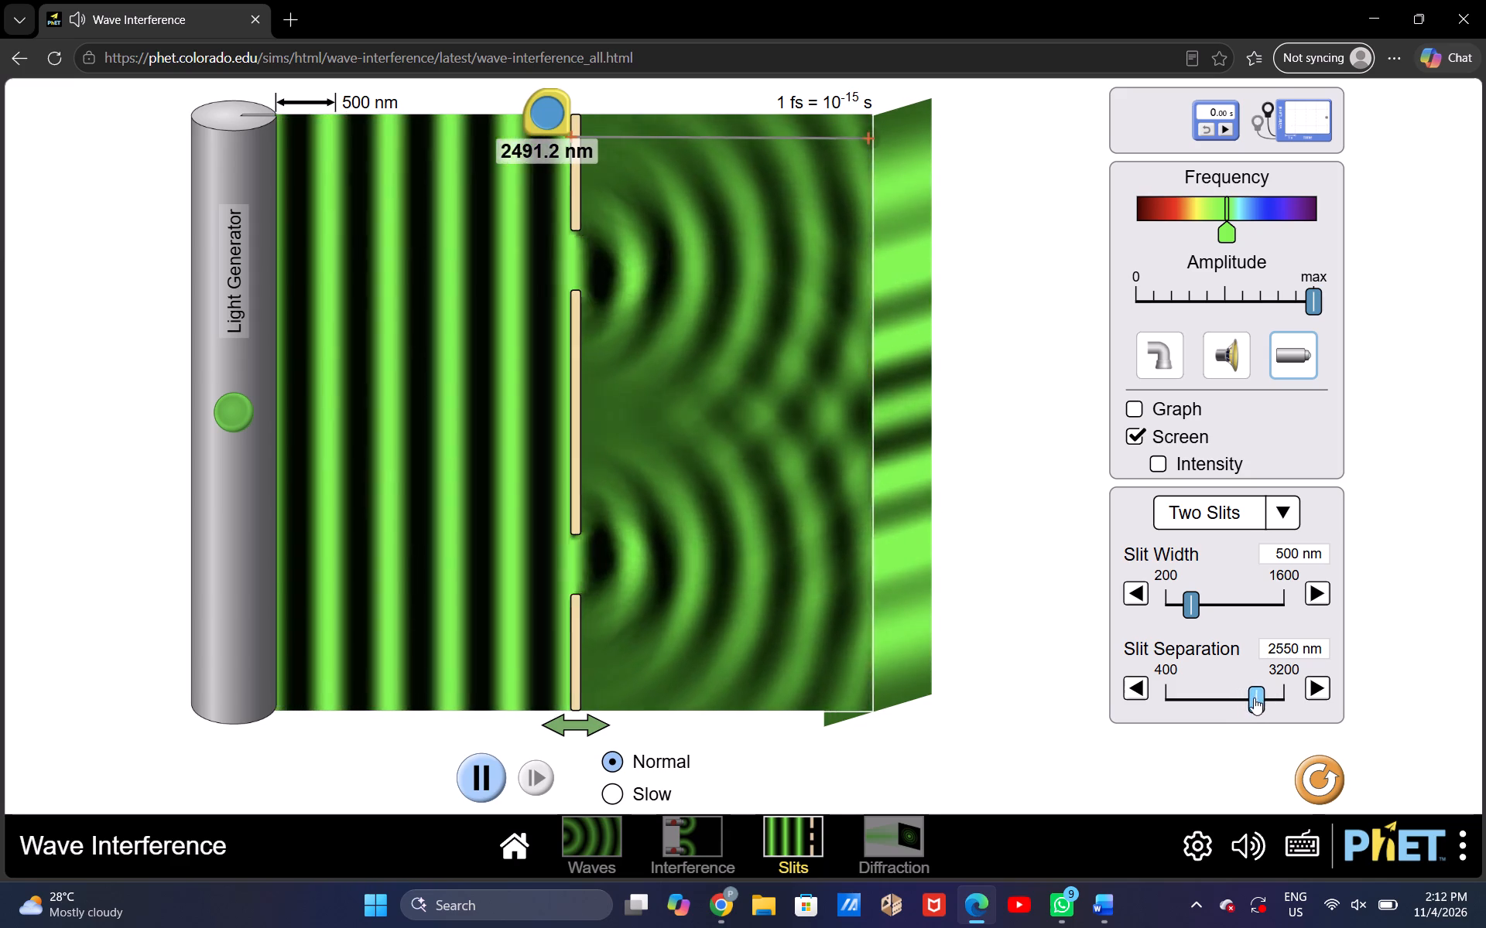
{"action": "left_click_drag", "start_coordinate": [1254, 698], "coordinate": [1259, 693]}
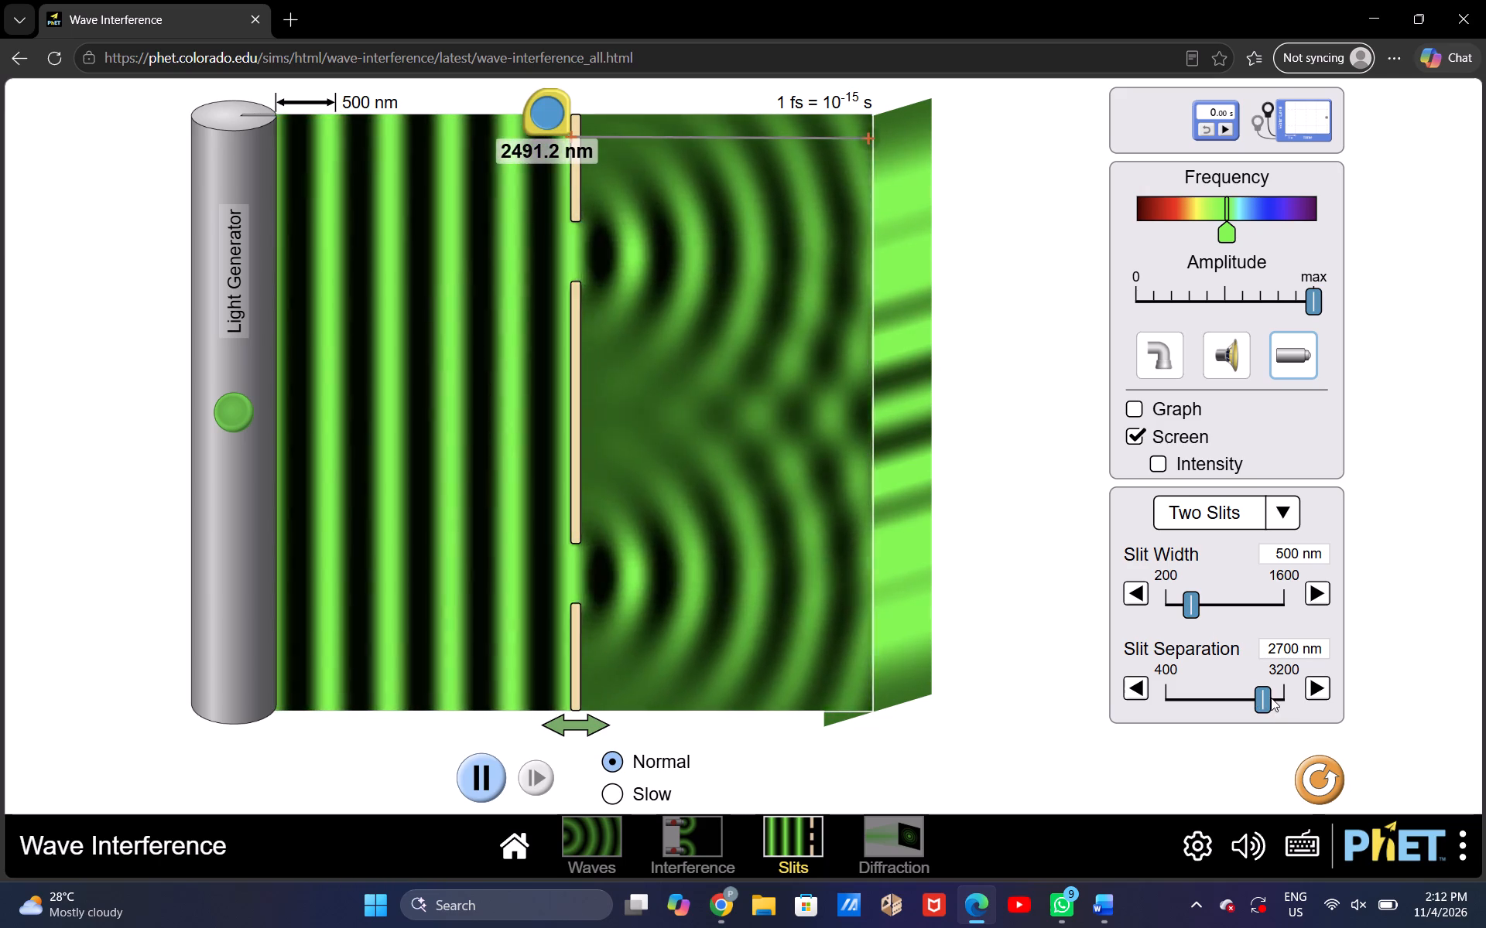
Try slit separations of 3200 nm and 2300 nm, ending with the separation at 2750 nm.
{"action": "left_click_drag", "start_coordinate": [1265, 701], "coordinate": [1290, 700]}
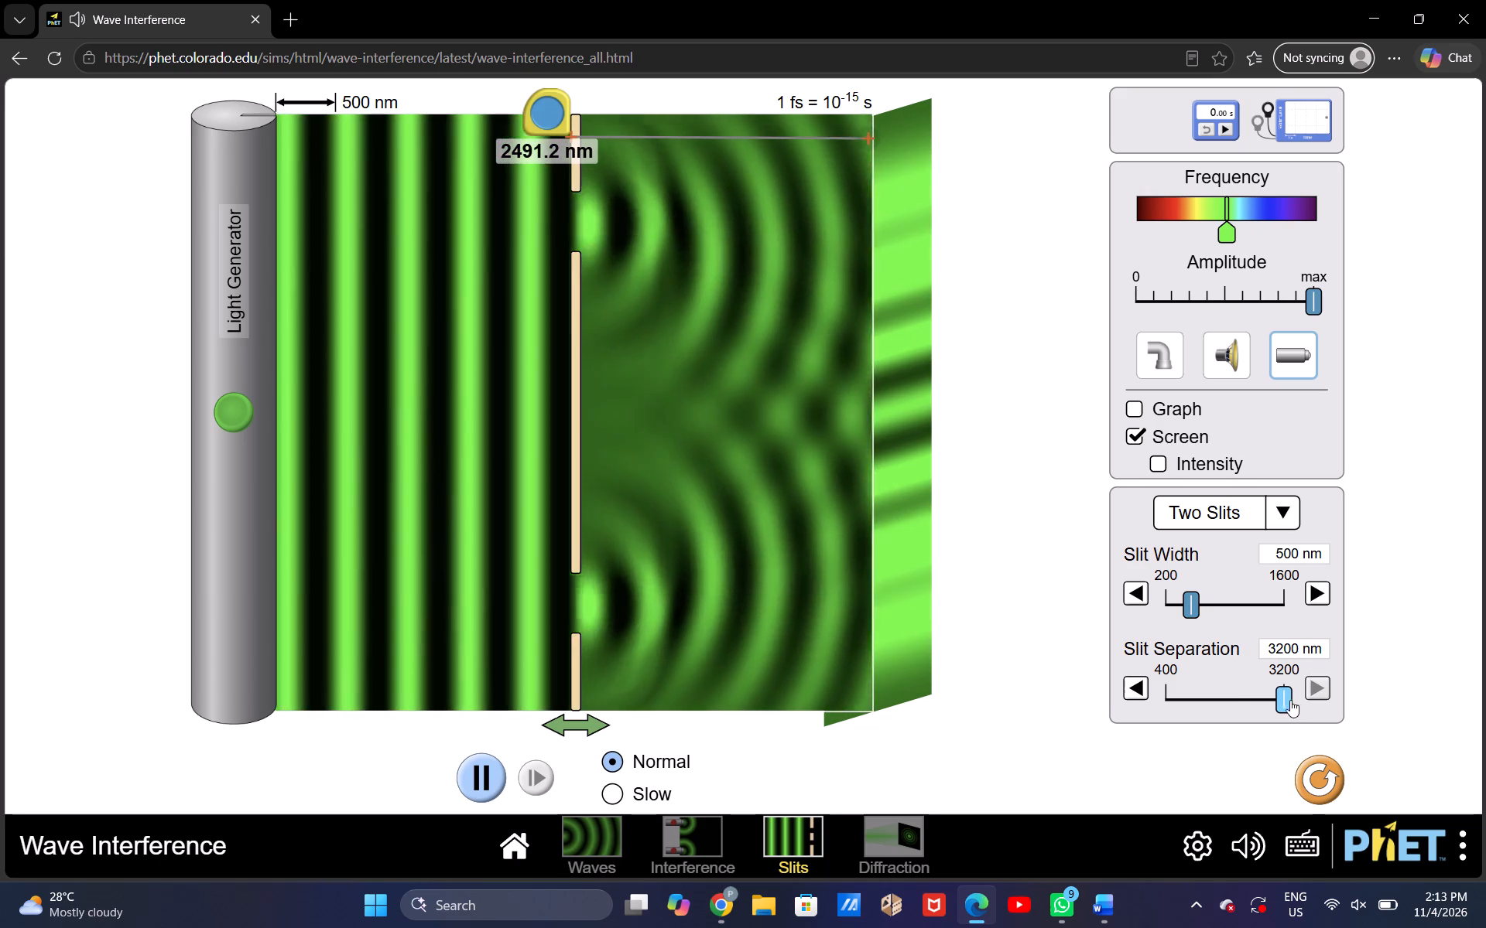
{"action": "left_click_drag", "start_coordinate": [1290, 700], "coordinate": [1246, 713]}
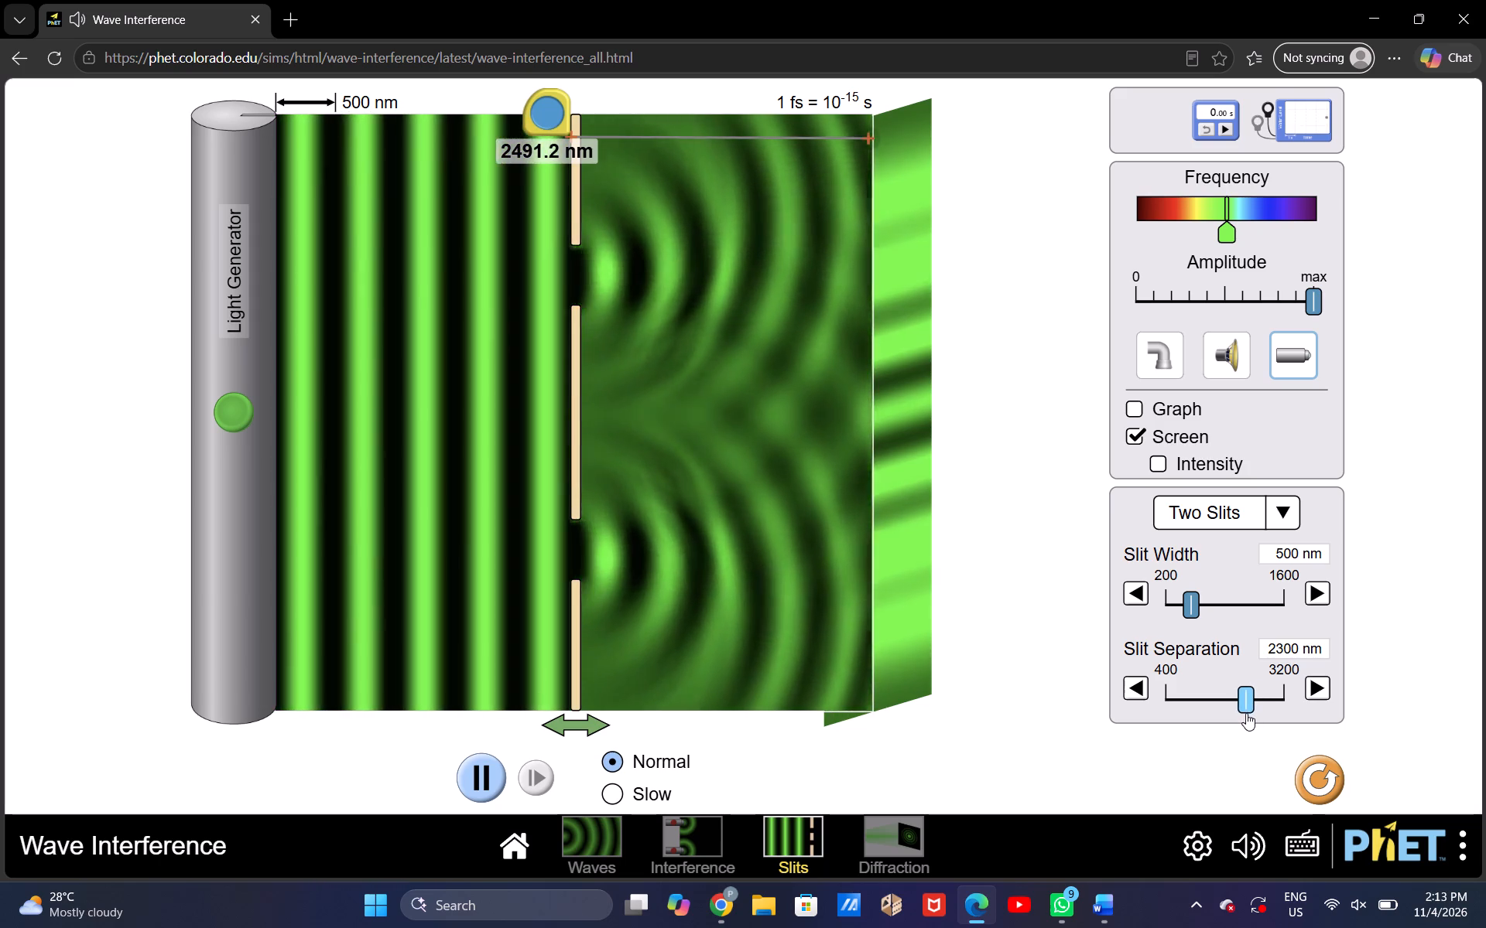
{"action": "left_click_drag", "start_coordinate": [1246, 713], "coordinate": [1267, 711]}
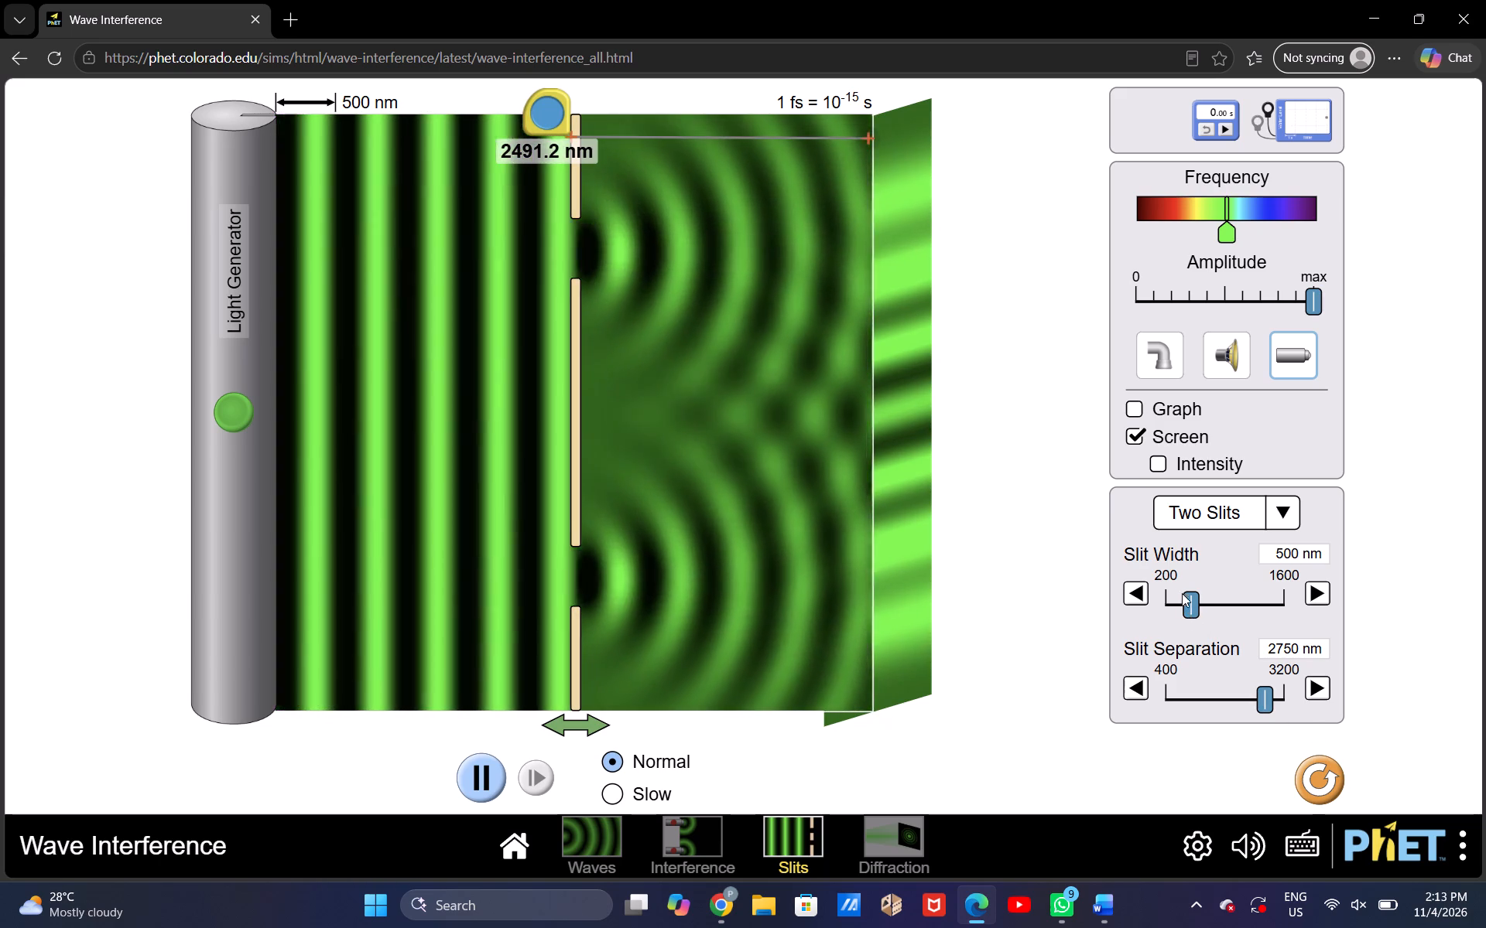
Set the slit width to 300 nm.
{"action": "left_click", "coordinate": [1187, 602]}
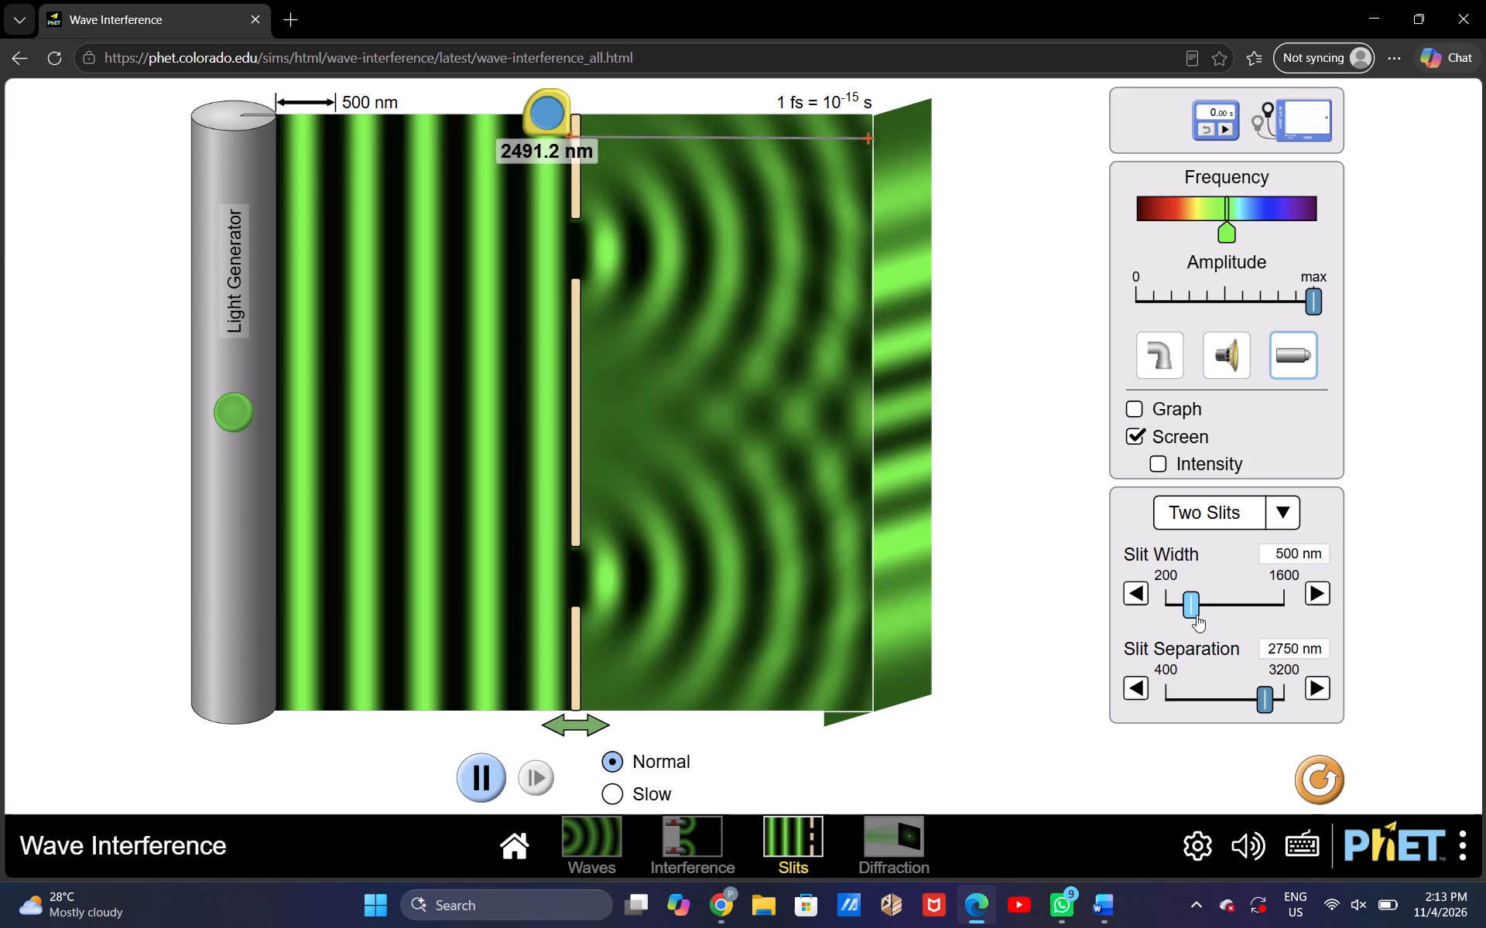
{"action": "left_click_drag", "start_coordinate": [1190, 605], "coordinate": [1174, 601]}
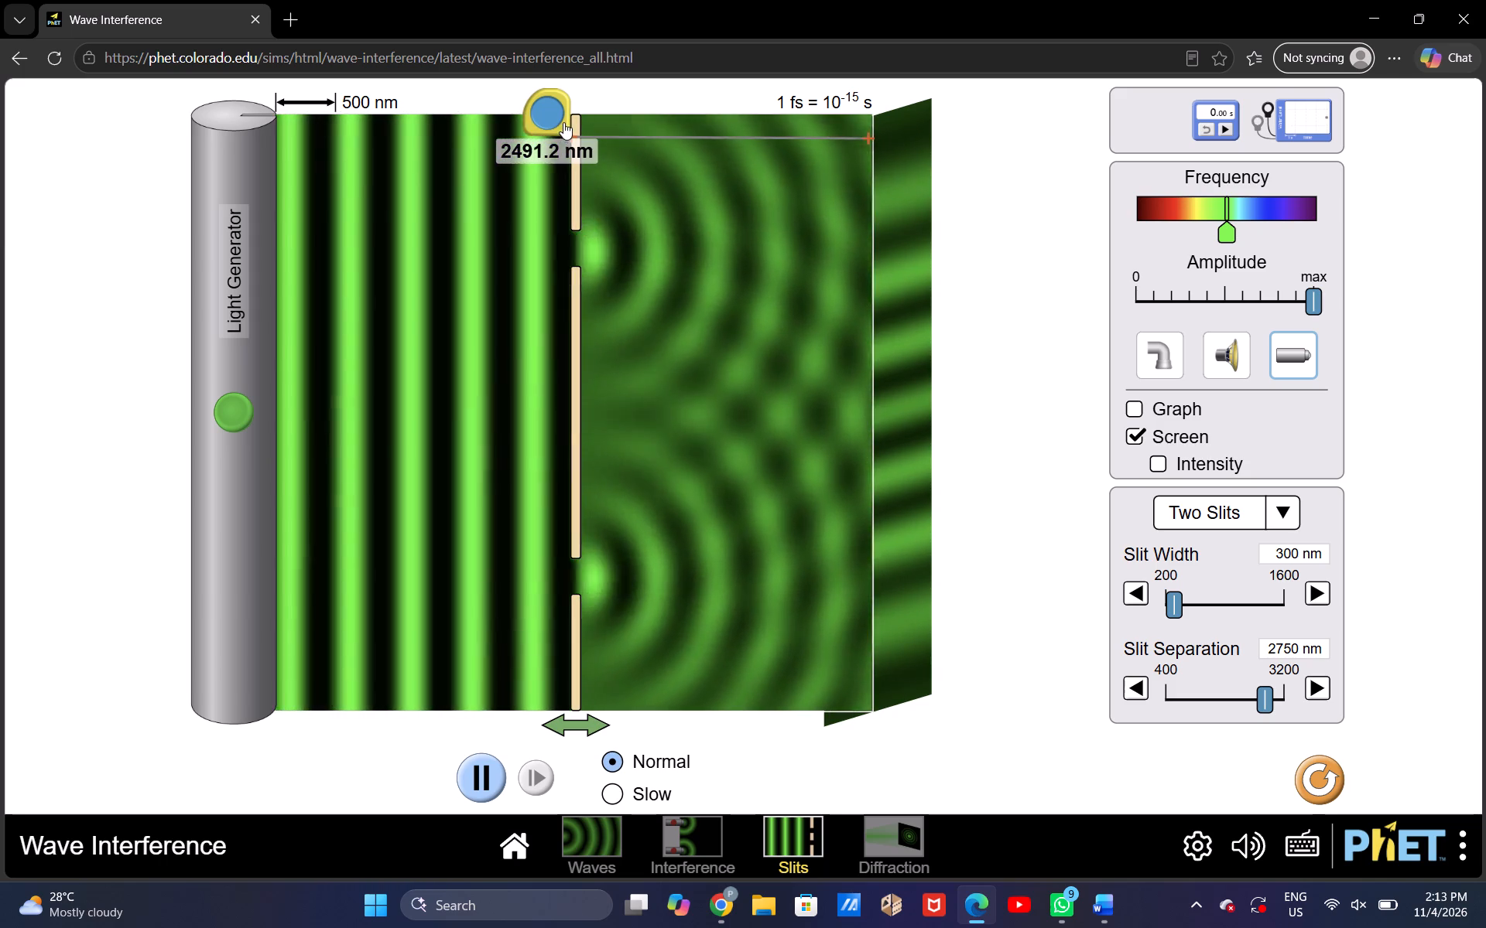
Move the measuring tape down to the barrier section between the slits and measure the horizontal distance to the screen.
{"action": "left_click_drag", "start_coordinate": [552, 124], "coordinate": [550, 111]}
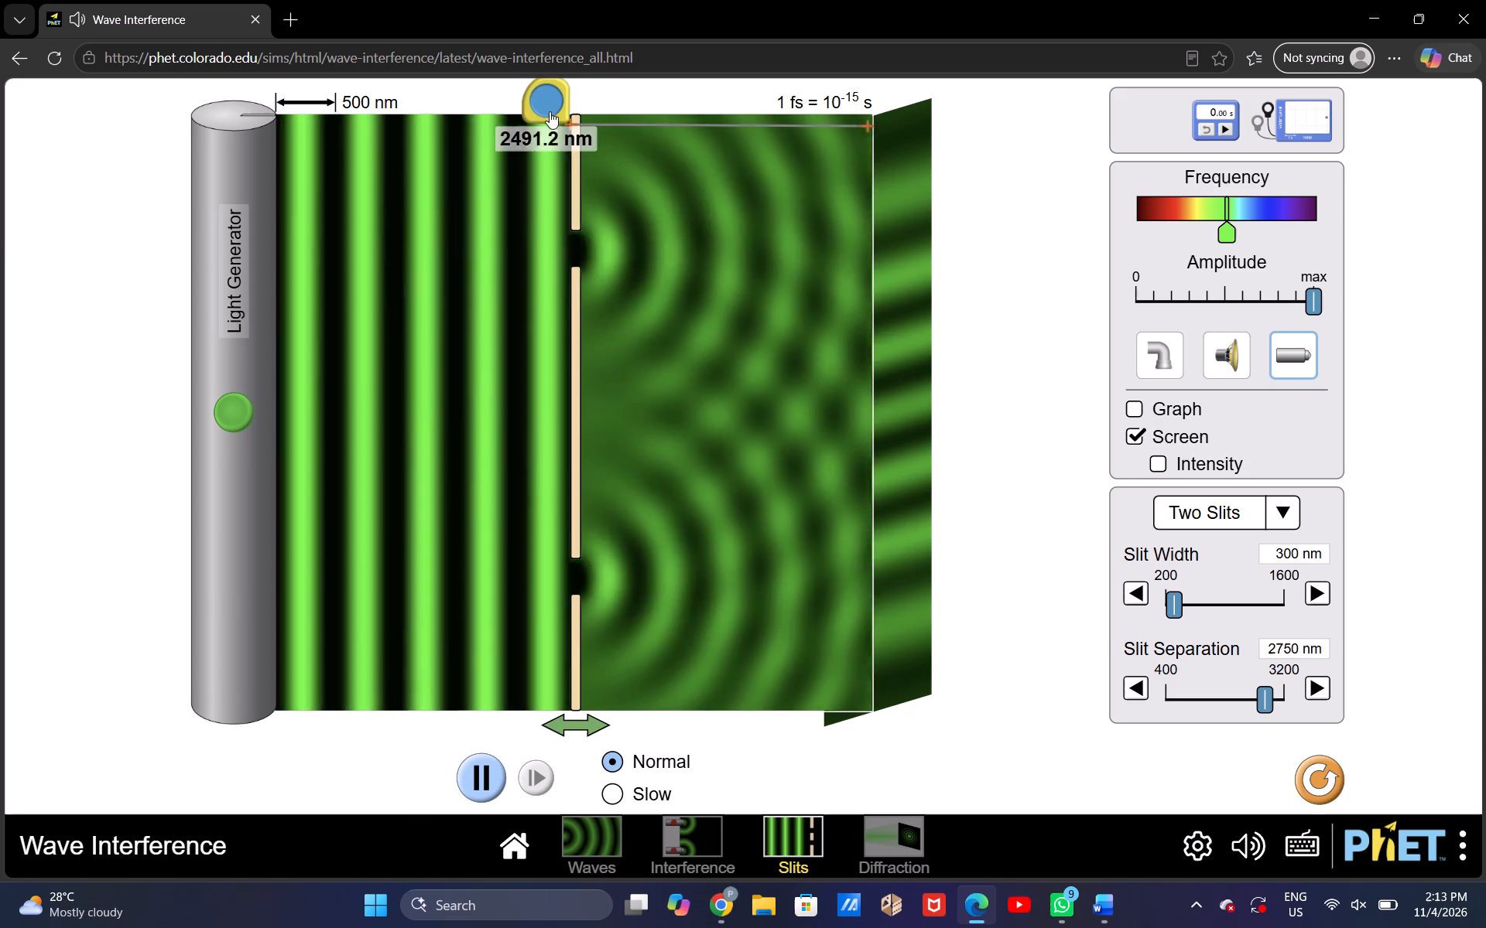
{"action": "left_click_drag", "start_coordinate": [550, 111], "coordinate": [548, 112]}
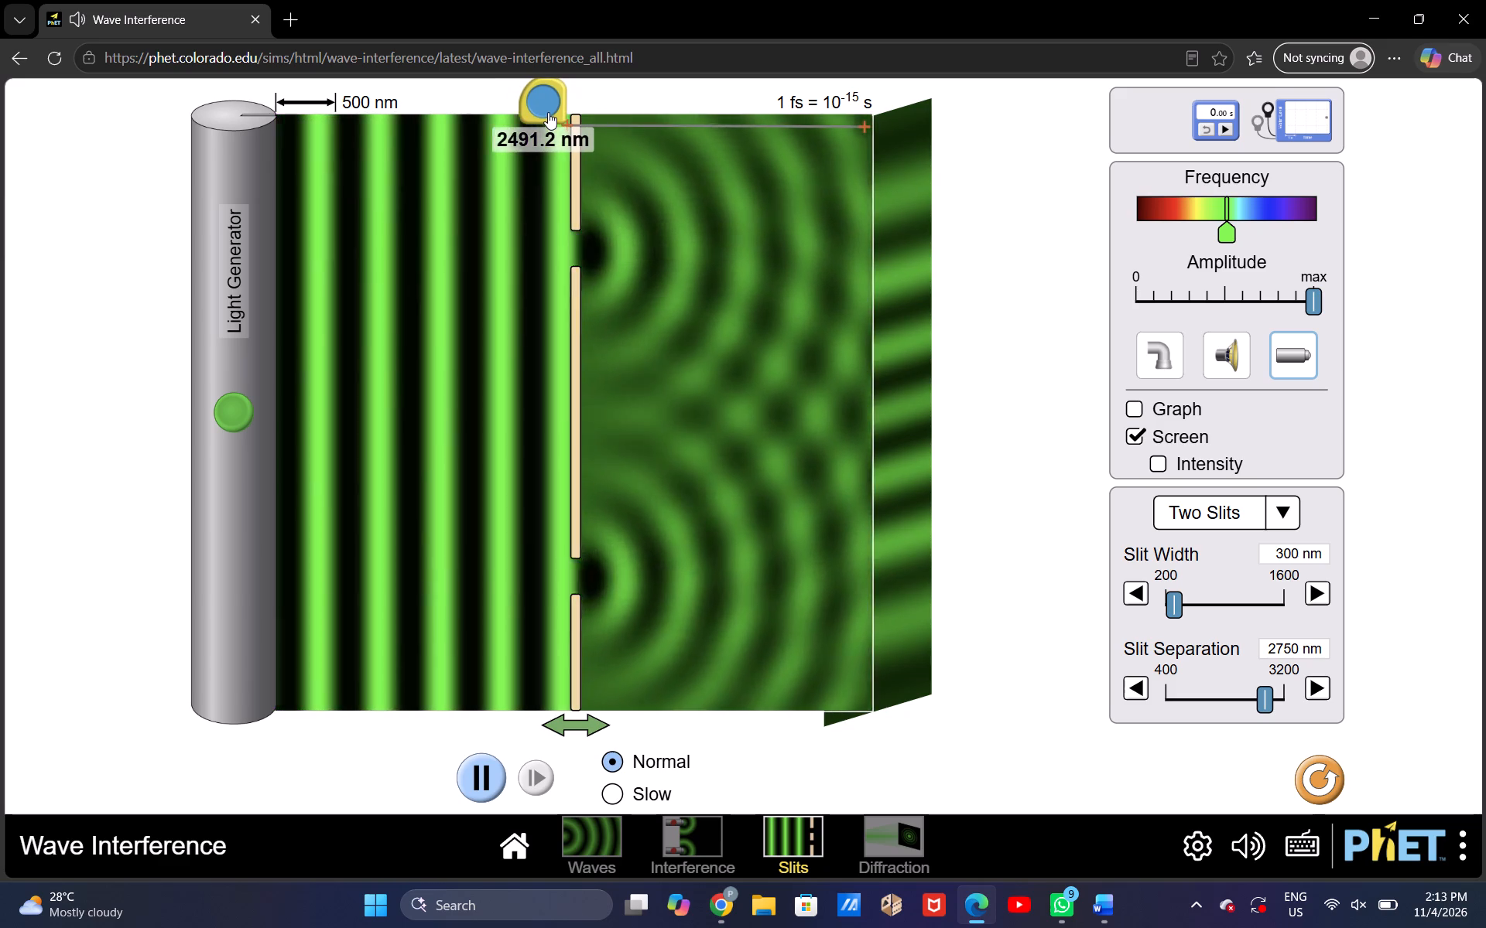
{"action": "left_click_drag", "start_coordinate": [548, 112], "coordinate": [550, 291]}
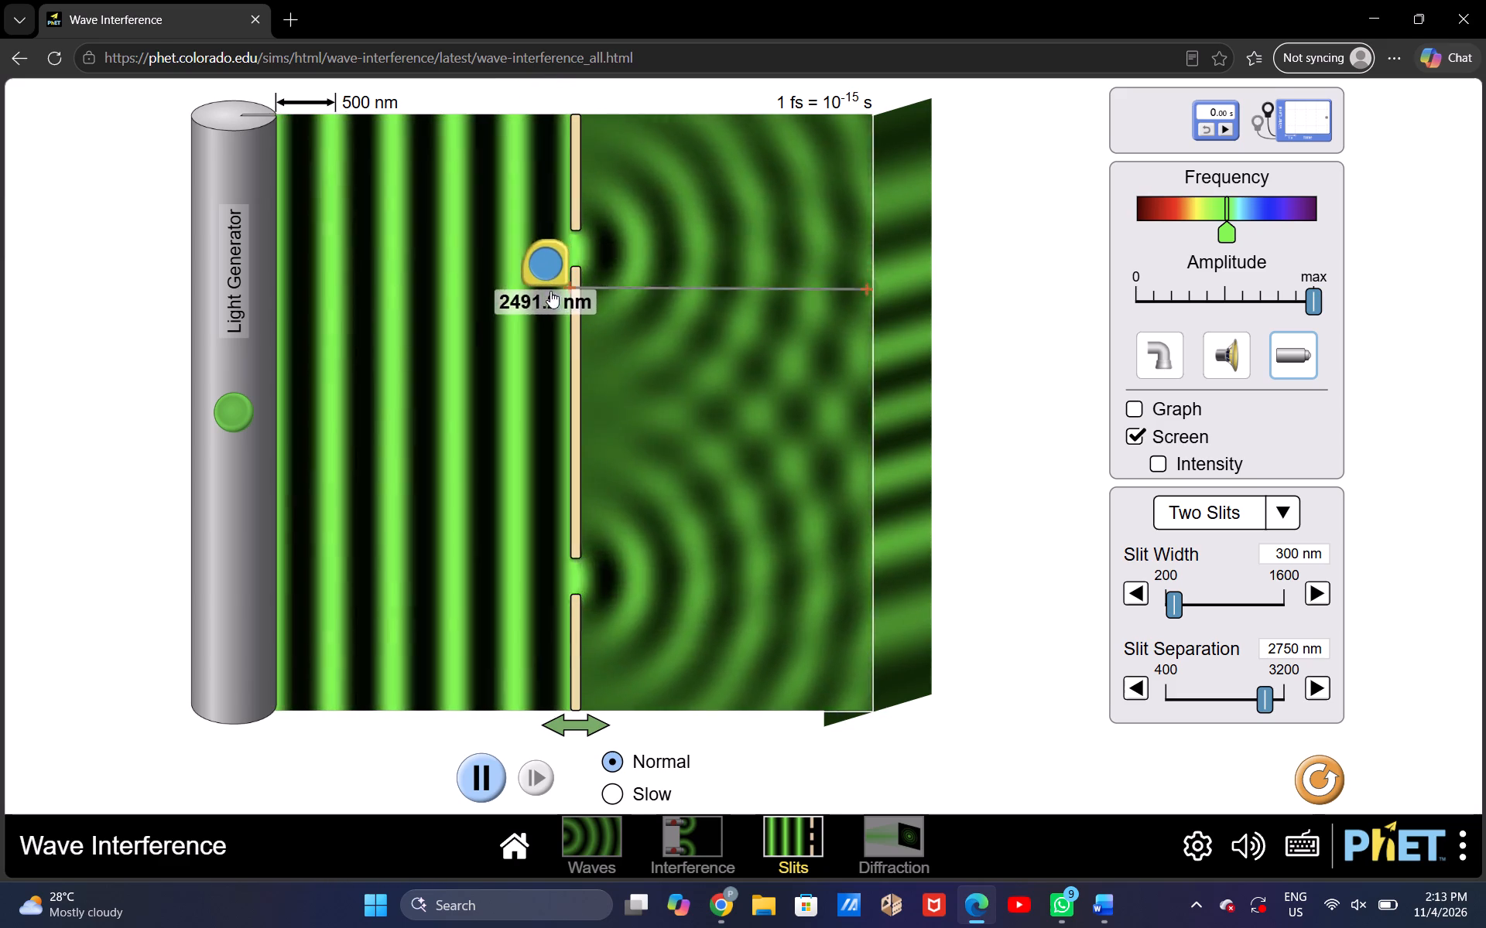
{"action": "left_click_drag", "start_coordinate": [550, 291], "coordinate": [552, 342]}
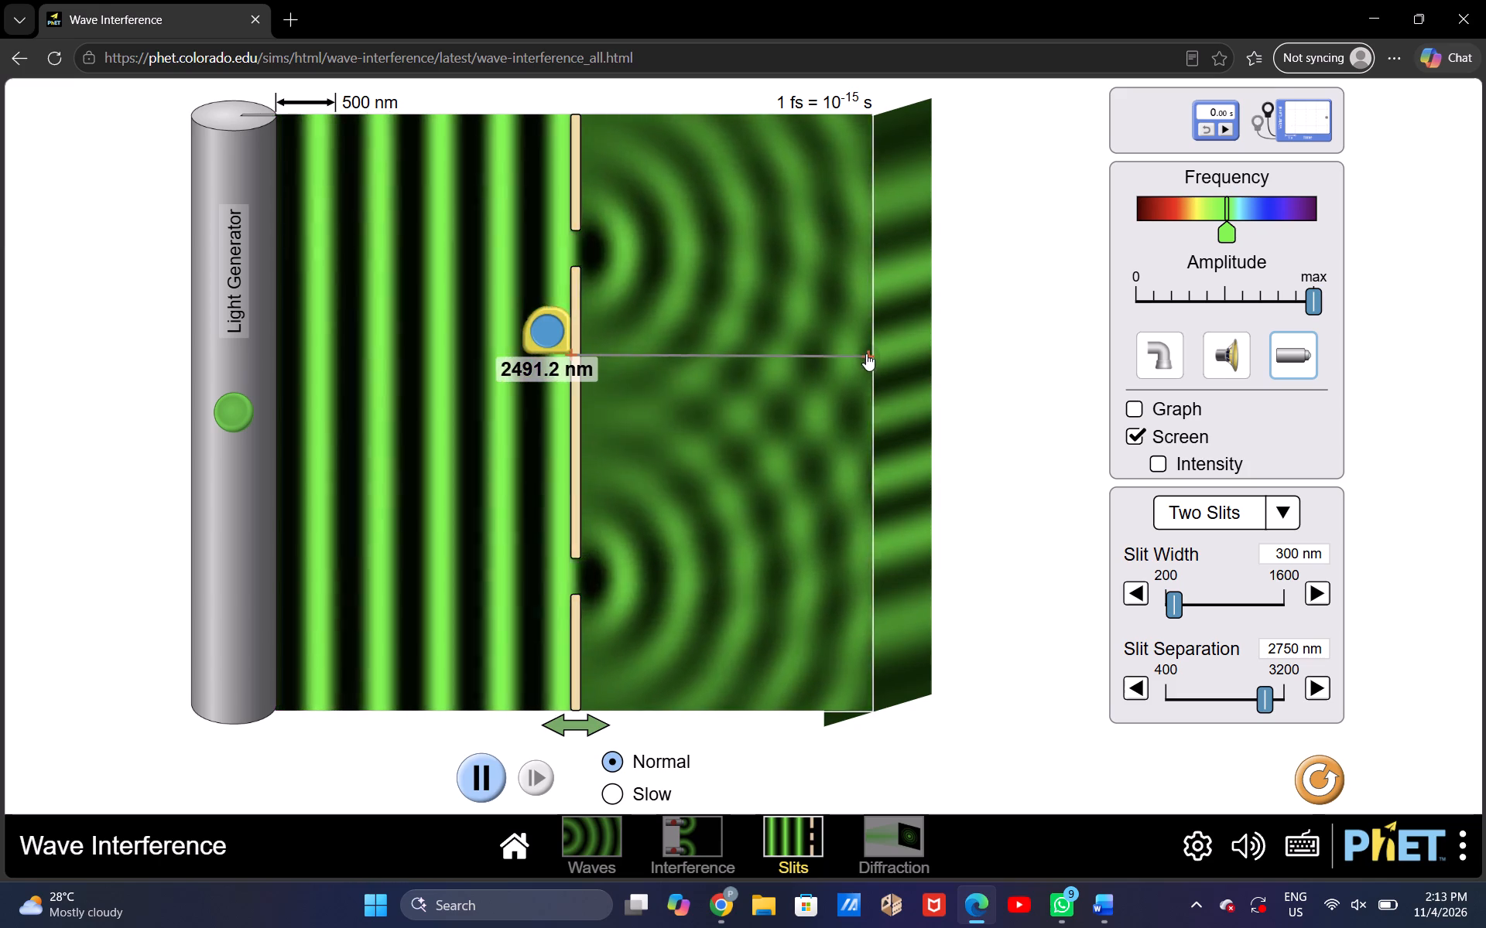
{"action": "left_click", "coordinate": [866, 353]}
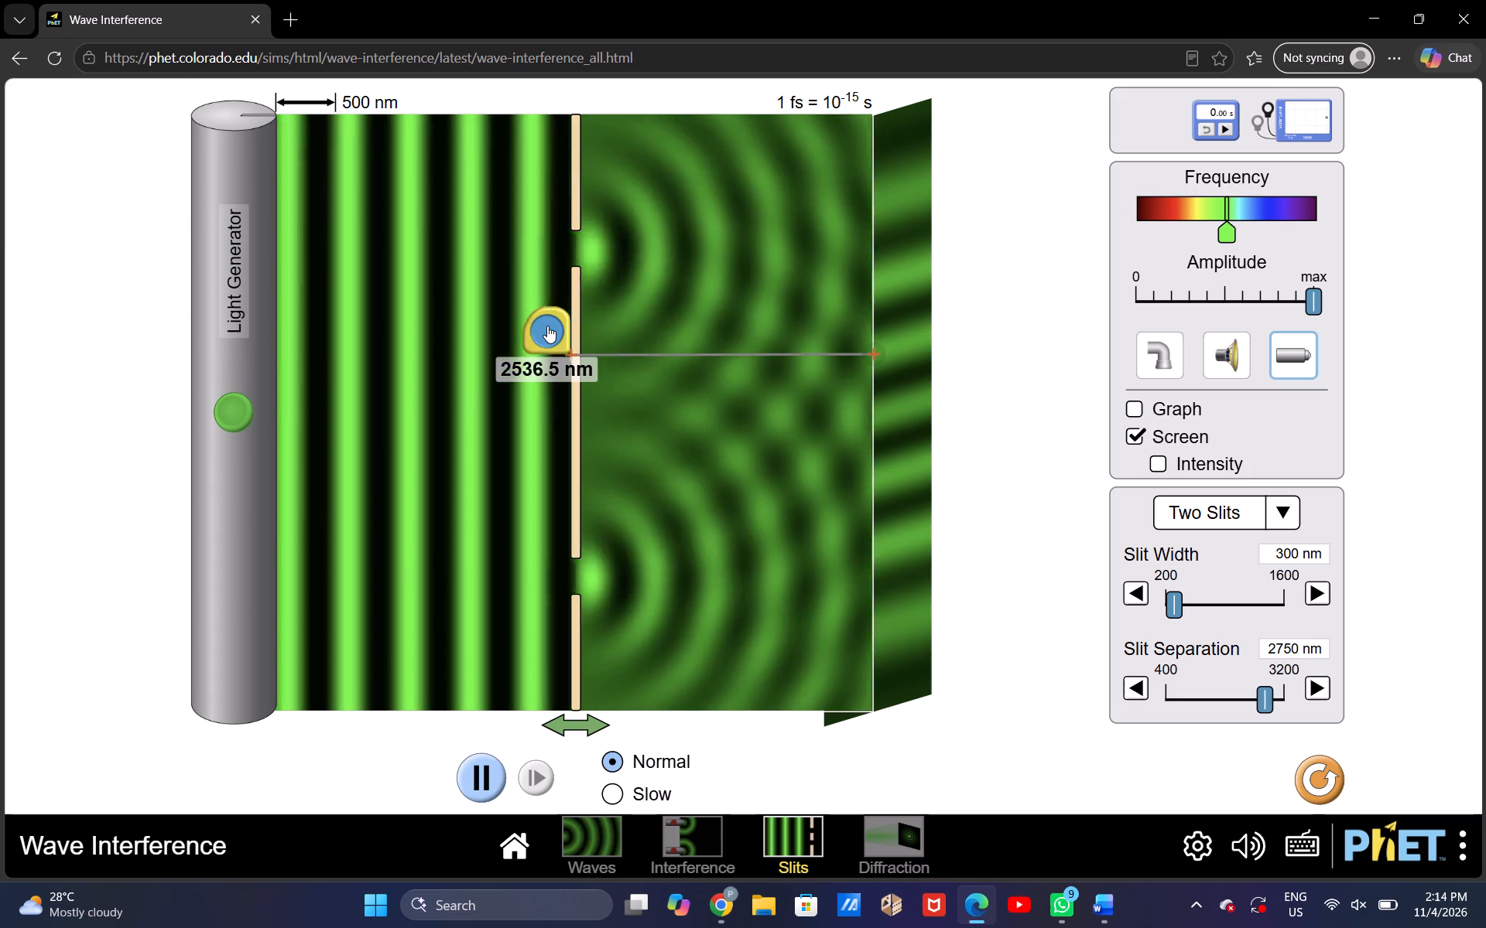
Place the measuring tape at the screen near the central fringe and measure vertically up the screen's edge to a neighbouring bright fringe.
{"action": "left_click", "coordinate": [547, 326]}
{"action": "left_click_drag", "start_coordinate": [547, 326], "coordinate": [836, 412]}
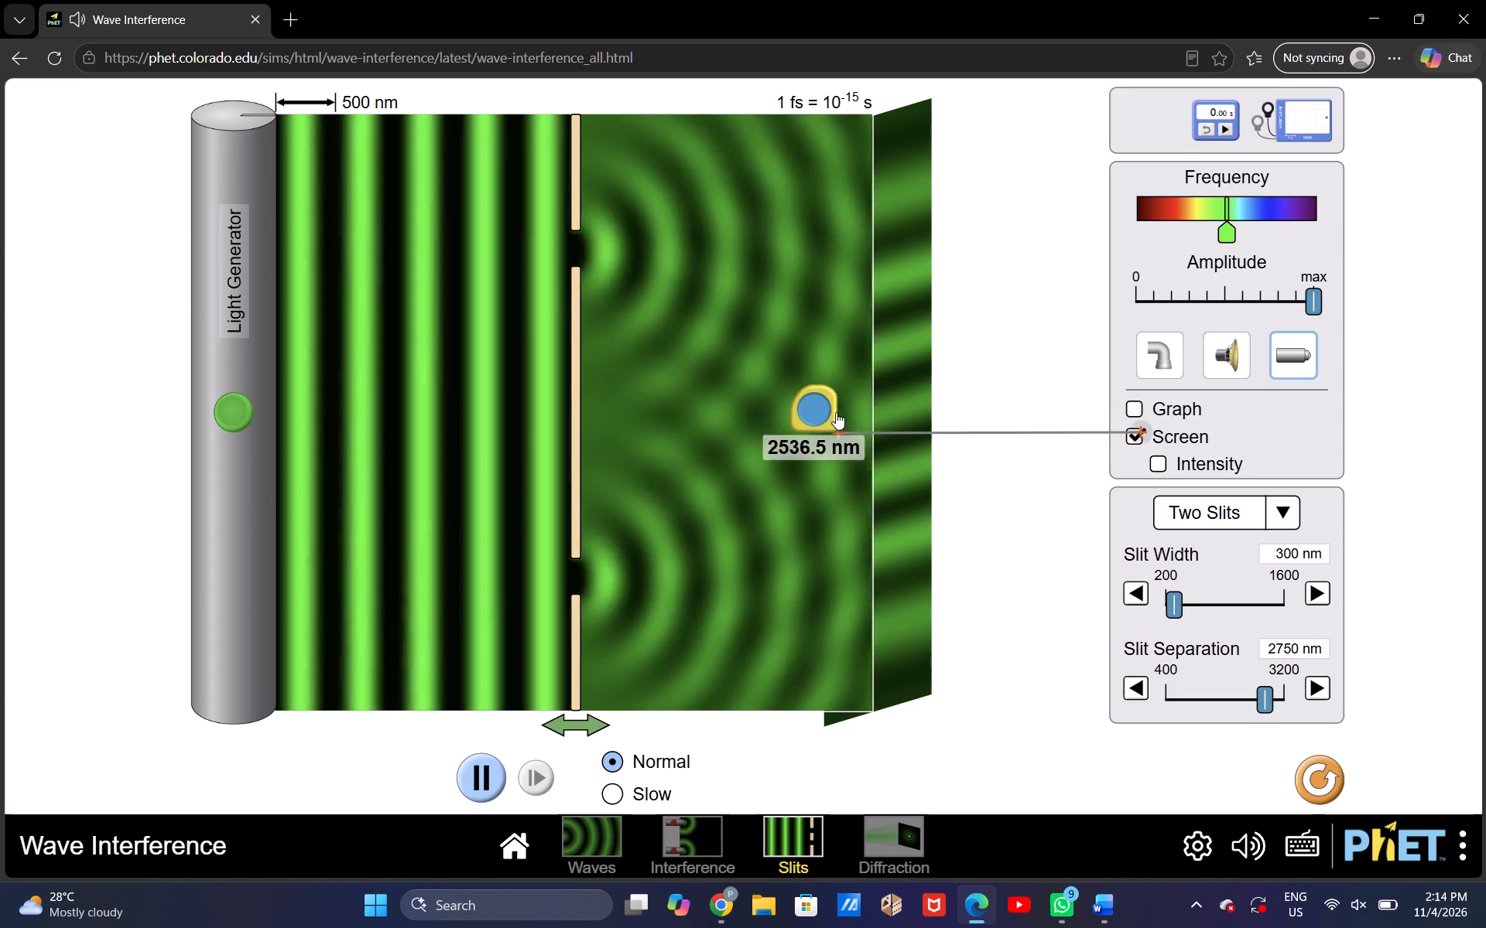
{"action": "left_click_drag", "start_coordinate": [836, 412], "coordinate": [851, 404]}
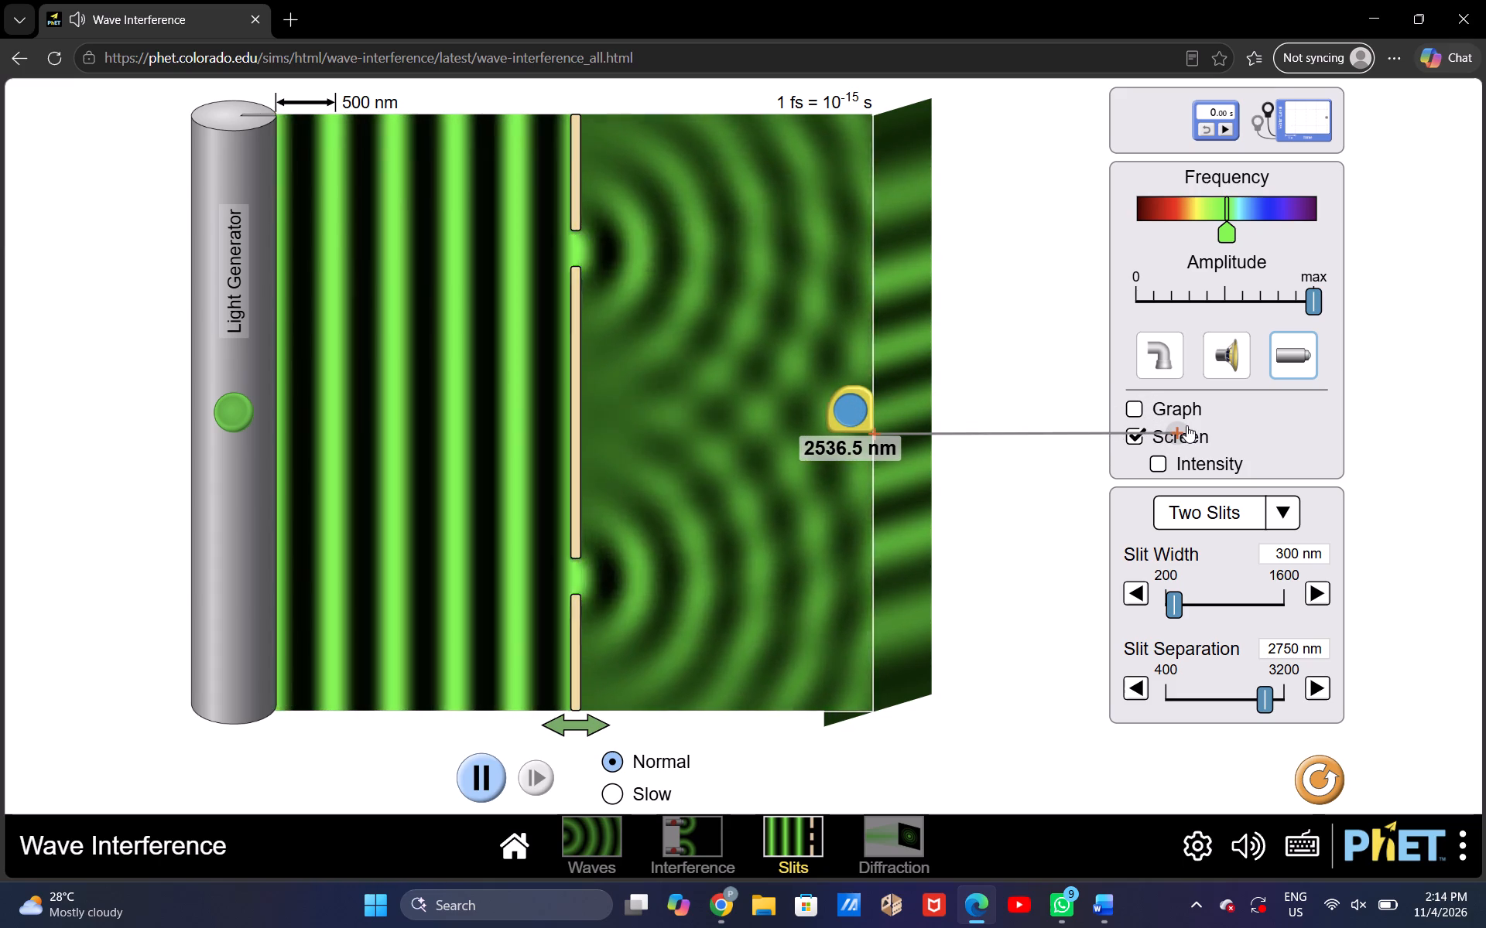
{"action": "left_click_drag", "start_coordinate": [1185, 426], "coordinate": [878, 347]}
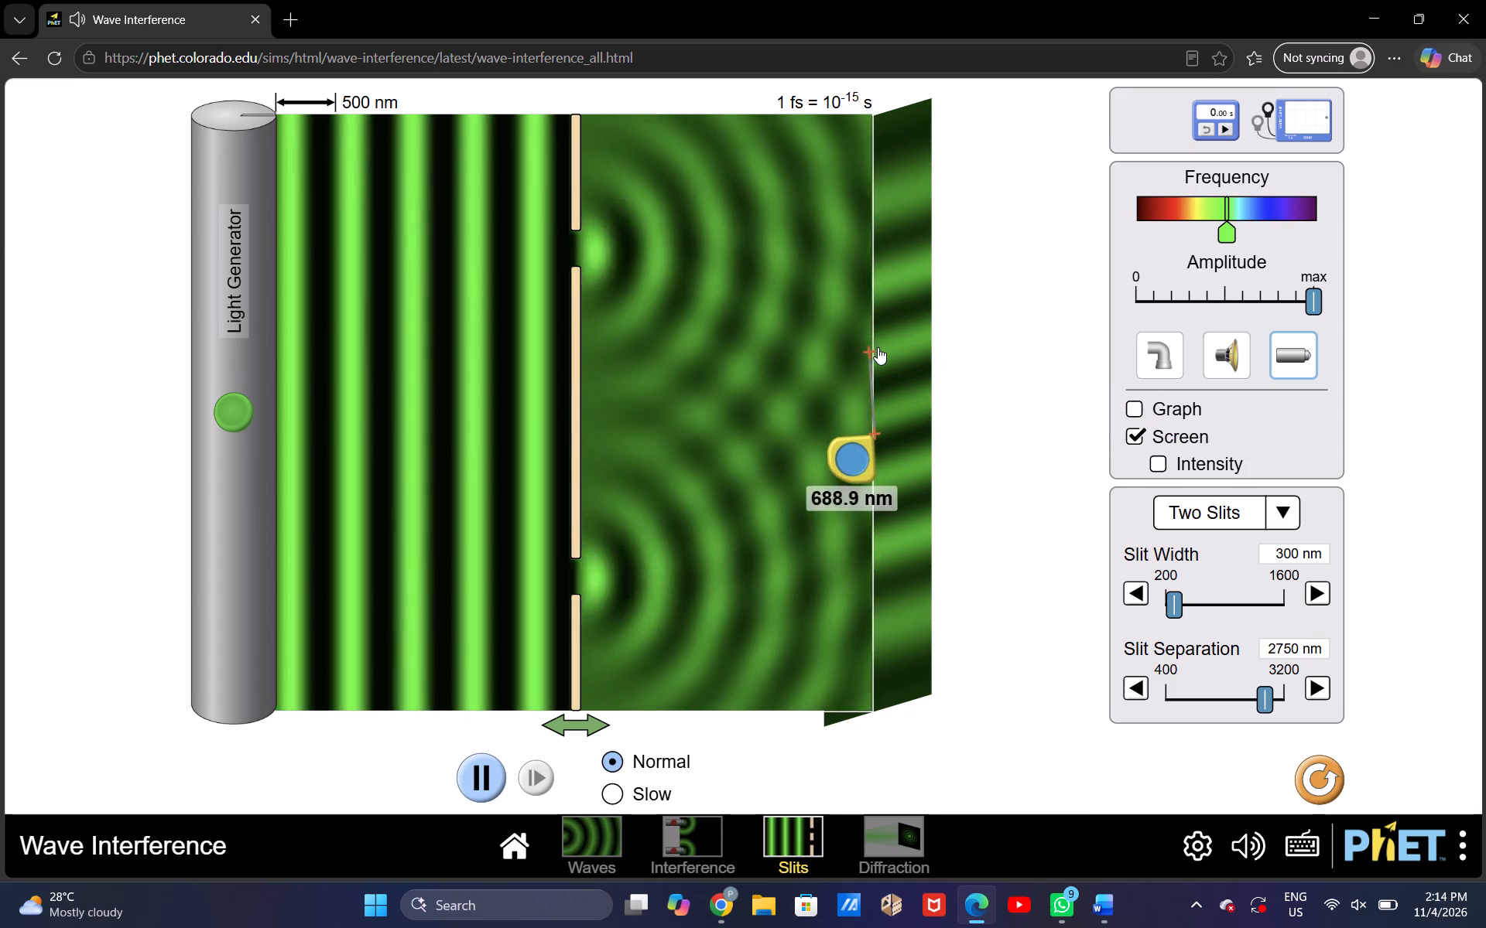
{"action": "left_click_drag", "start_coordinate": [878, 347], "coordinate": [880, 351]}
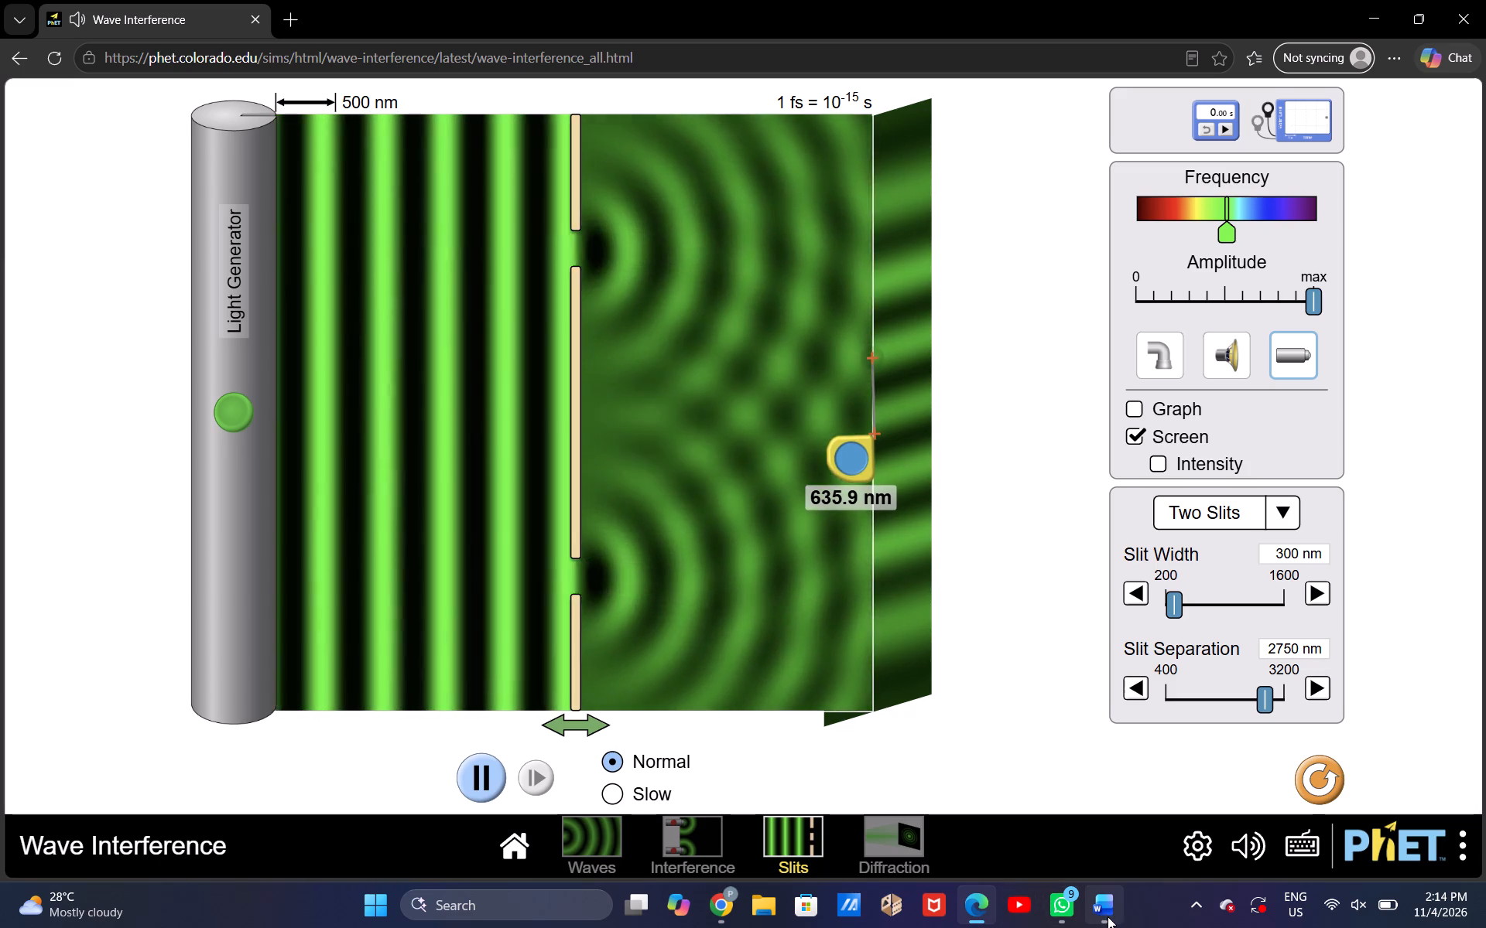
Switch to the Word lab report to check the Data and Observations table and wavelength formulas, and return to the simulation.
{"action": "left_click", "coordinate": [1108, 916]}
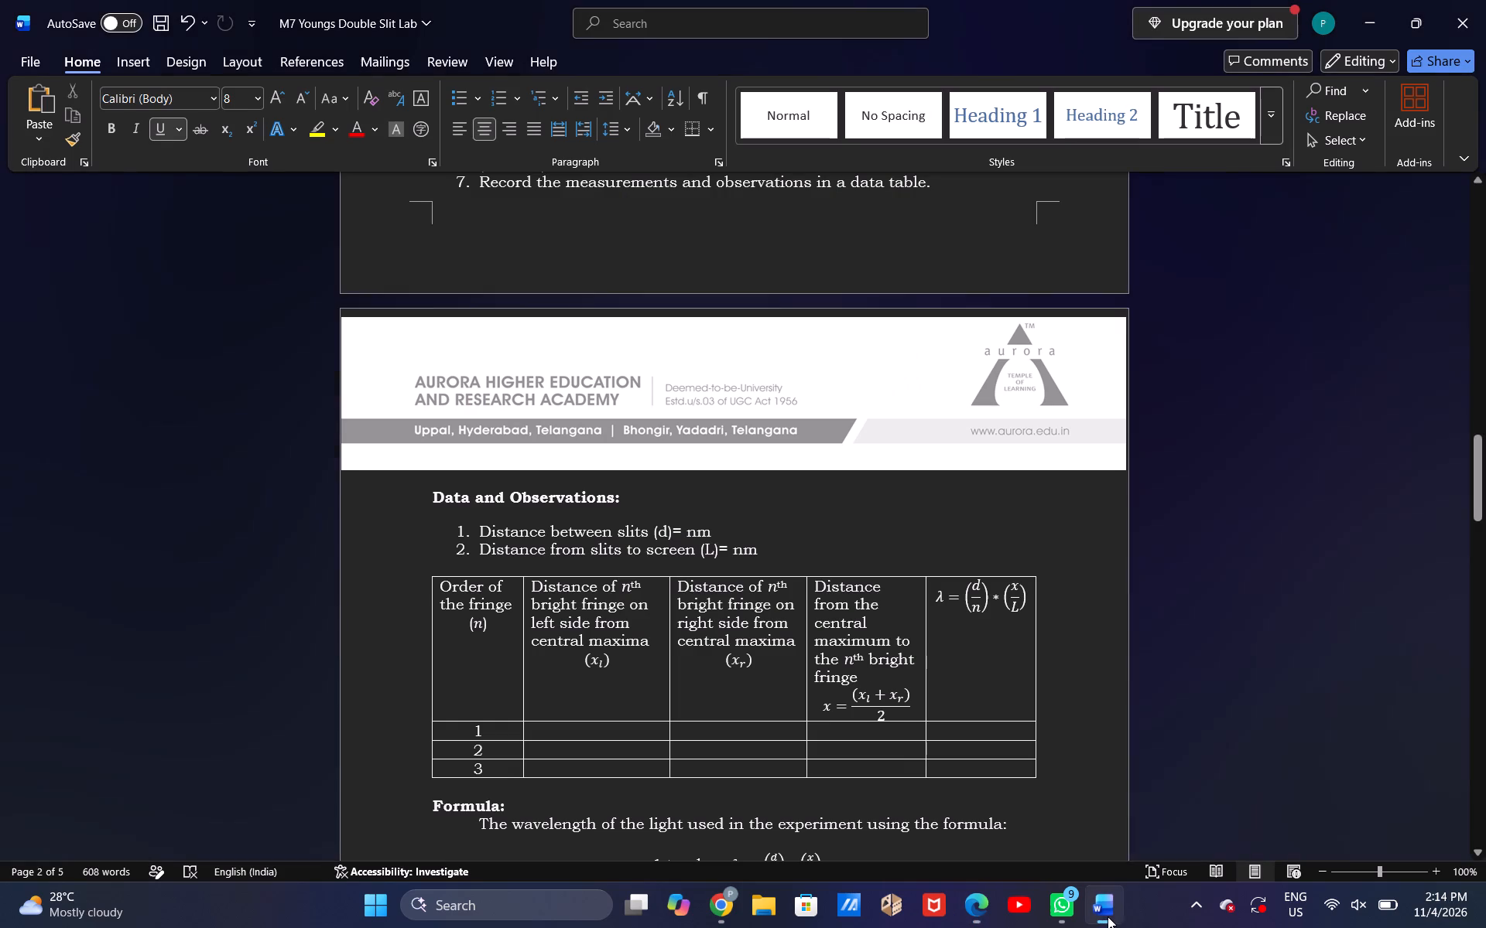
{"action": "scroll", "coordinate": [613, 721], "scroll_direction": "down", "scroll_amount": 1}
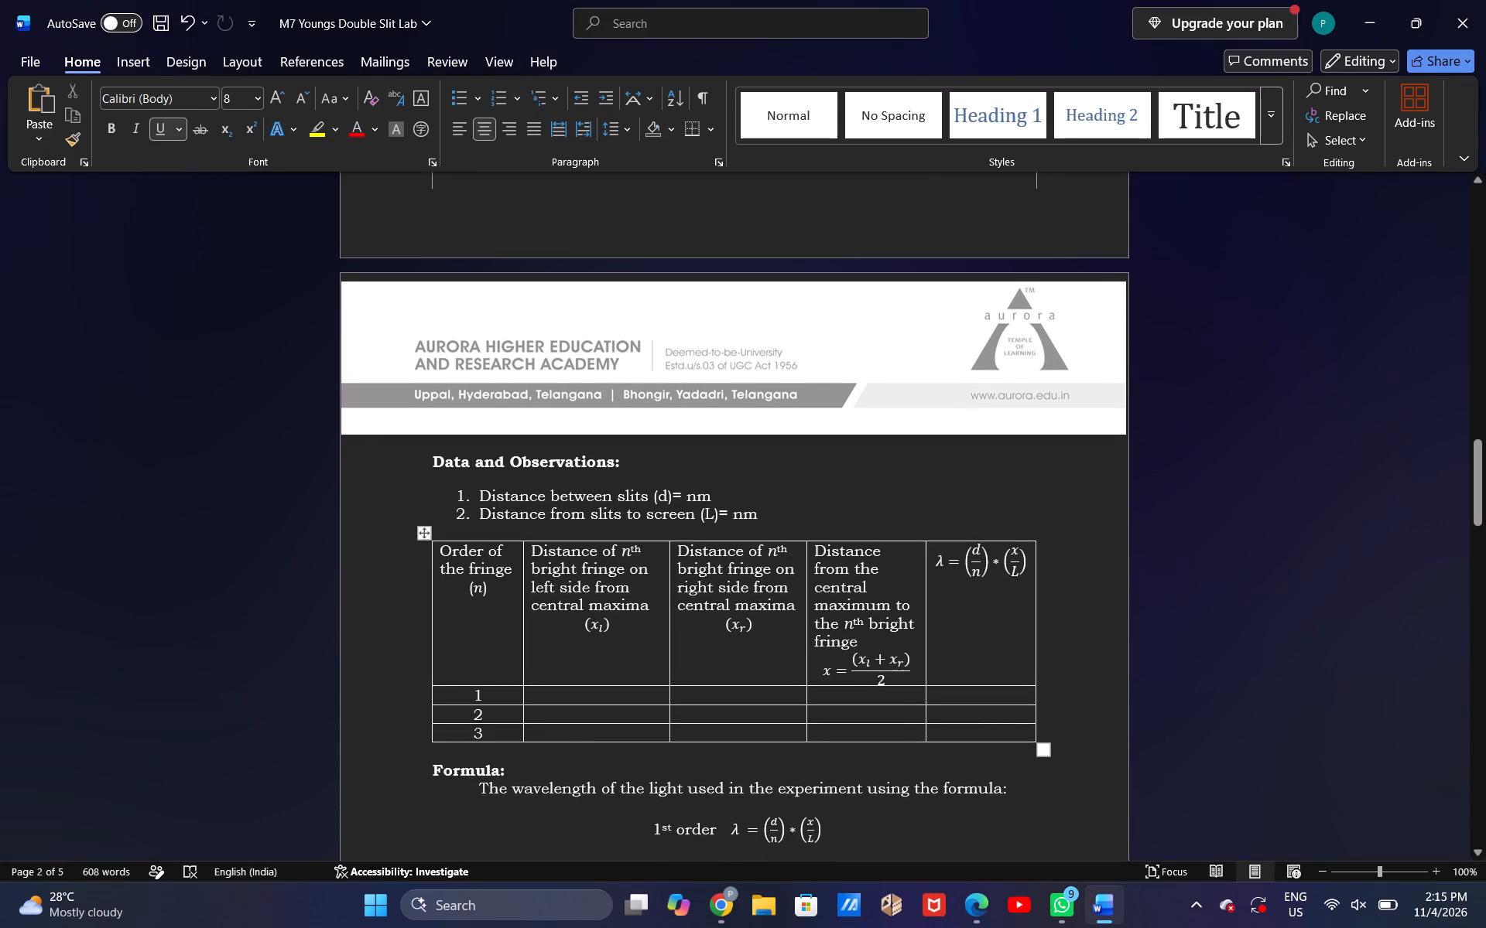
{"action": "left_click", "coordinate": [597, 694]}
{"action": "scroll", "coordinate": [834, 695], "scroll_direction": "down", "scroll_amount": 1}
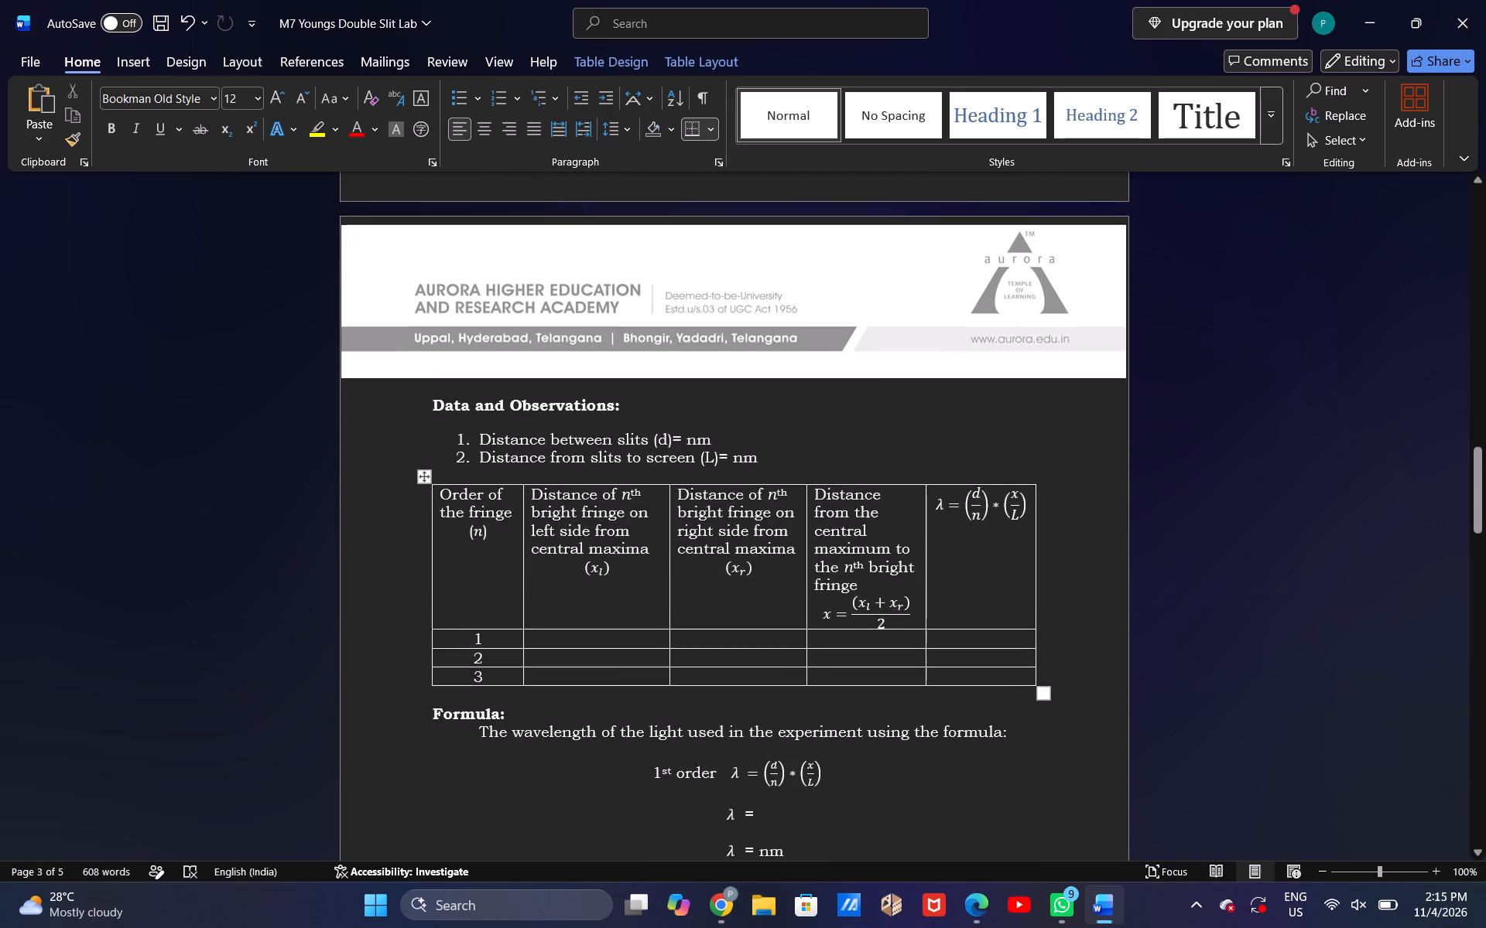
{"action": "scroll", "coordinate": [834, 695], "scroll_direction": "down", "scroll_amount": 1}
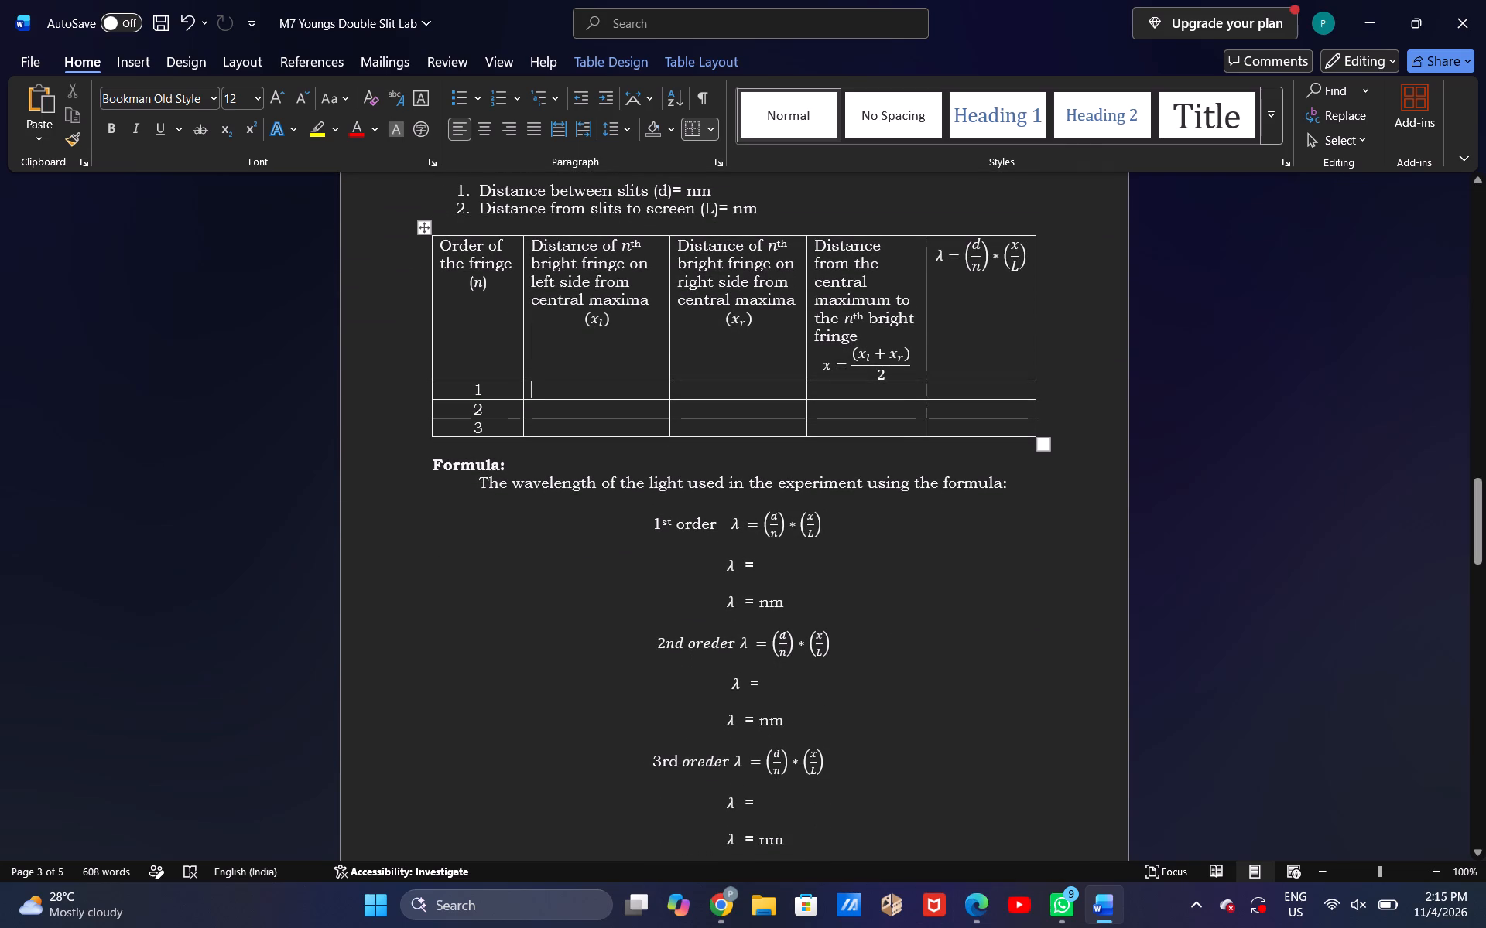
{"action": "left_click", "coordinate": [1108, 903]}
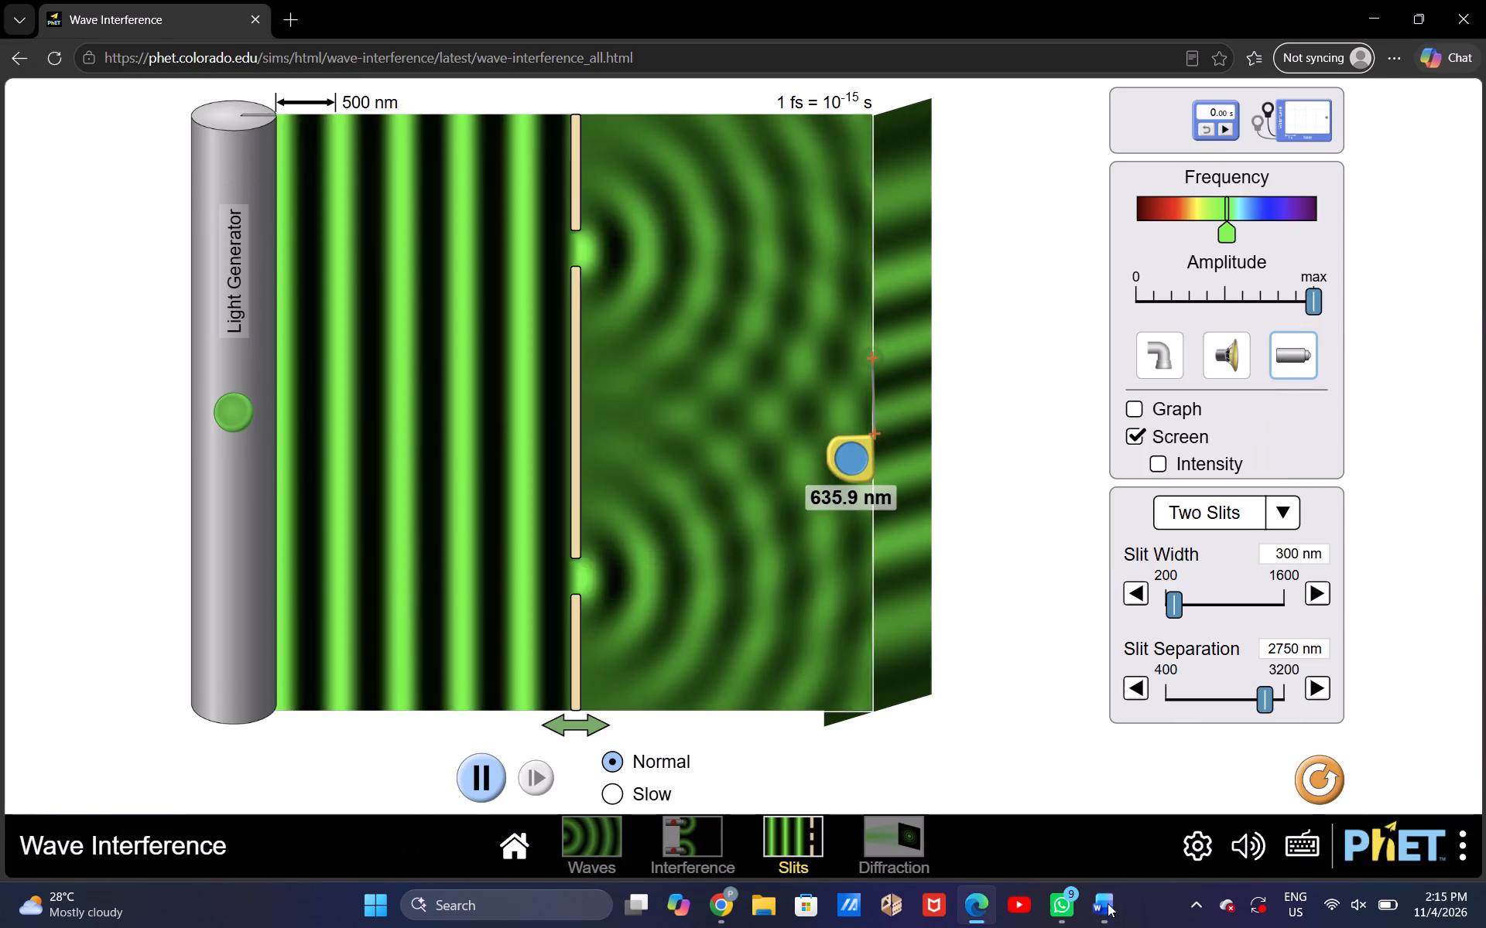
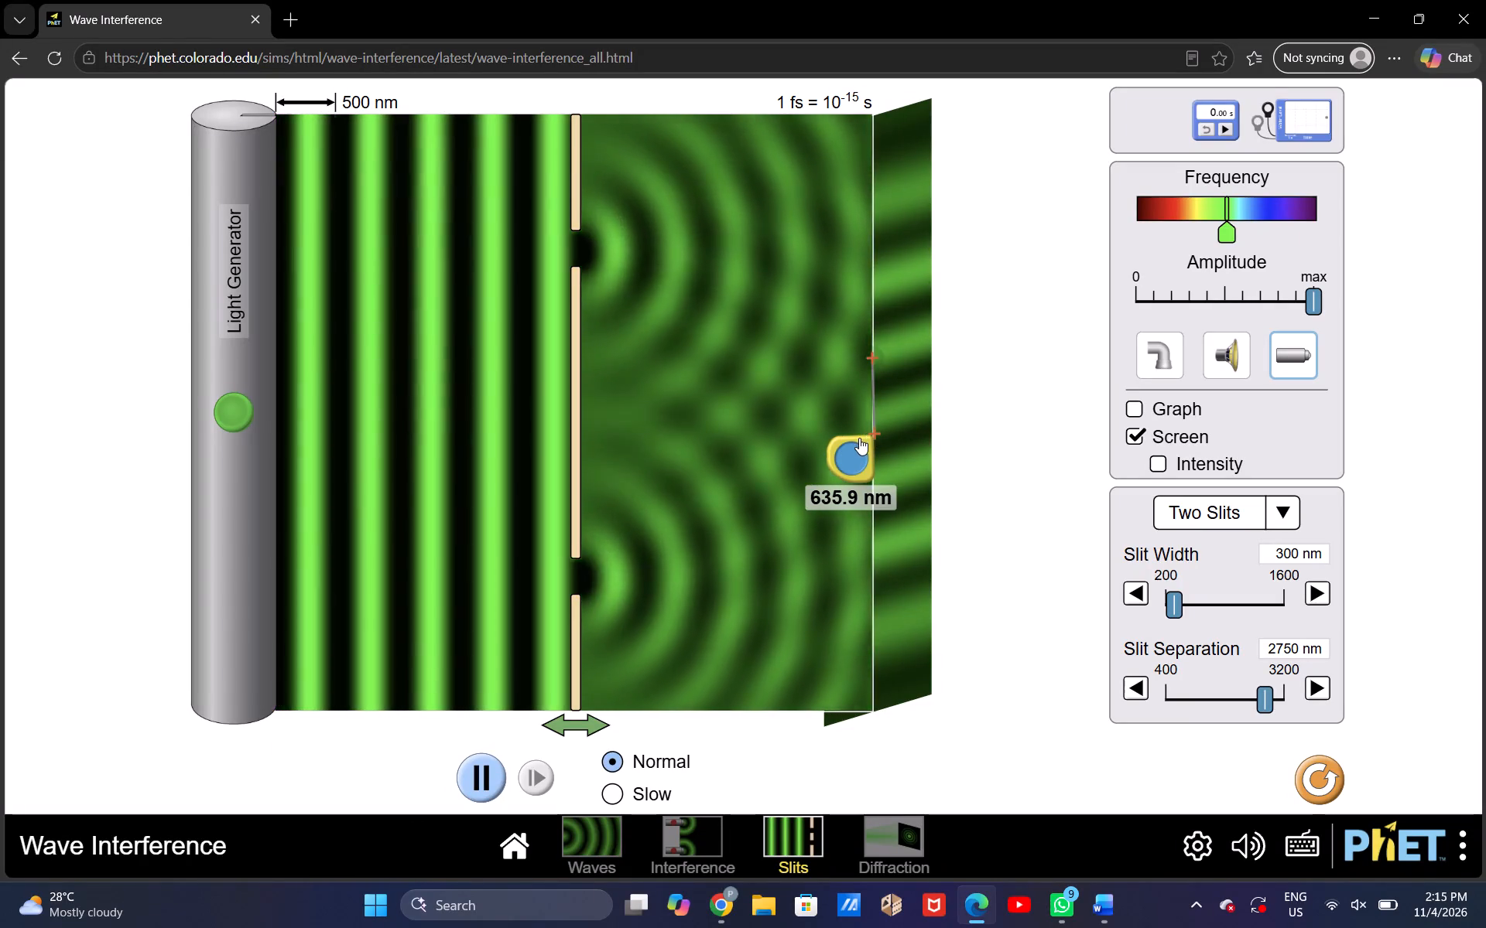
Realign the measuring tape's base and tip on the central and neighbouring bright fringes to remeasure their vertical spacing at the screen's edge.
{"action": "left_click", "coordinate": [854, 445]}
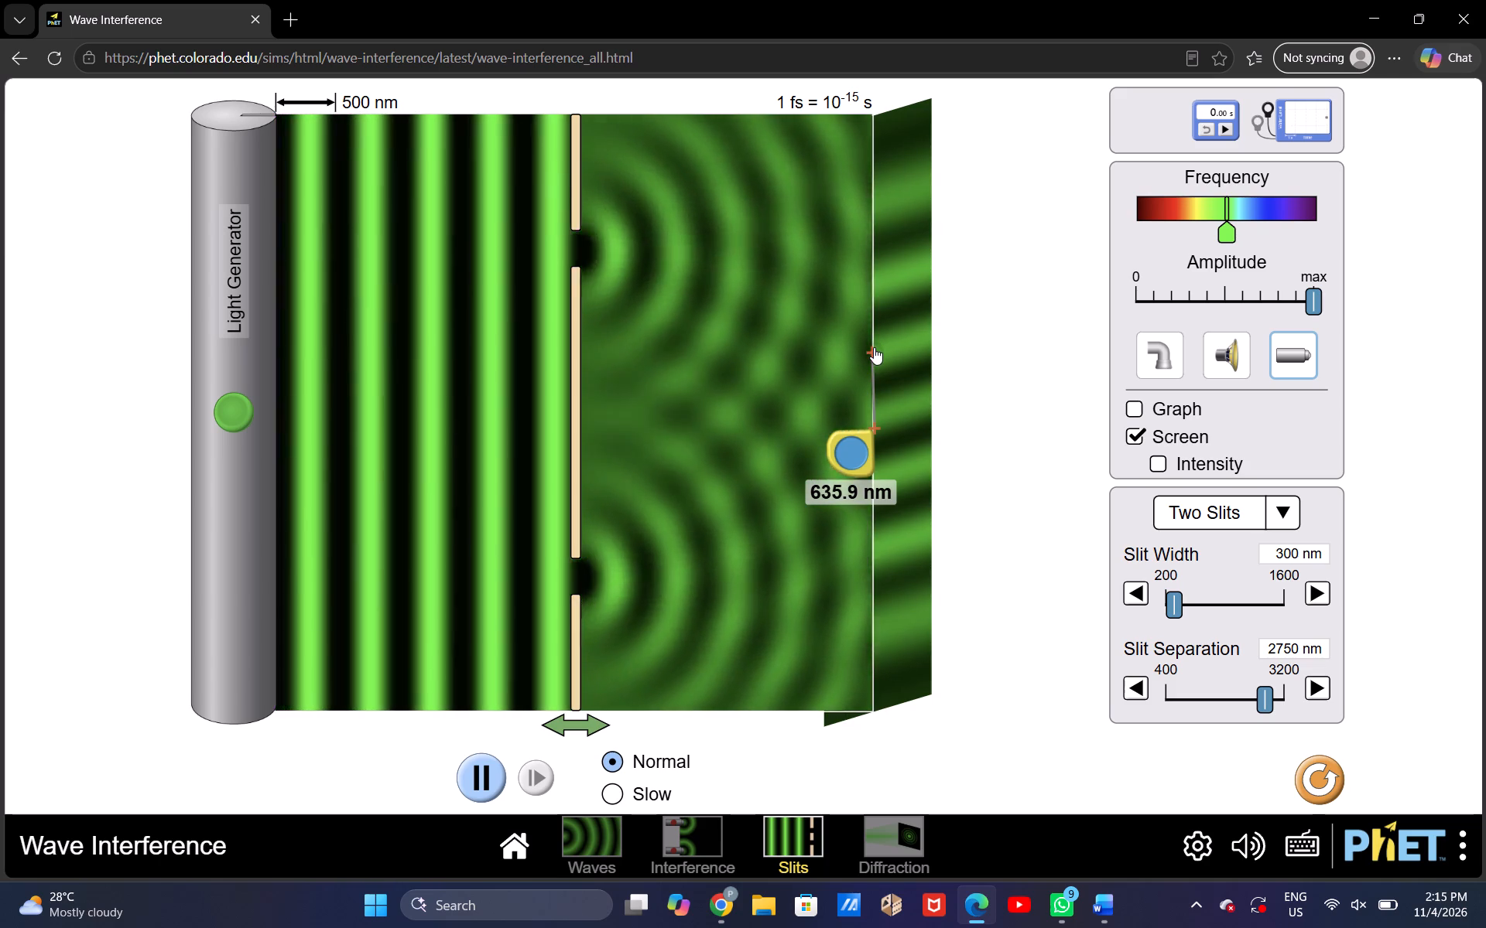
{"action": "left_click", "coordinate": [874, 347]}
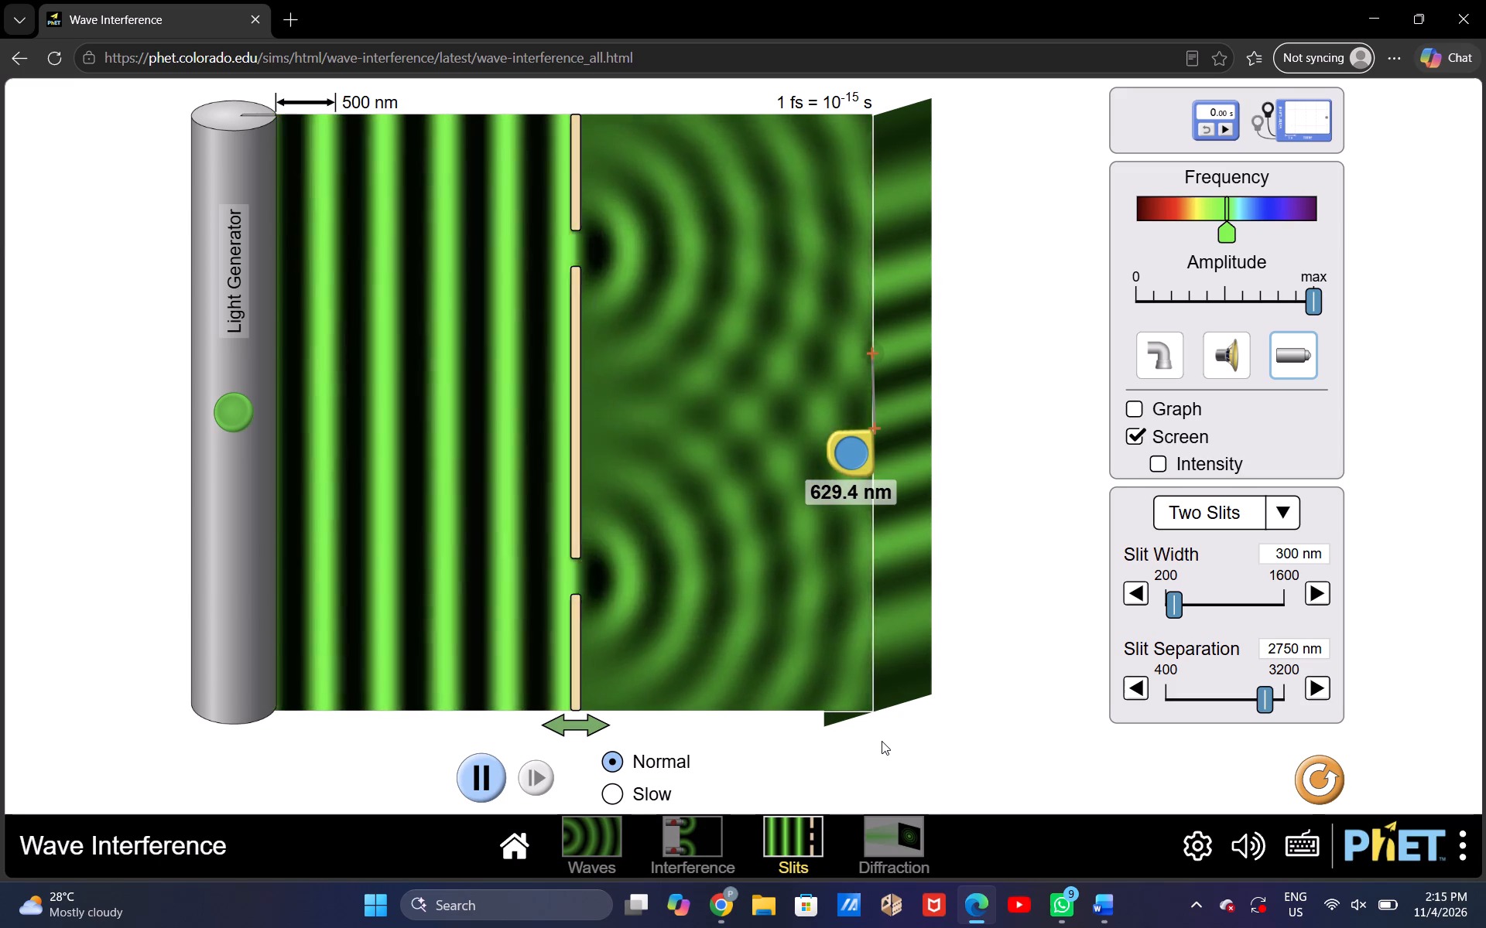
{"action": "left_click_drag", "start_coordinate": [847, 443], "coordinate": [846, 435]}
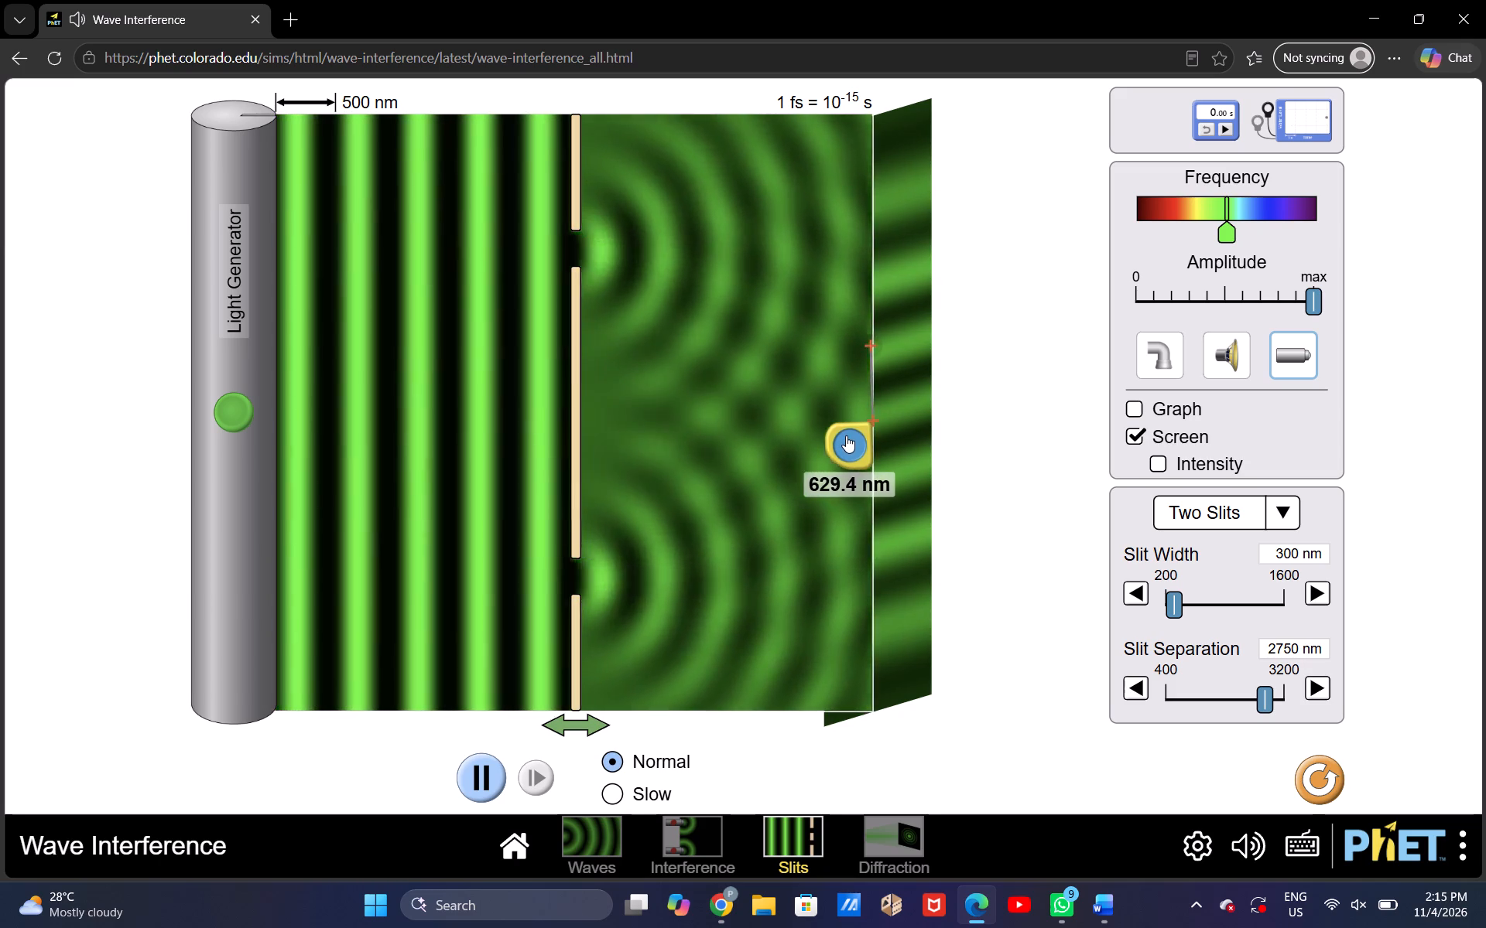
{"action": "left_click", "coordinate": [871, 338]}
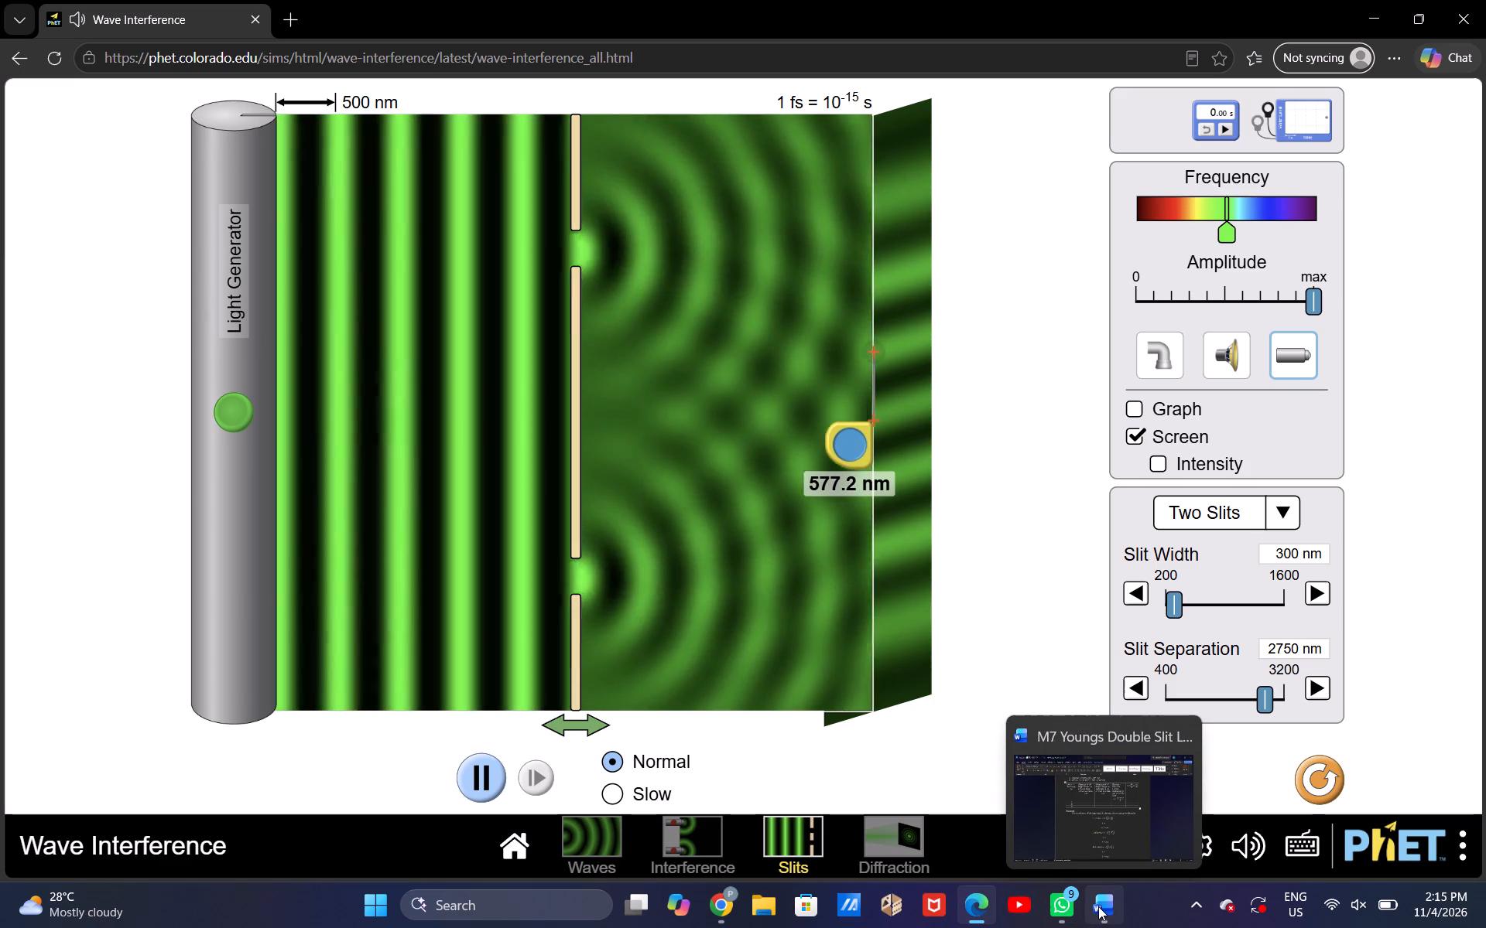
Switch to the Word lab report and fill in the student's name in the header table on the first page.
{"action": "left_click", "coordinate": [1098, 906]}
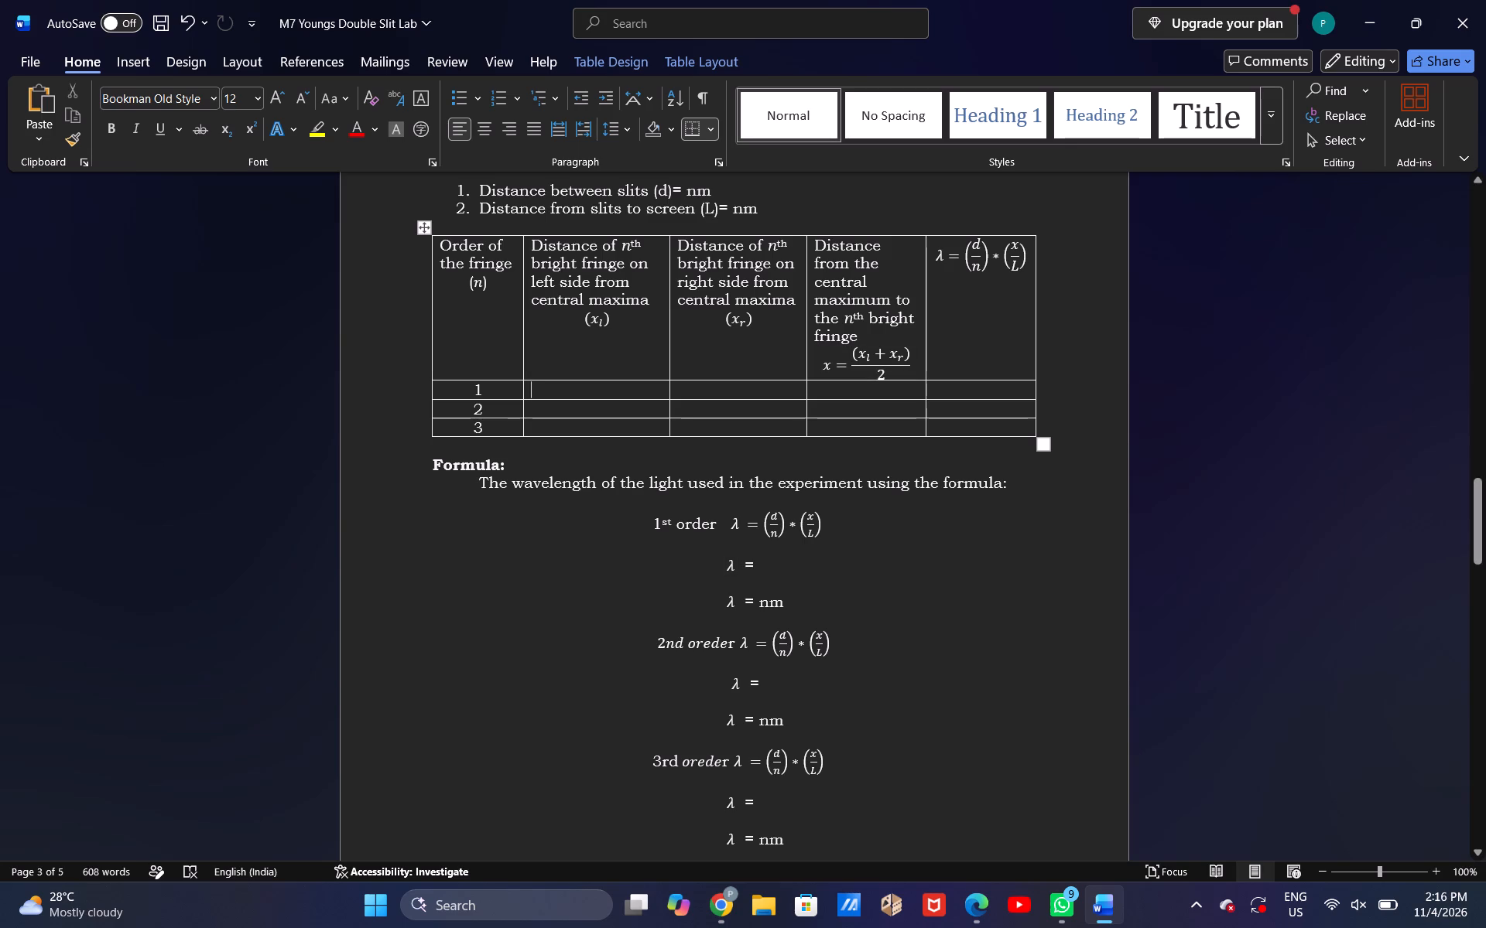
{"action": "scroll", "coordinate": [825, 438], "scroll_direction": "up", "scroll_amount": 4}
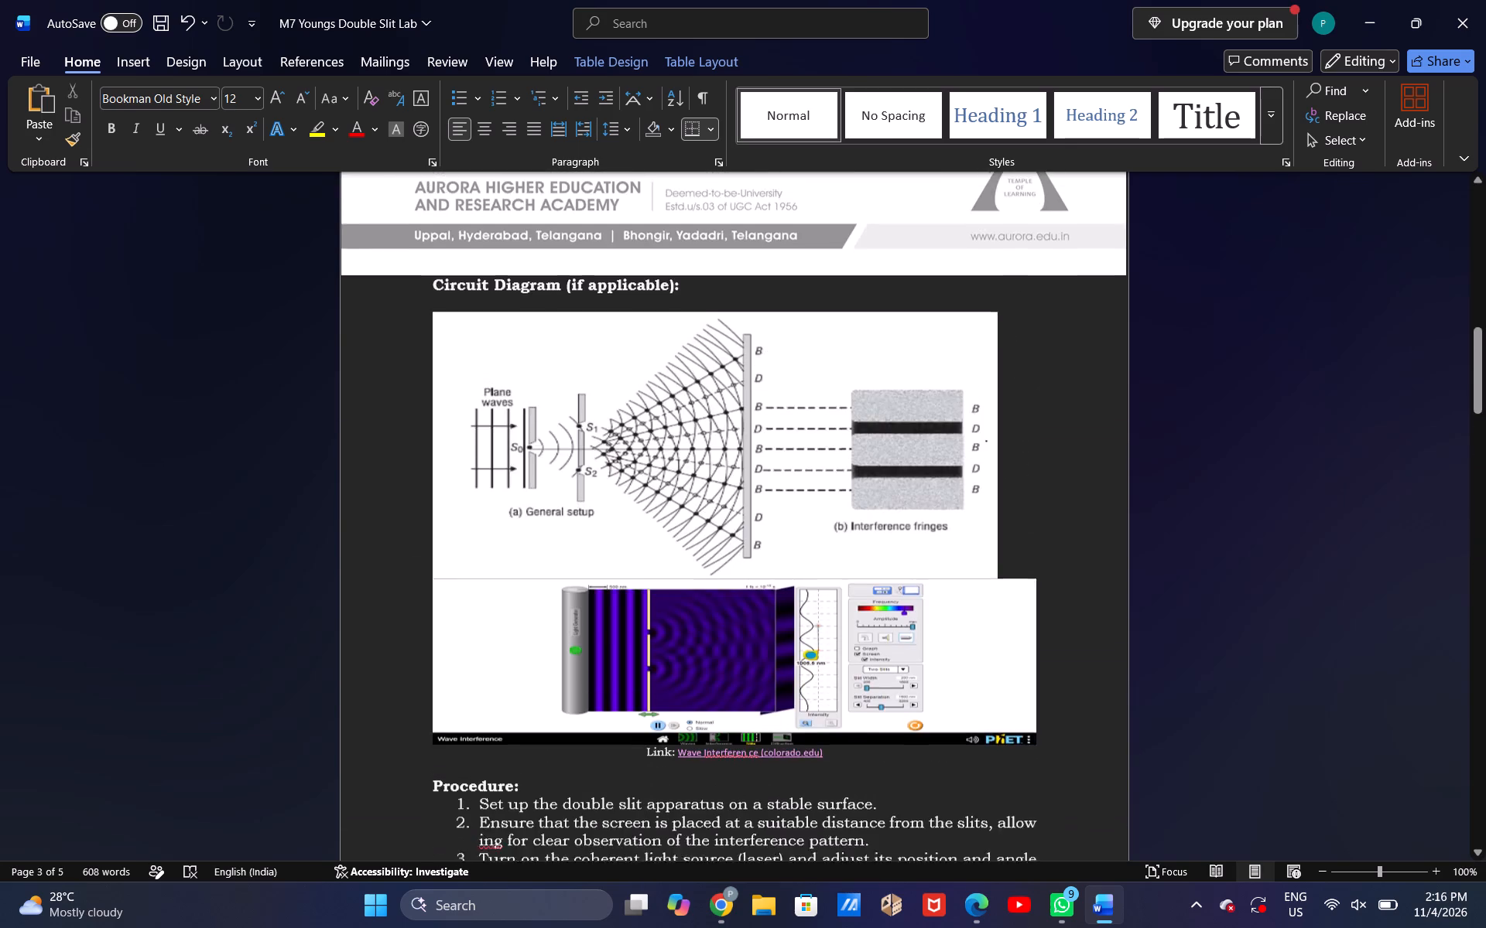
{"action": "scroll", "coordinate": [825, 438], "scroll_direction": "up", "scroll_amount": 3}
{"action": "left_click", "coordinate": [692, 365]}
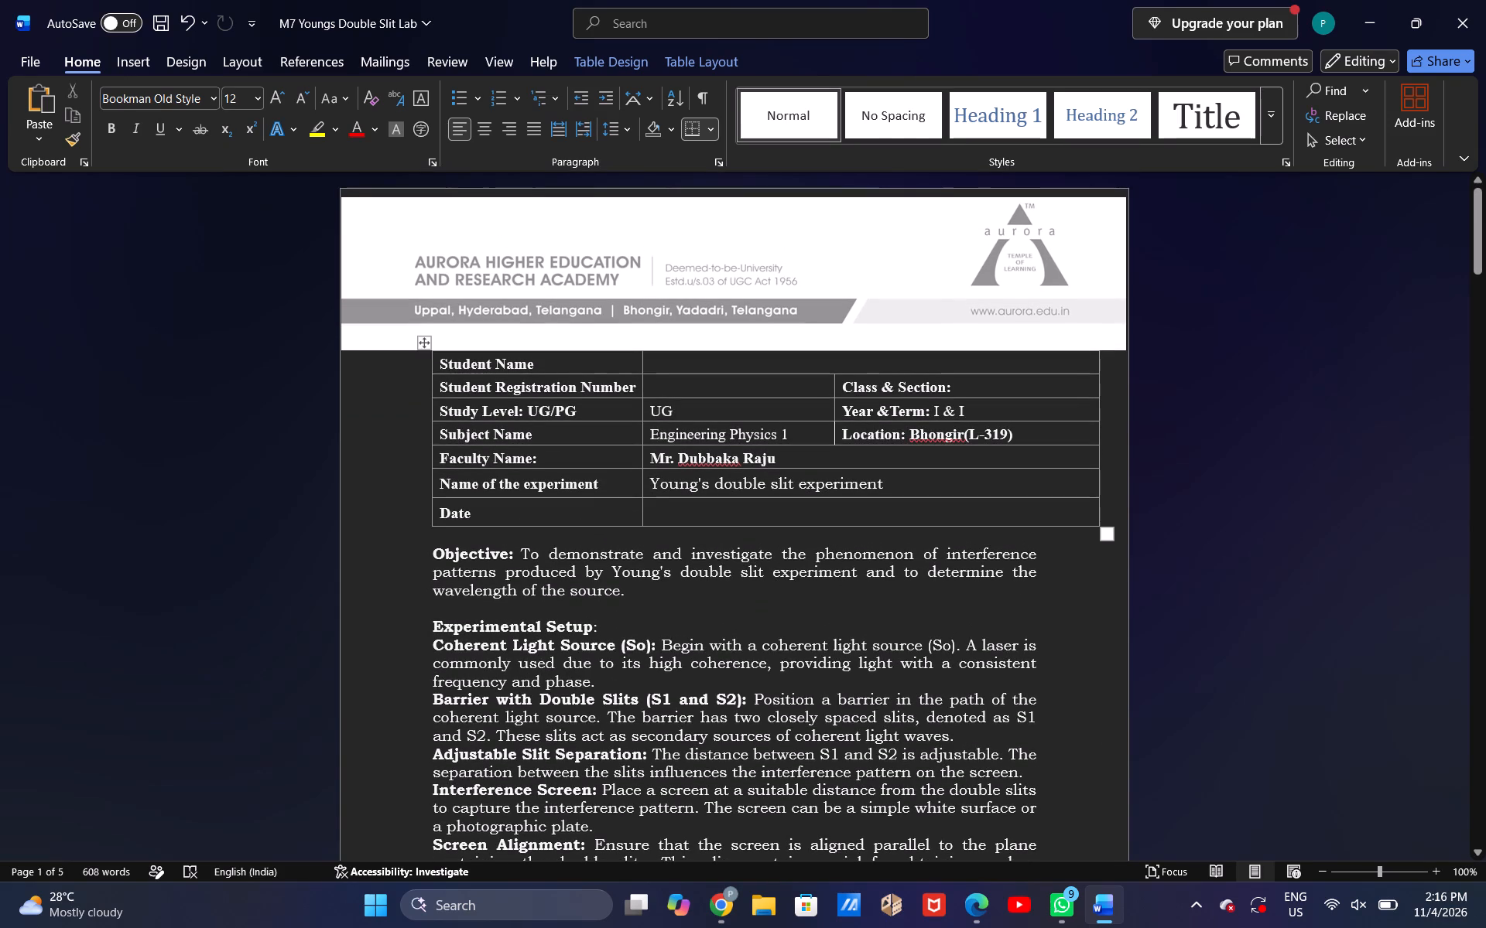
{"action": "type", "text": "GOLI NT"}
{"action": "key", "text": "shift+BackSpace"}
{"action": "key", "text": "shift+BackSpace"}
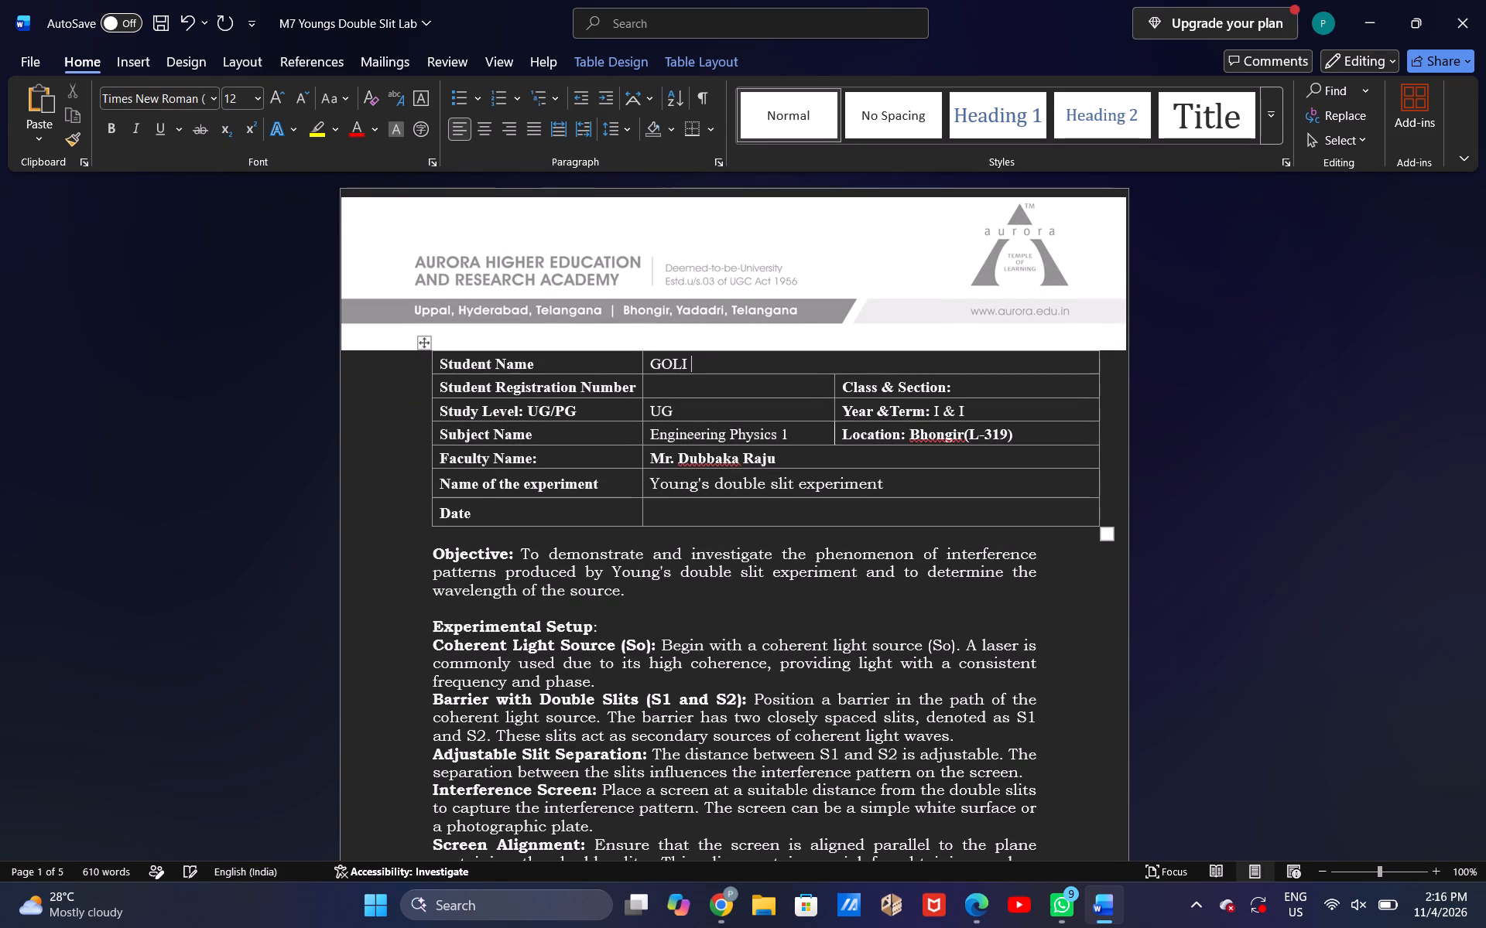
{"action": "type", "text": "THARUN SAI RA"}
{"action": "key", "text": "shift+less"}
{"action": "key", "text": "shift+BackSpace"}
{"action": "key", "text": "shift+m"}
Enter the student registration number in the header table.
{"action": "left_click", "coordinate": [652, 386]}
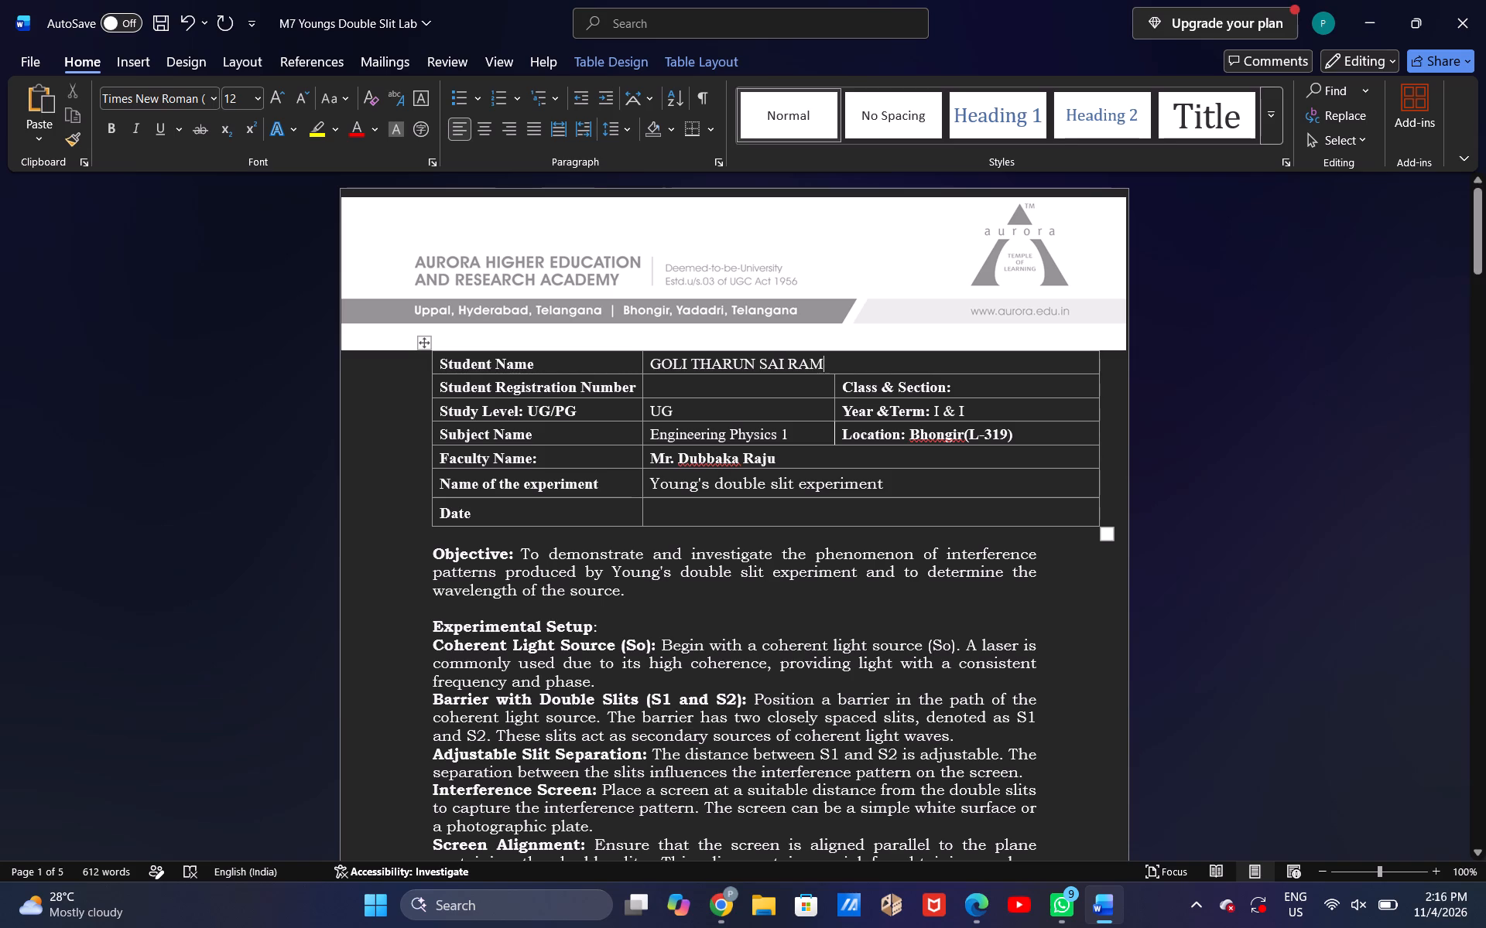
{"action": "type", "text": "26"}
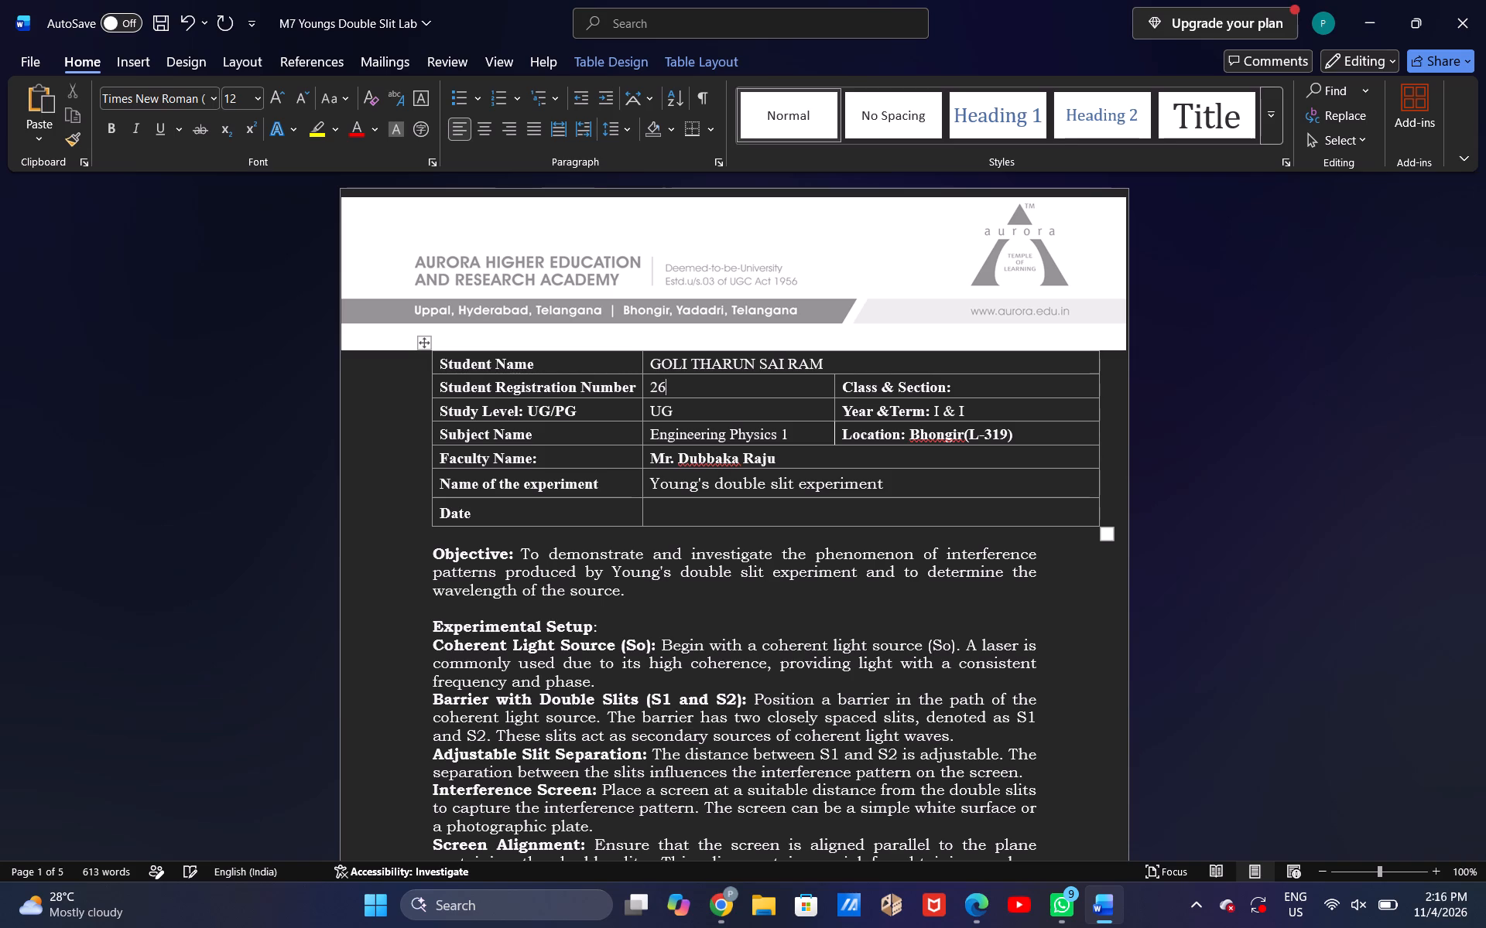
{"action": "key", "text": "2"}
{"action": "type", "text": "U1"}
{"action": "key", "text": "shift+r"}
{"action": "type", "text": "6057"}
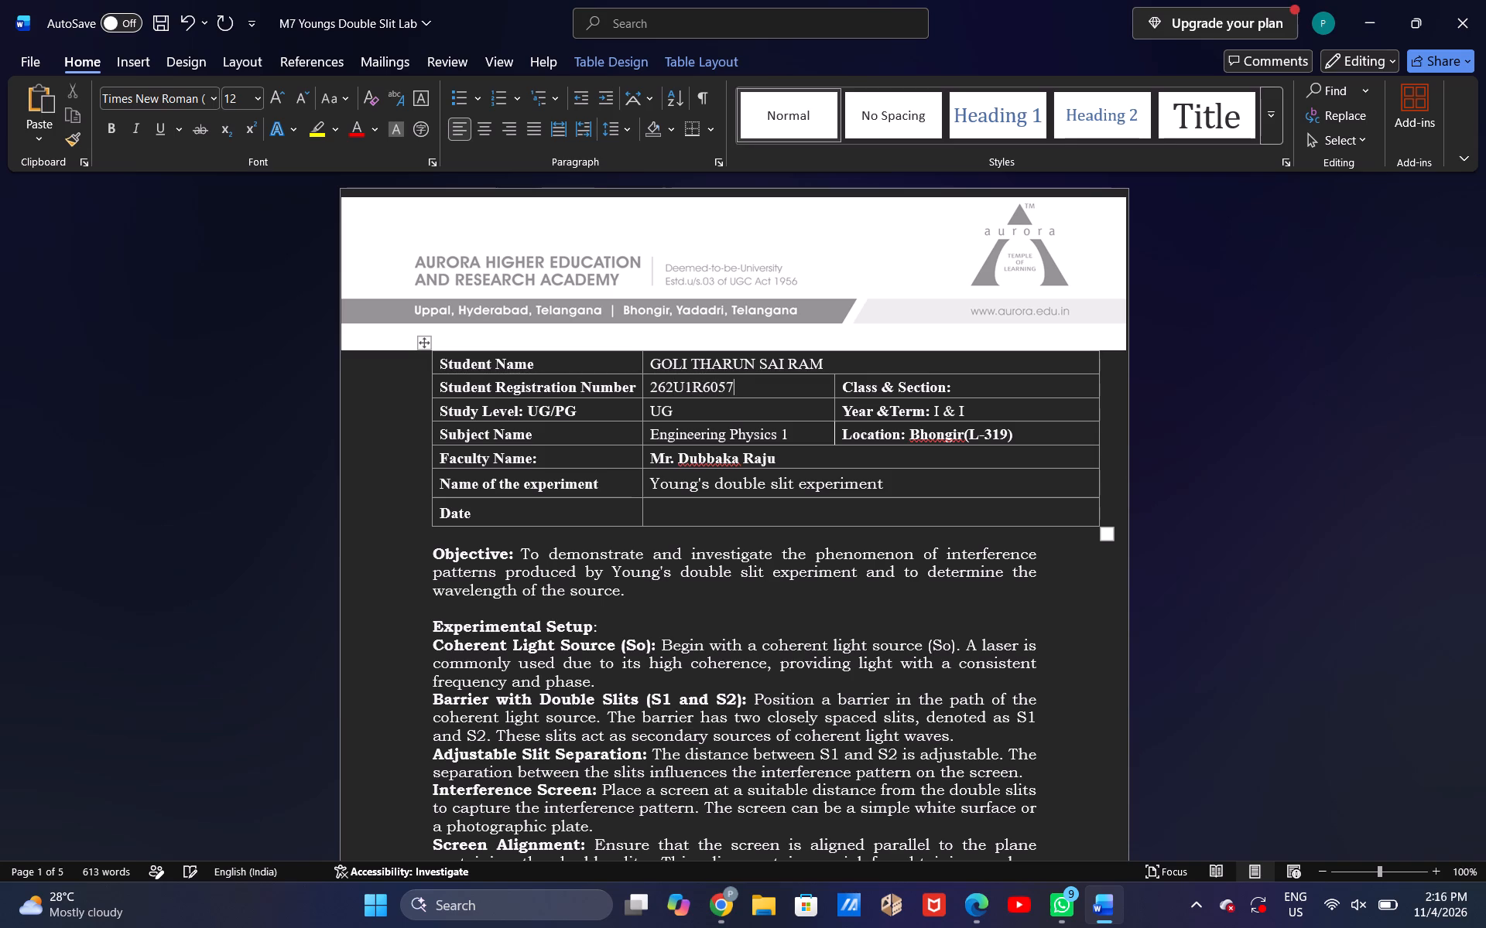
Copy the column heading for the left-side nth bright fringe distance from the Data and Observations table, and return to the simulation.
{"action": "left_click", "coordinate": [676, 509]}
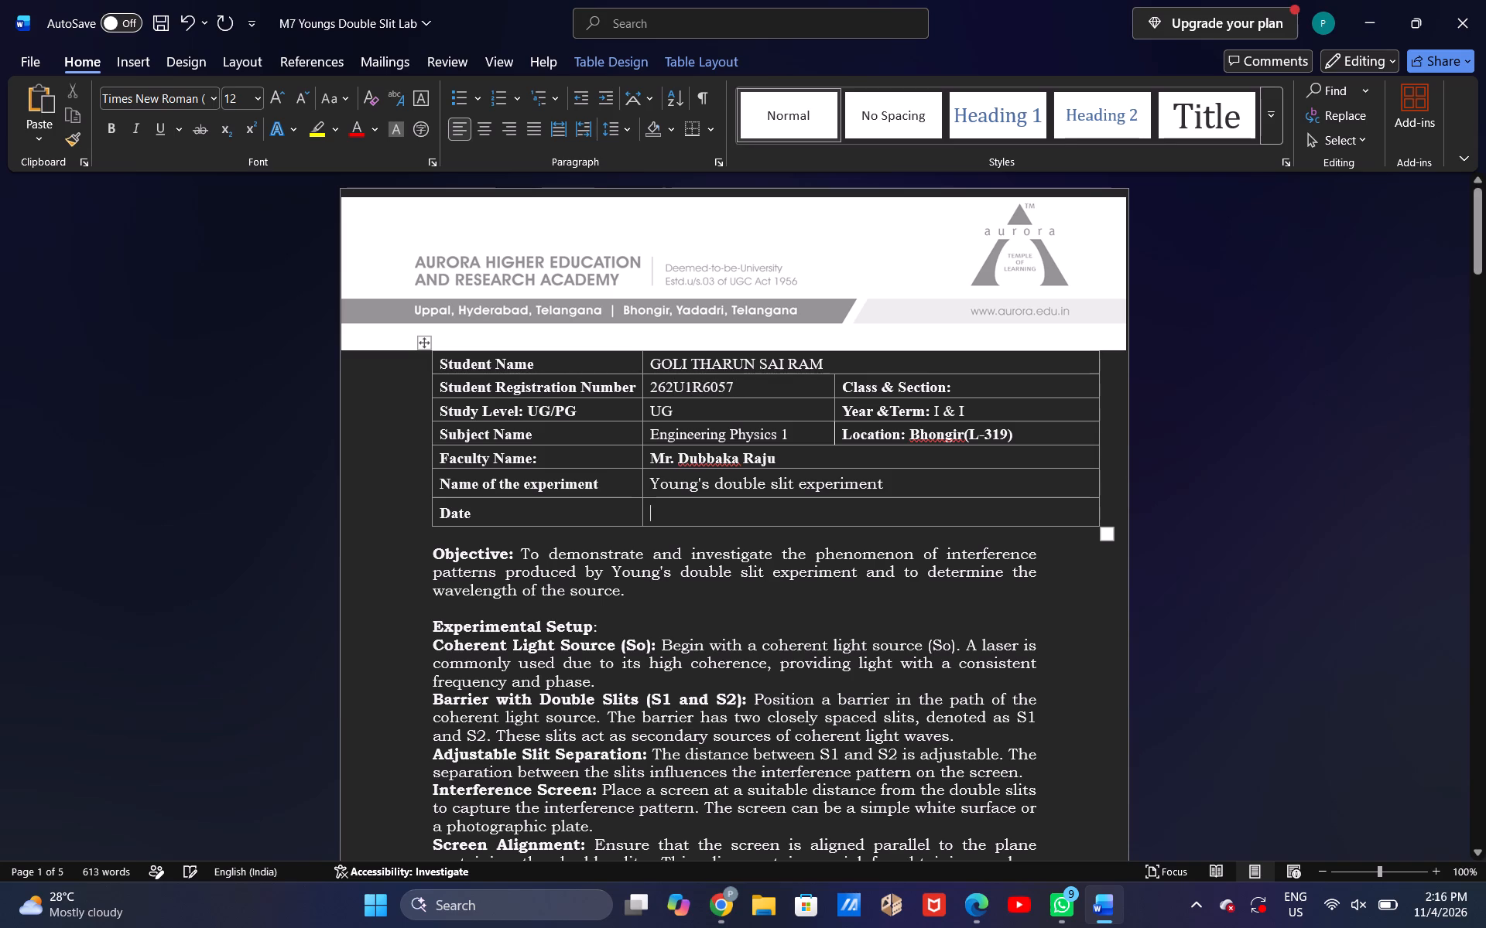
{"action": "scroll", "coordinate": [809, 579], "scroll_direction": "down", "scroll_amount": 6}
{"action": "scroll", "coordinate": [809, 579], "scroll_direction": "up", "scroll_amount": 2}
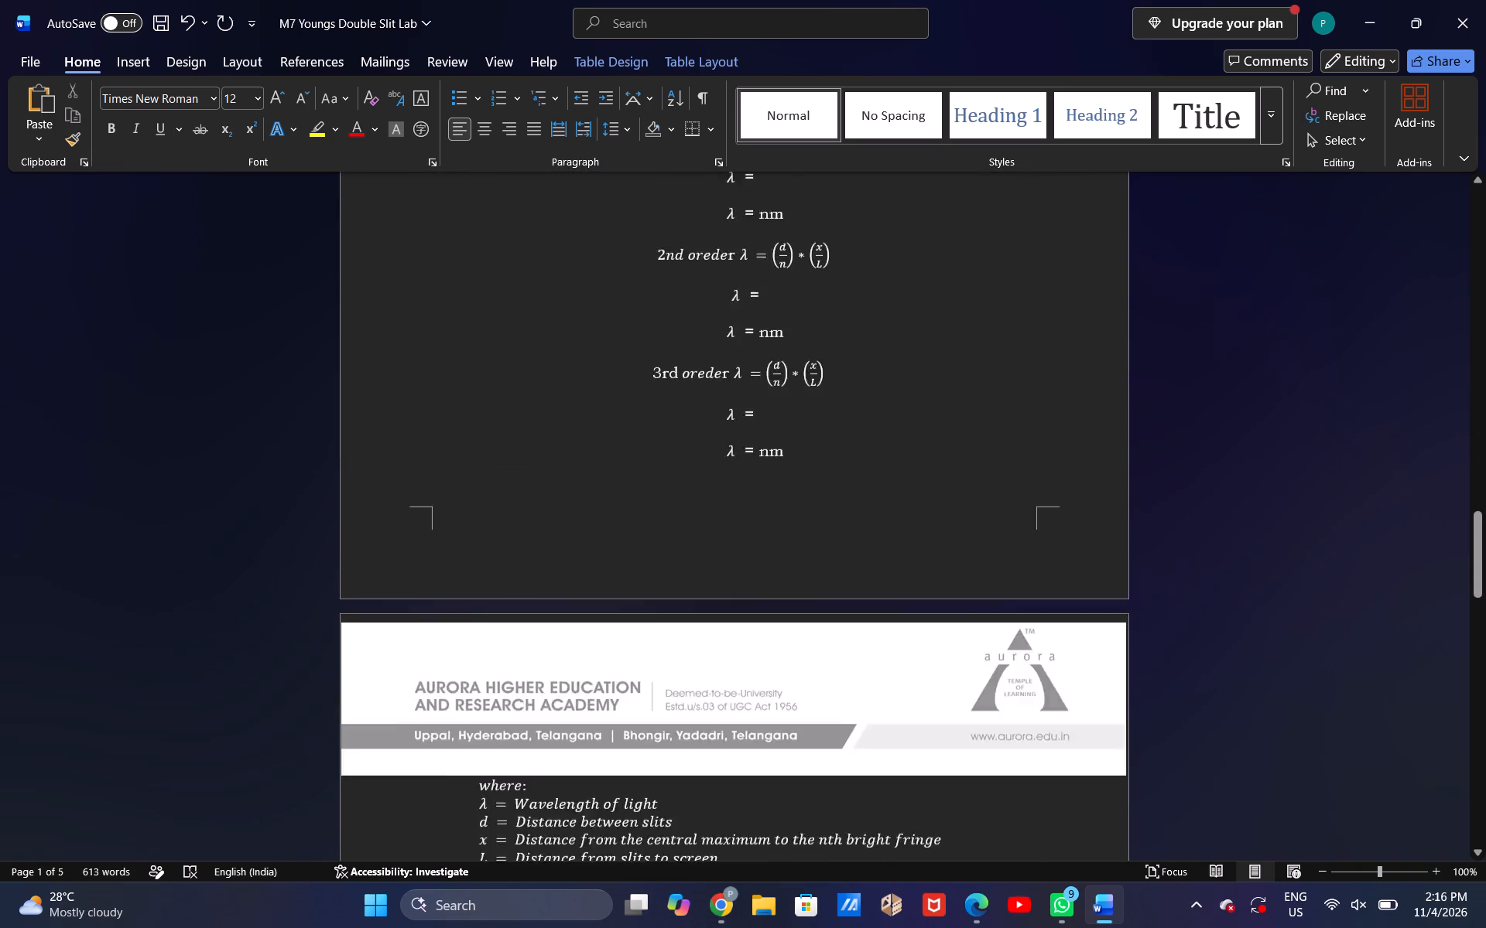
{"action": "scroll", "coordinate": [809, 579], "scroll_direction": "up", "scroll_amount": 3}
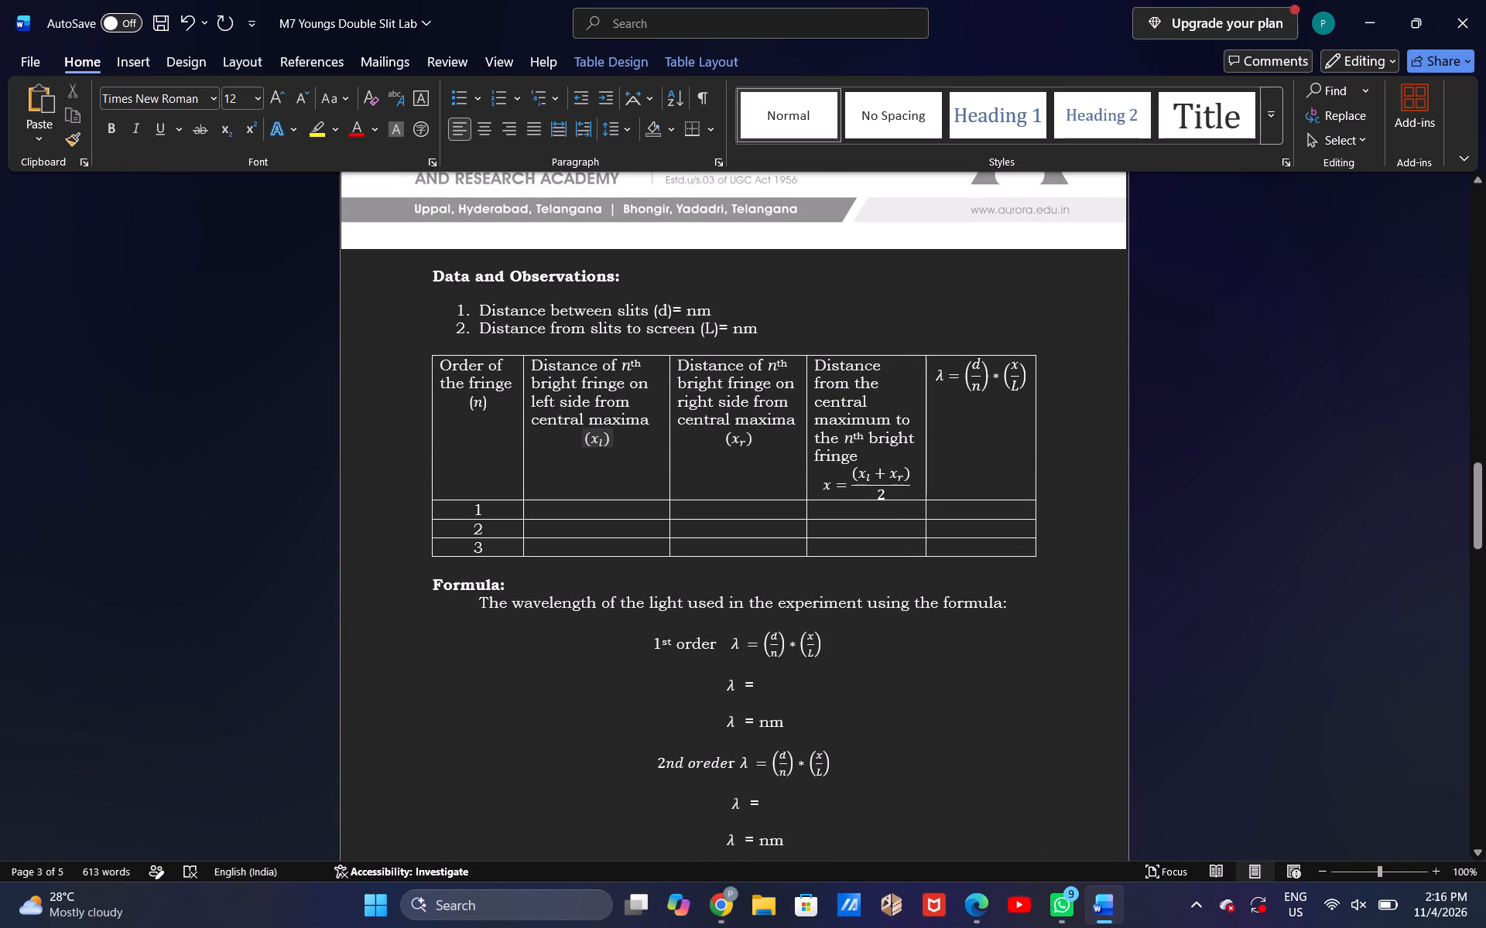
{"action": "left_click_drag", "start_coordinate": [532, 363], "coordinate": [633, 447]}
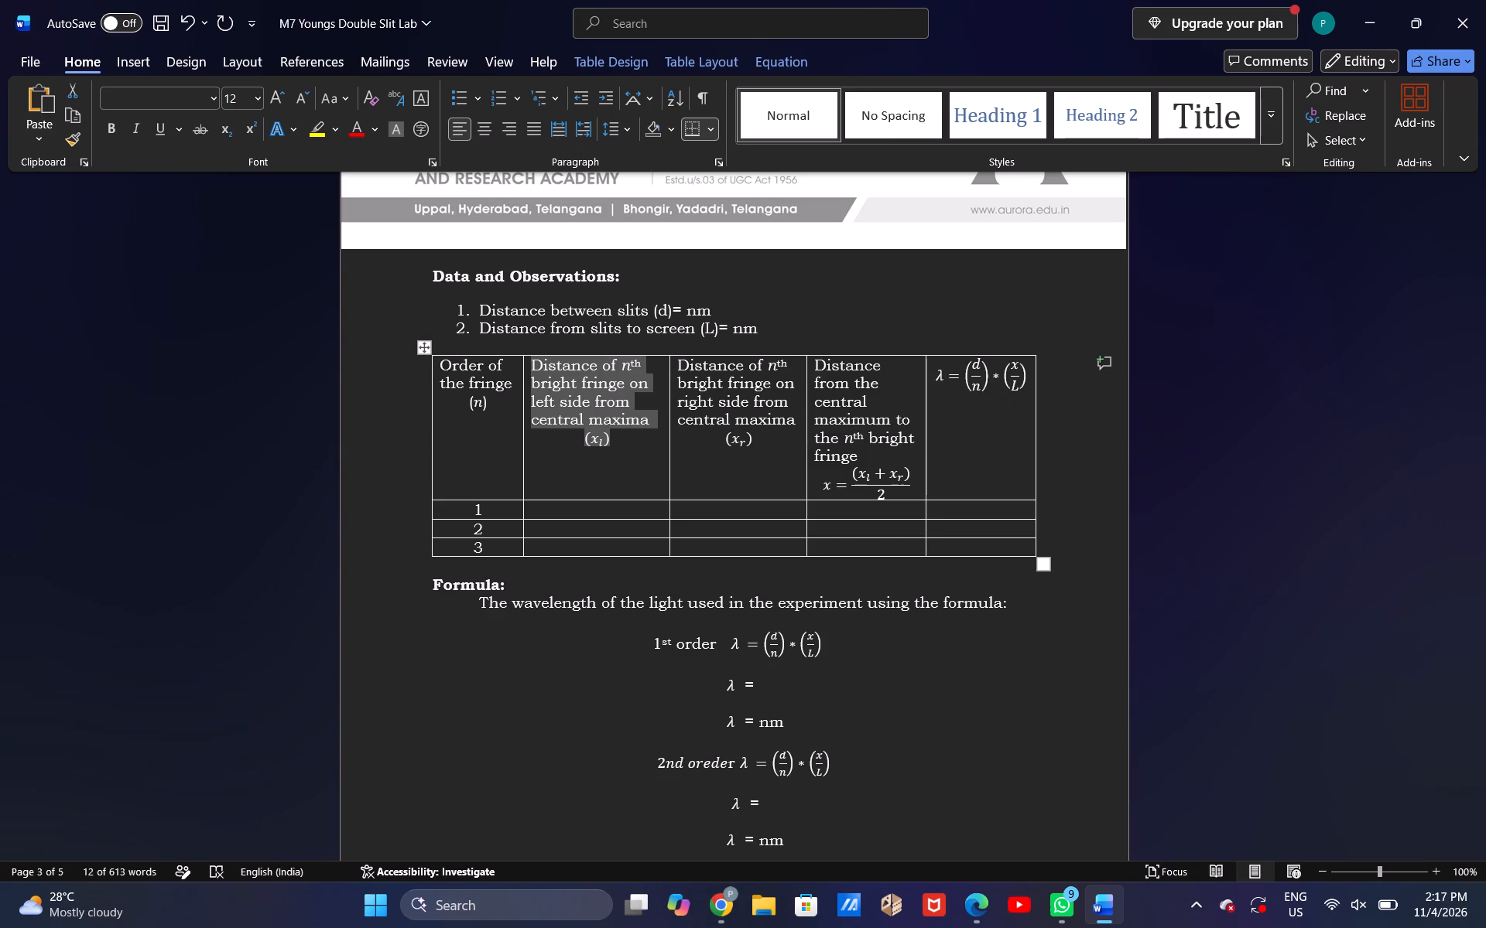
{"action": "key", "text": "ctrl+c"}
{"action": "left_click", "coordinate": [974, 906]}
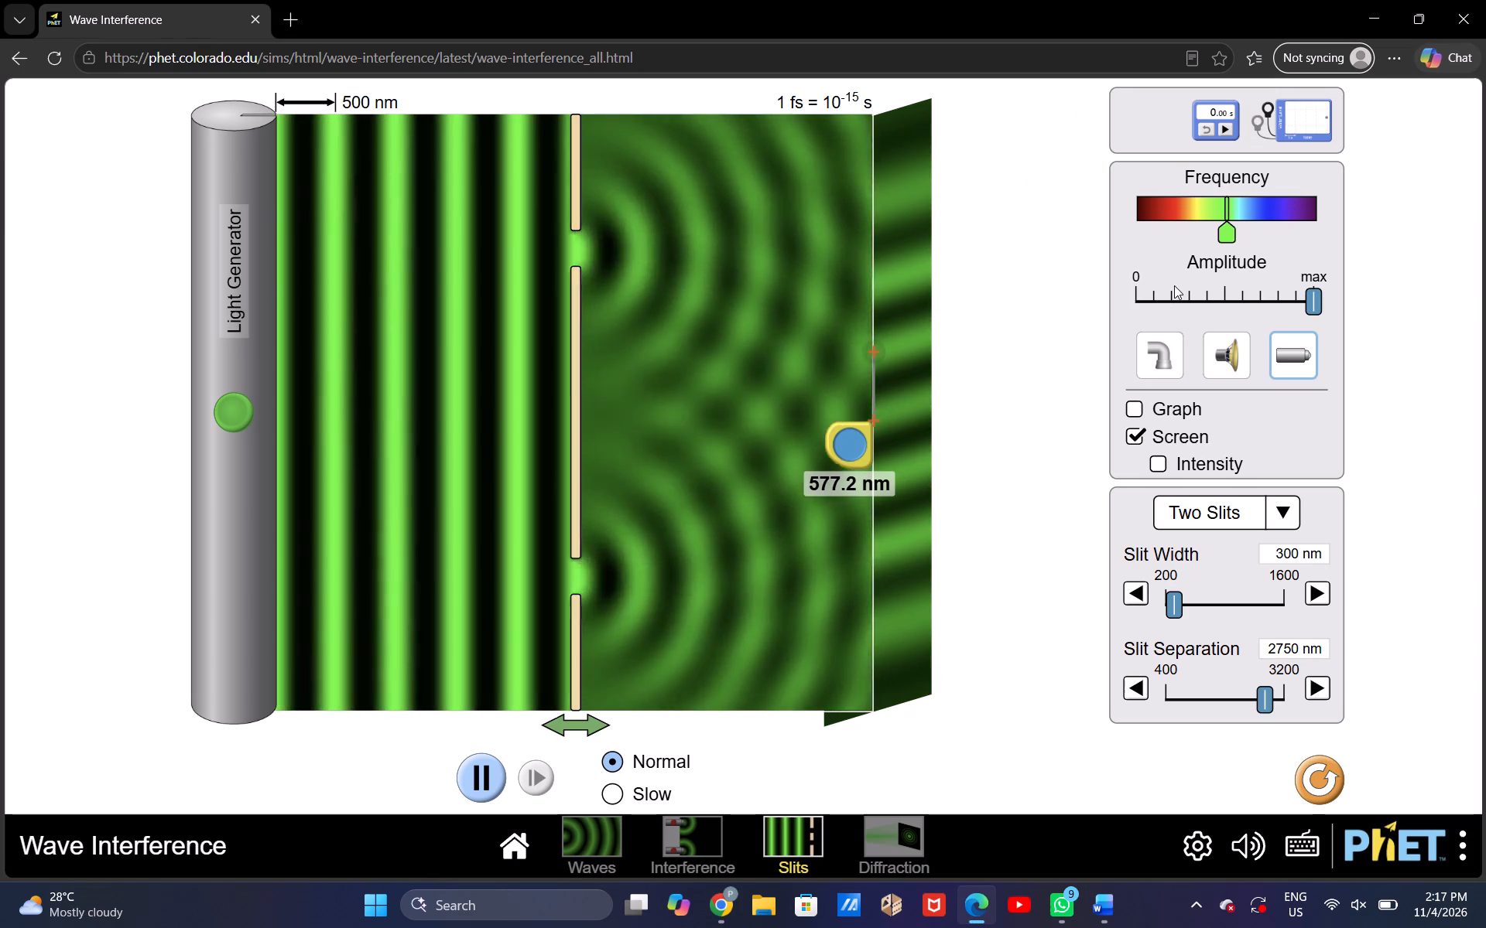
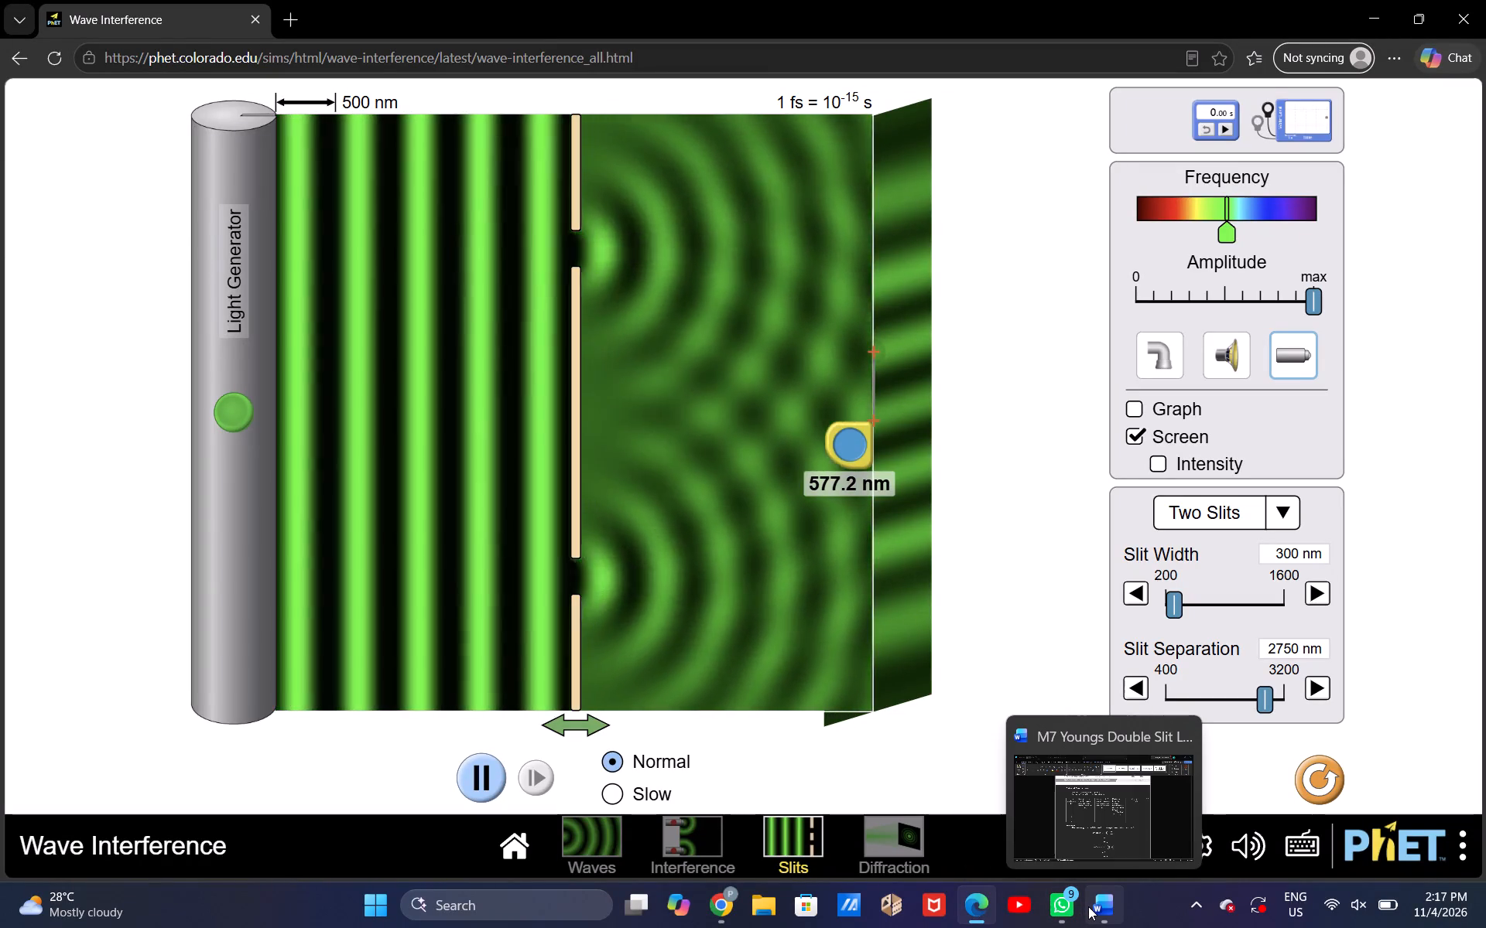
Switch to the Word lab report and enter 577.2 as the first-order left-side fringe distance in the Data and Observations table.
{"action": "left_click", "coordinate": [1088, 906]}
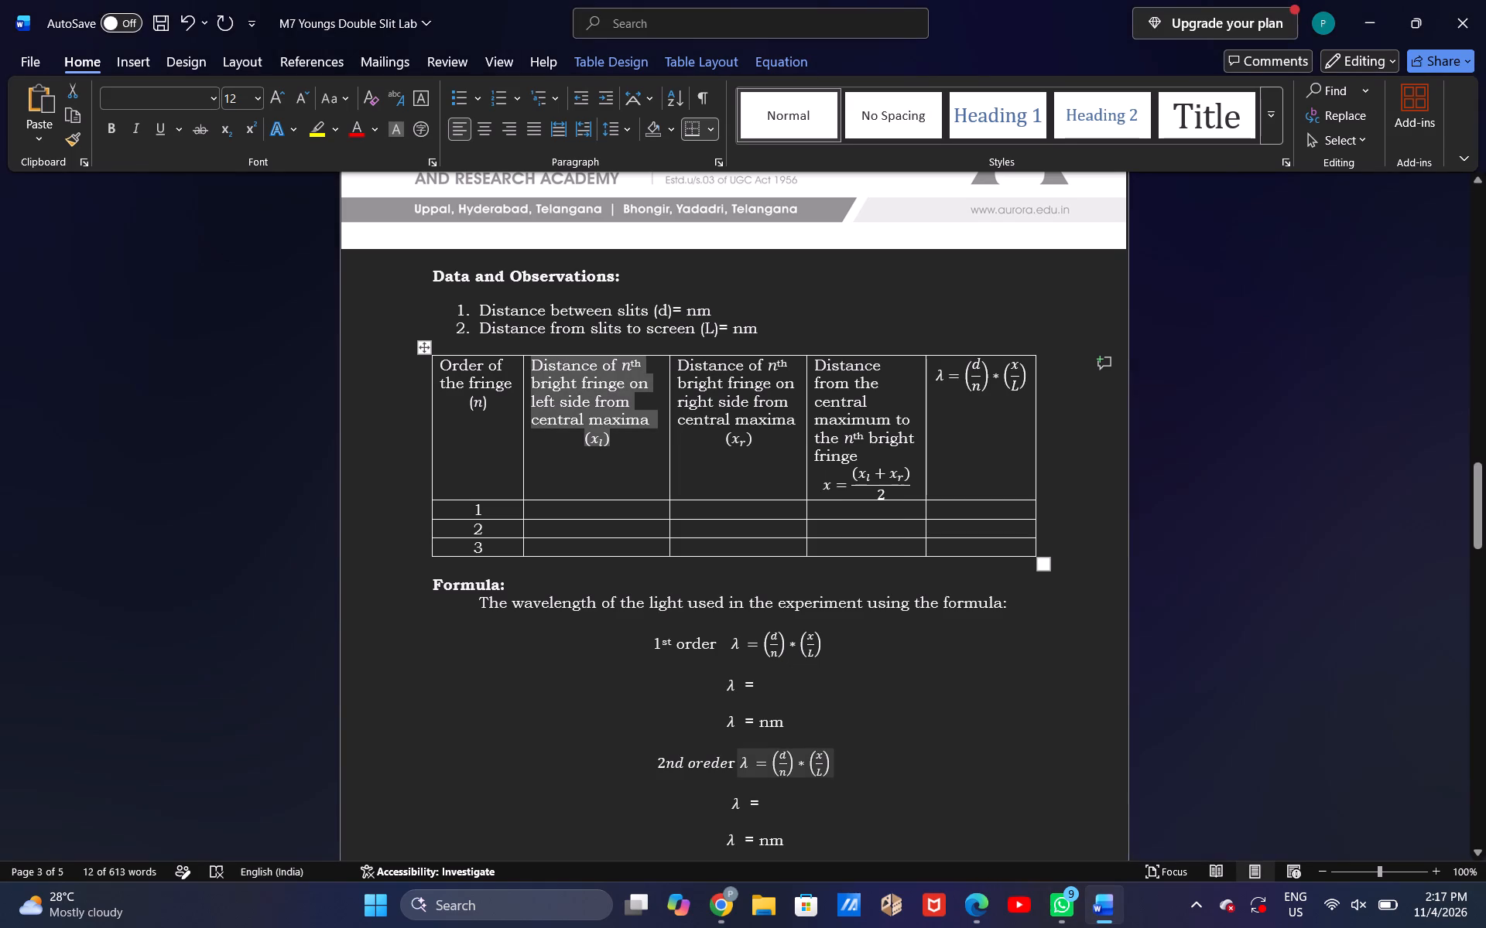
{"action": "left_click", "coordinate": [535, 510]}
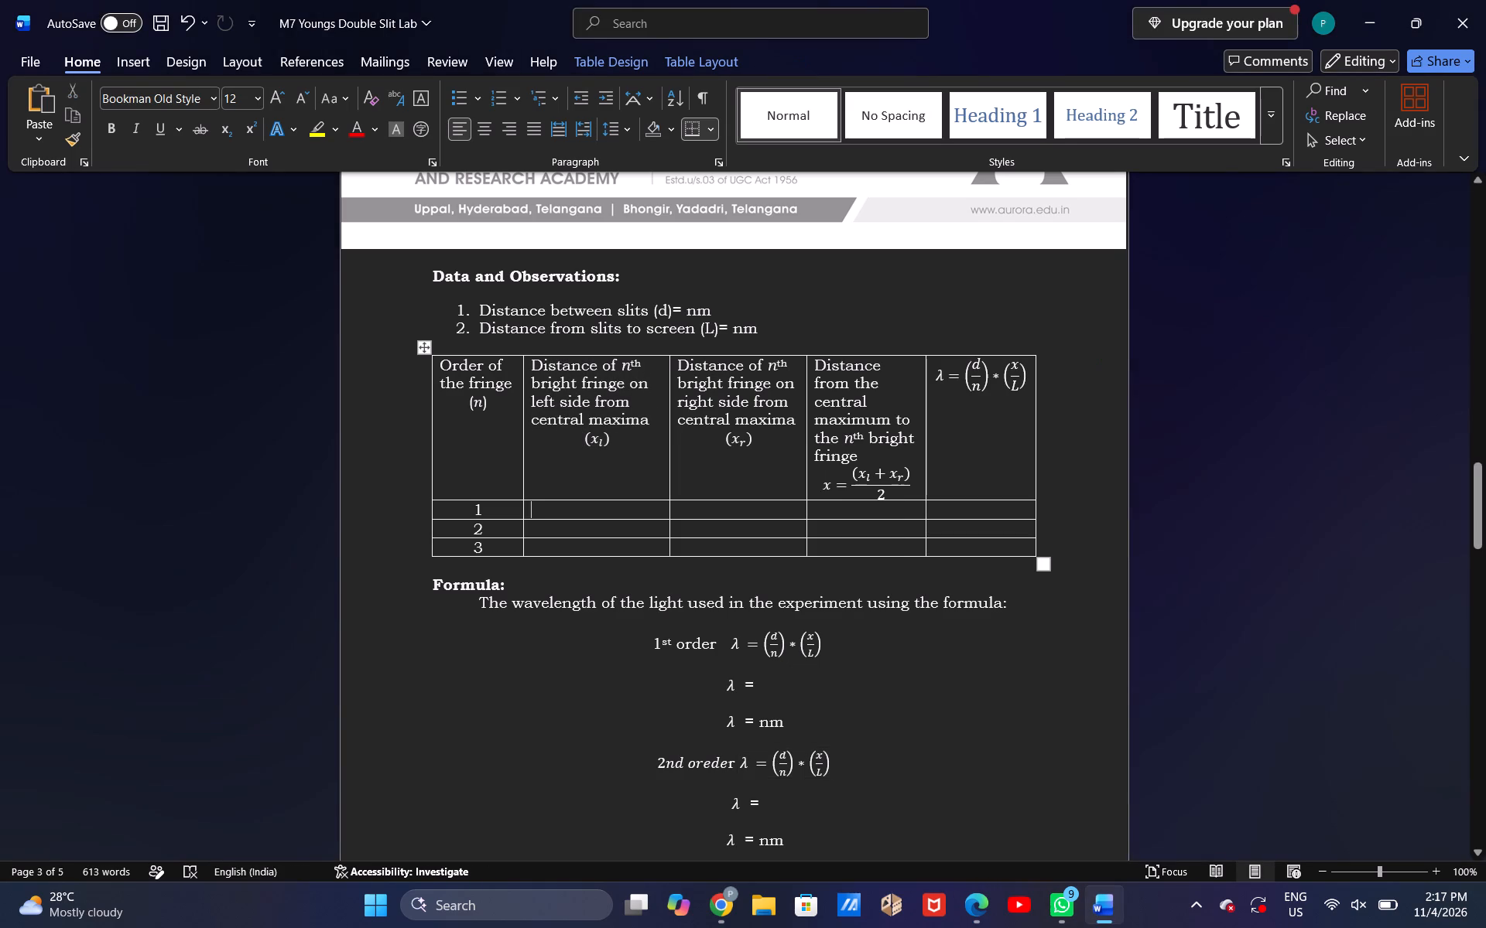
{"action": "type", "text": "577"}
{"action": "type", "text": ".2"}
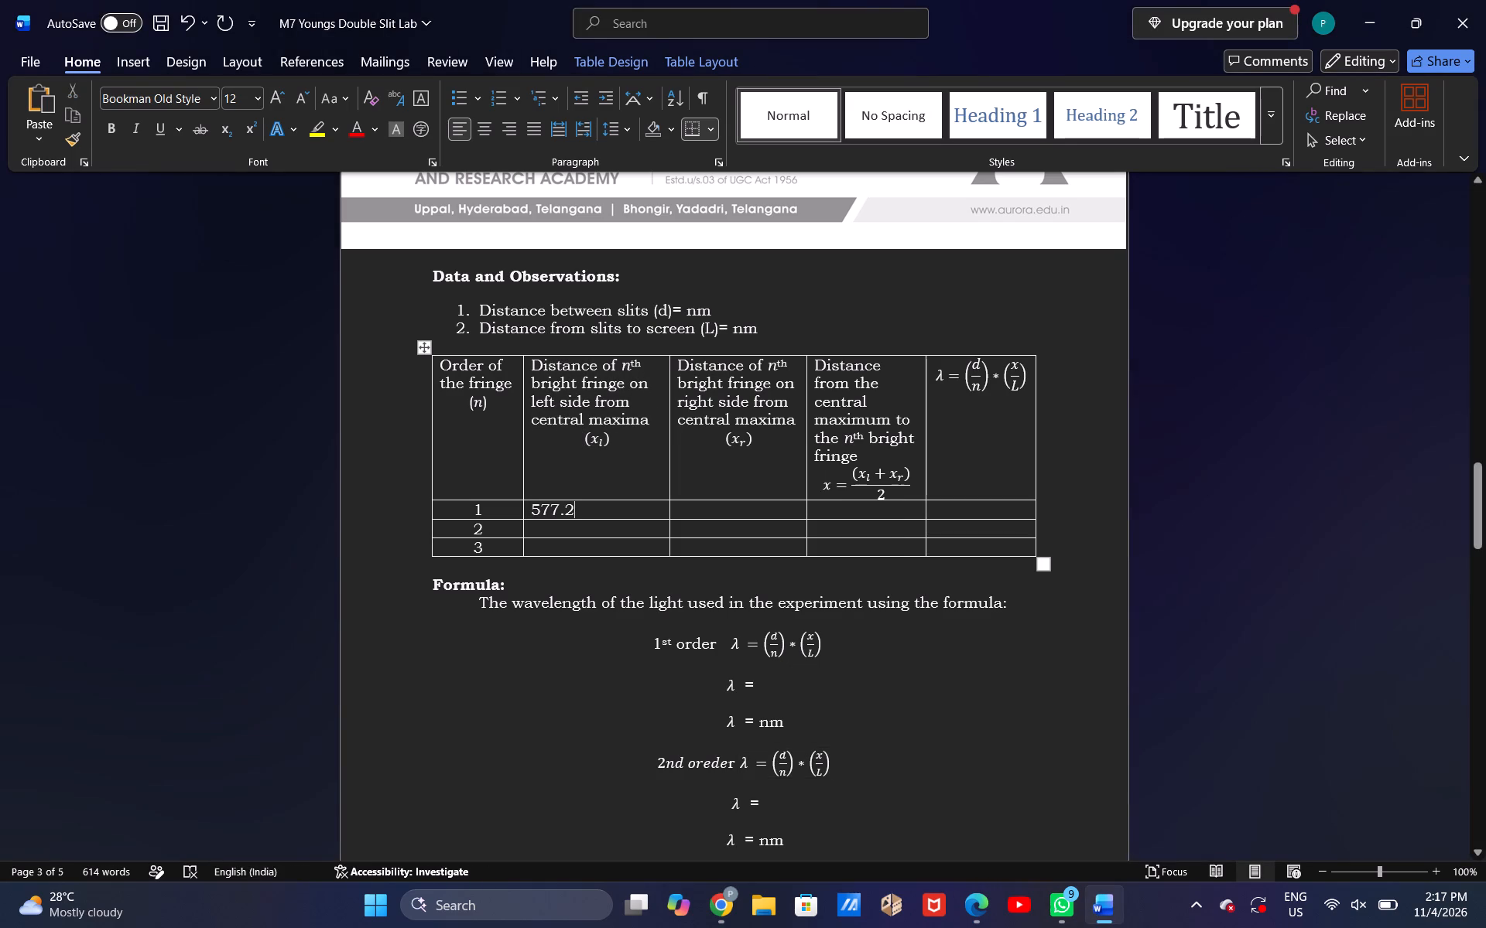
Extend the simulation's measuring tape up to the second bright fringe and record 1109.1 as the second-order left-side distance in the Word table.
{"action": "left_click", "coordinate": [534, 527]}
{"action": "left_click", "coordinate": [974, 902]}
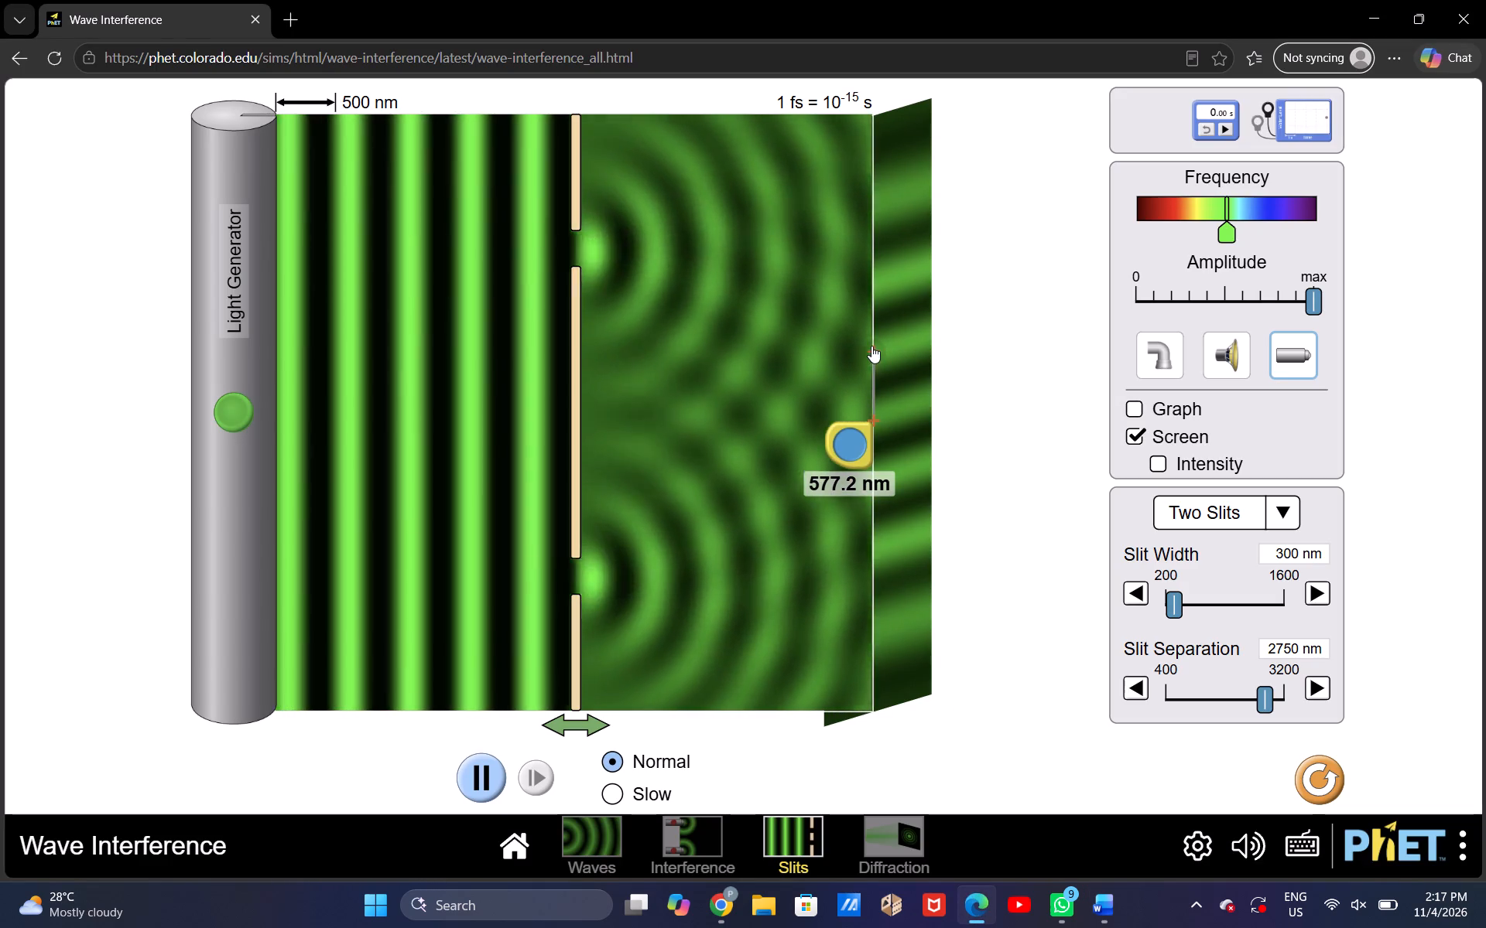
{"action": "left_click_drag", "start_coordinate": [871, 346], "coordinate": [870, 282]}
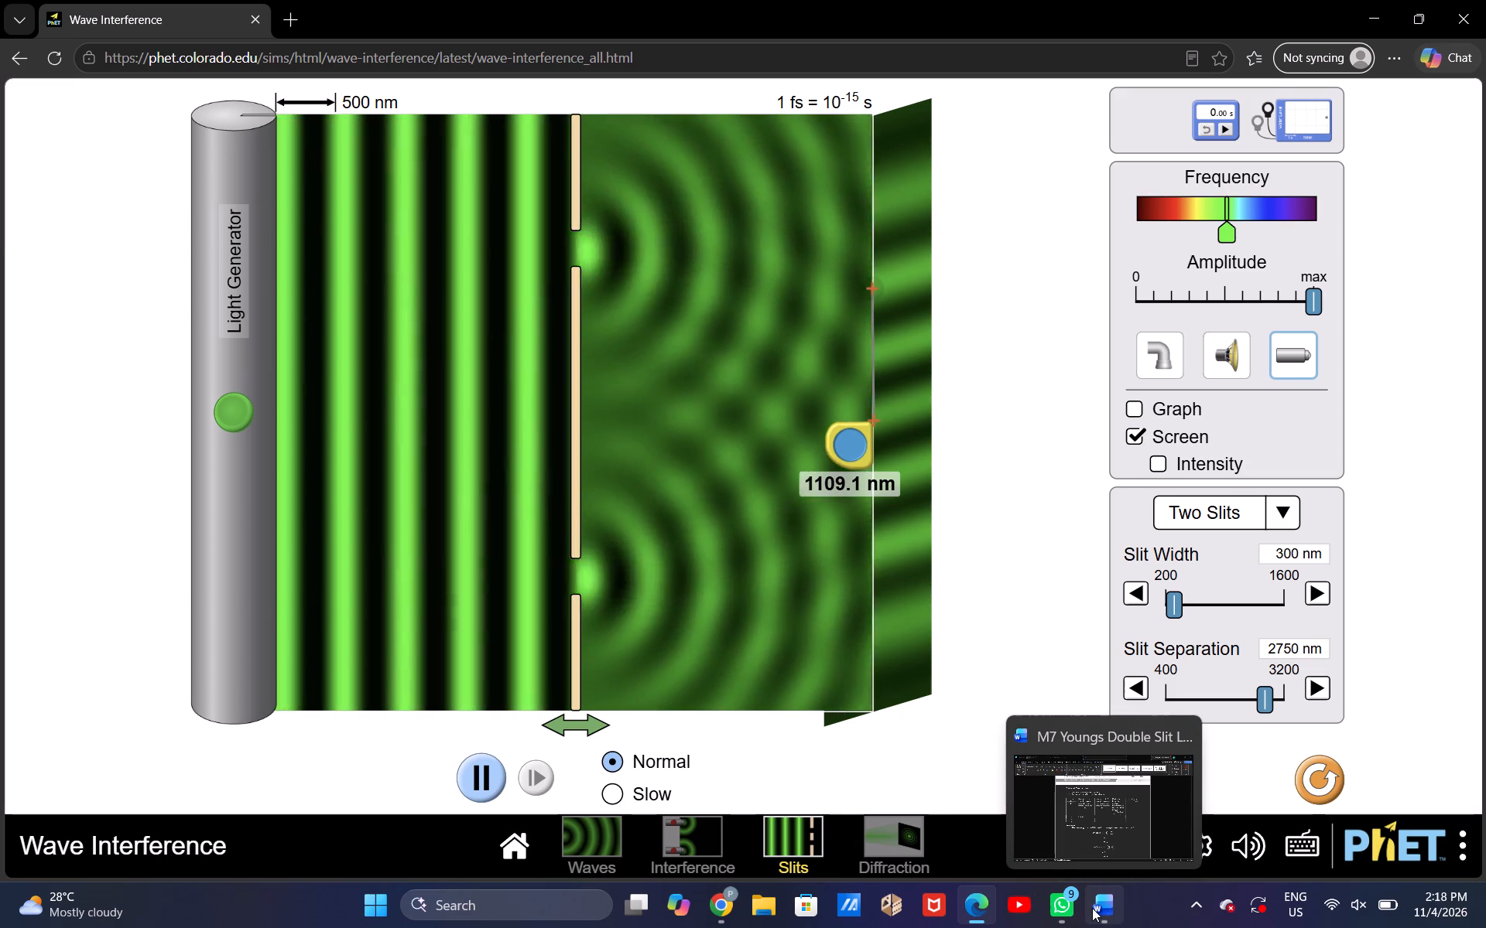
{"action": "left_click", "coordinate": [1092, 908]}
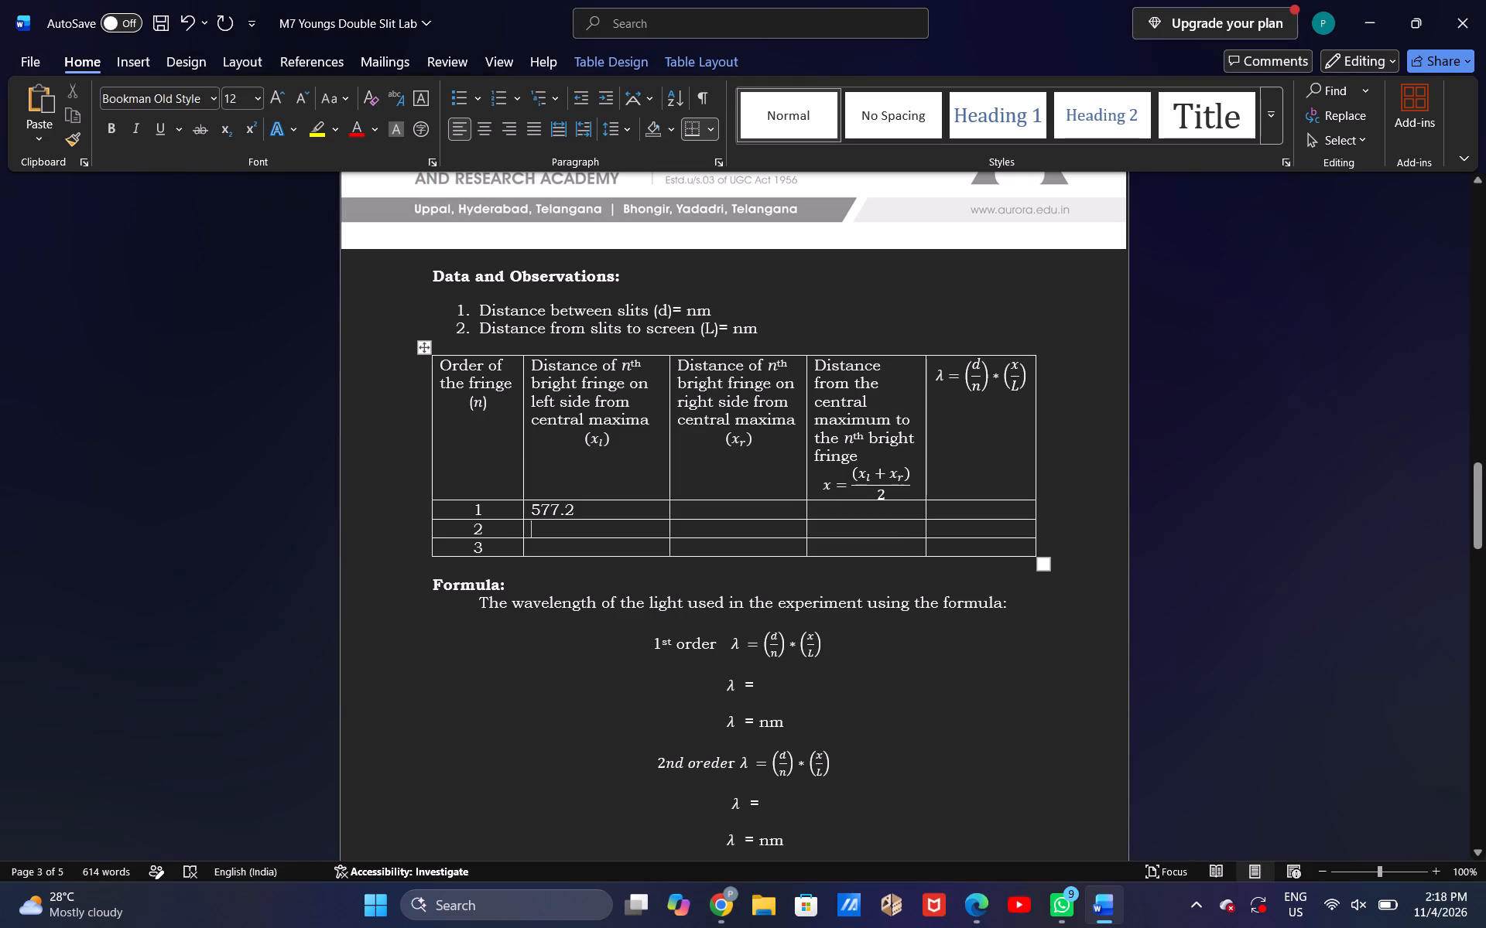
{"action": "type", "text": "1109.1"}
Extend the simulation's measuring tape up to the third bright fringe and record 1835.6 as the third-order left-side distance in the Word table.
{"action": "left_click", "coordinate": [555, 552]}
{"action": "left_click", "coordinate": [982, 900]}
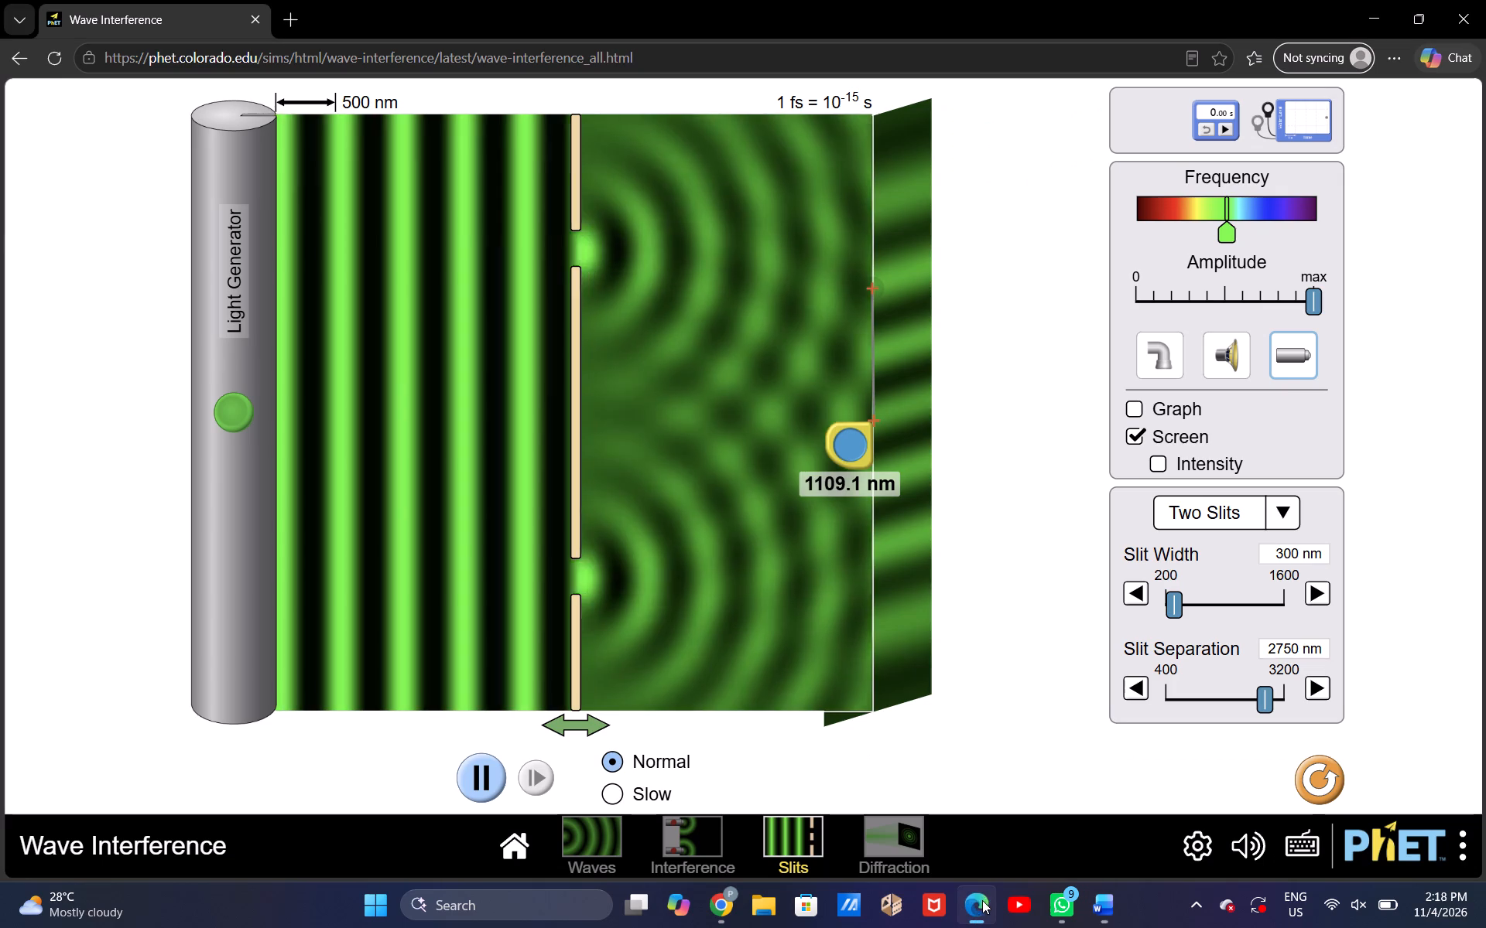
{"action": "left_click_drag", "start_coordinate": [875, 285], "coordinate": [873, 238]}
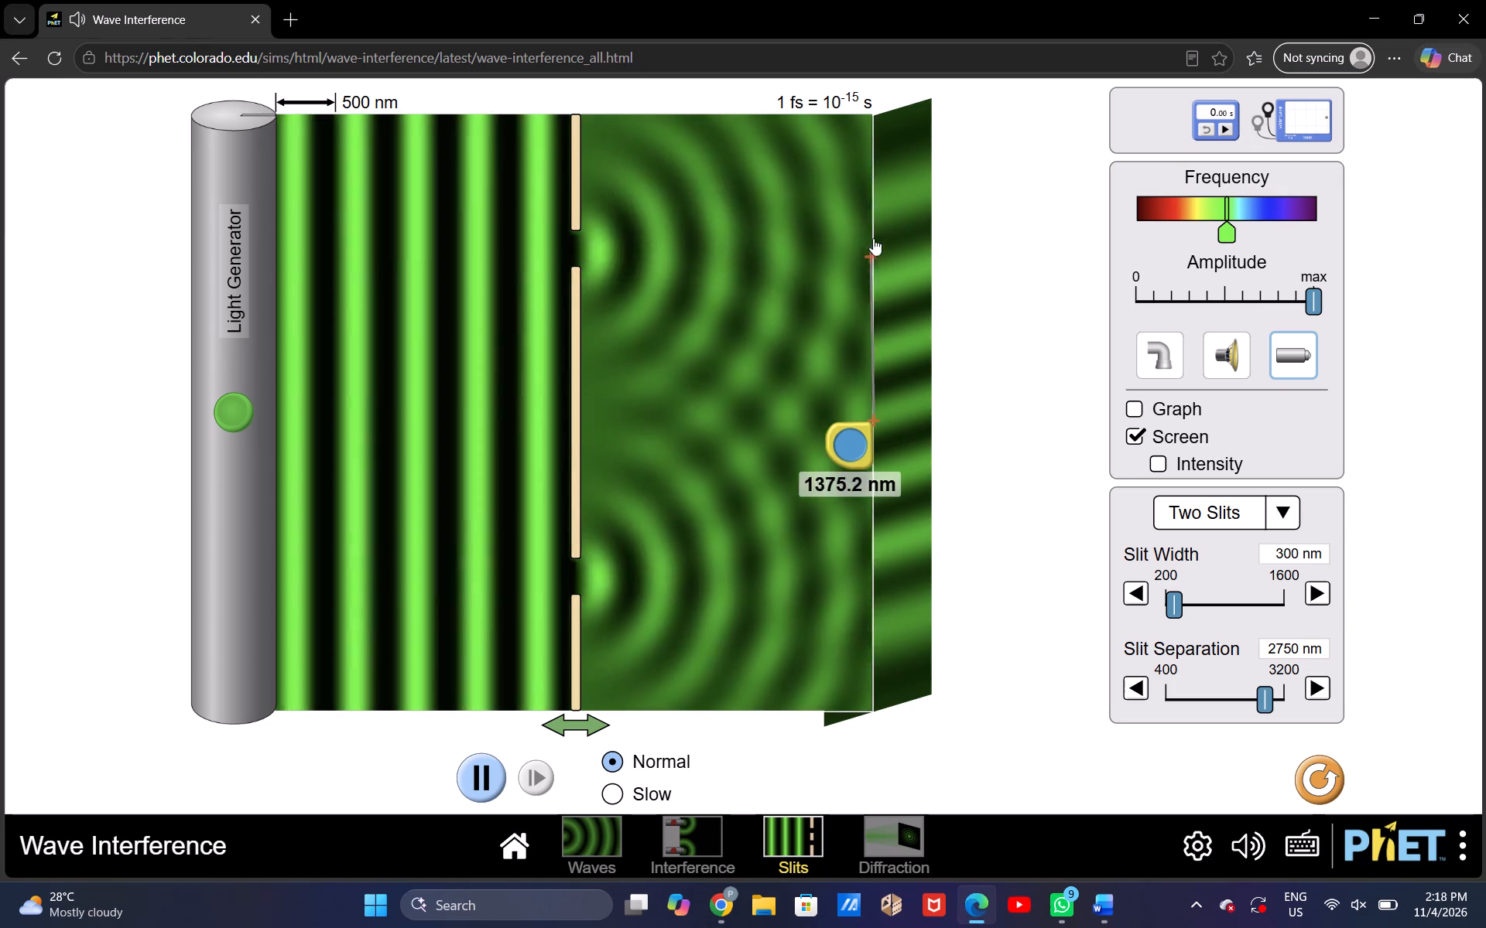
{"action": "left_click_drag", "start_coordinate": [873, 238], "coordinate": [874, 198]}
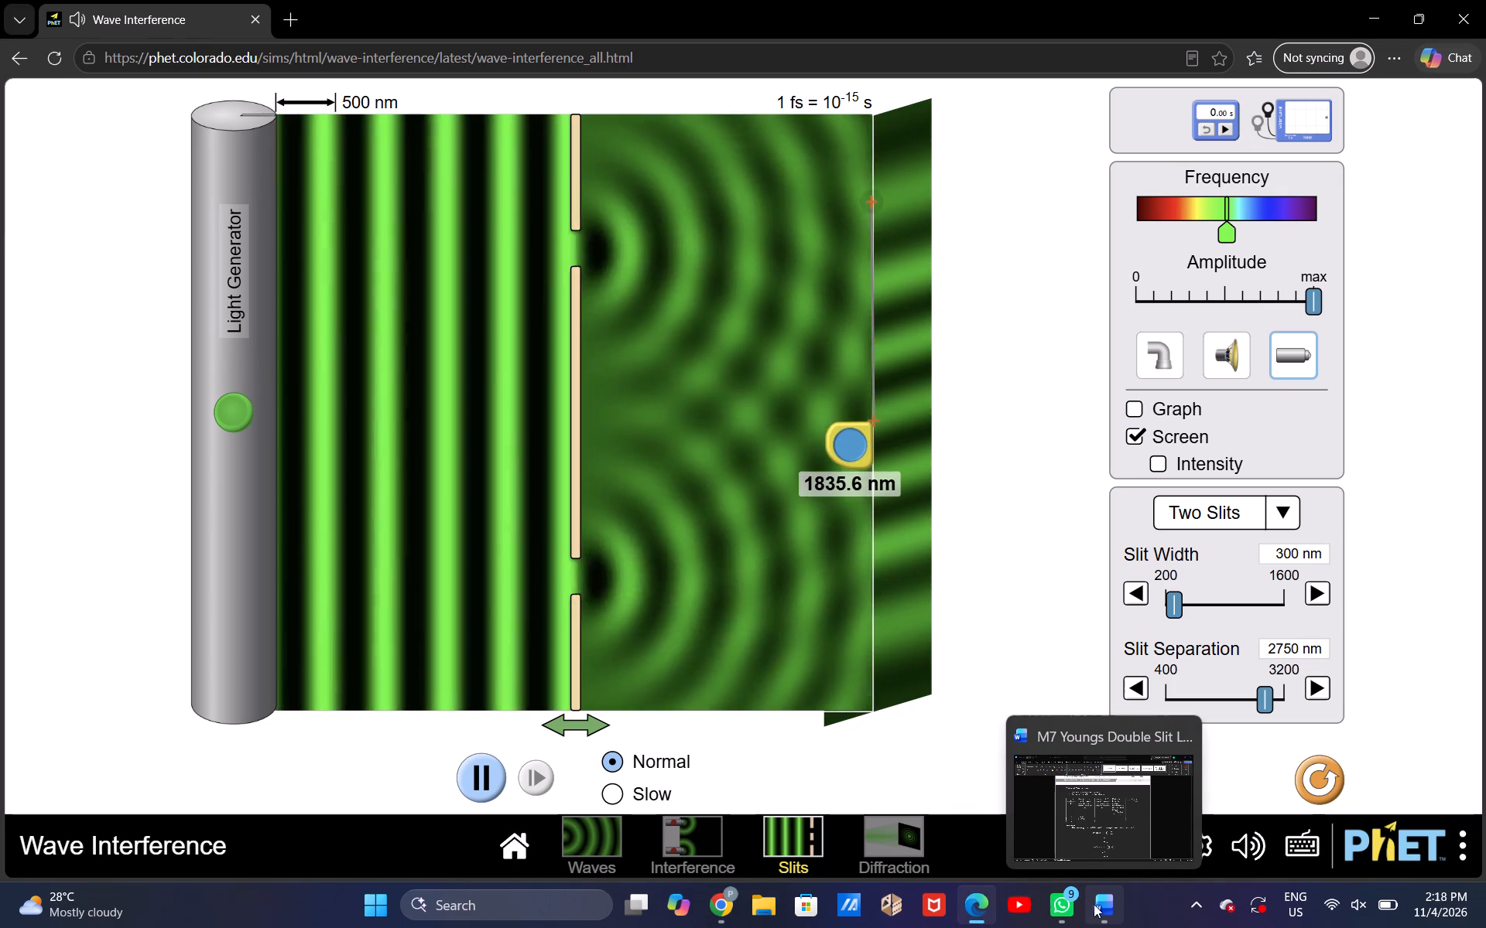
{"action": "left_click", "coordinate": [1094, 904]}
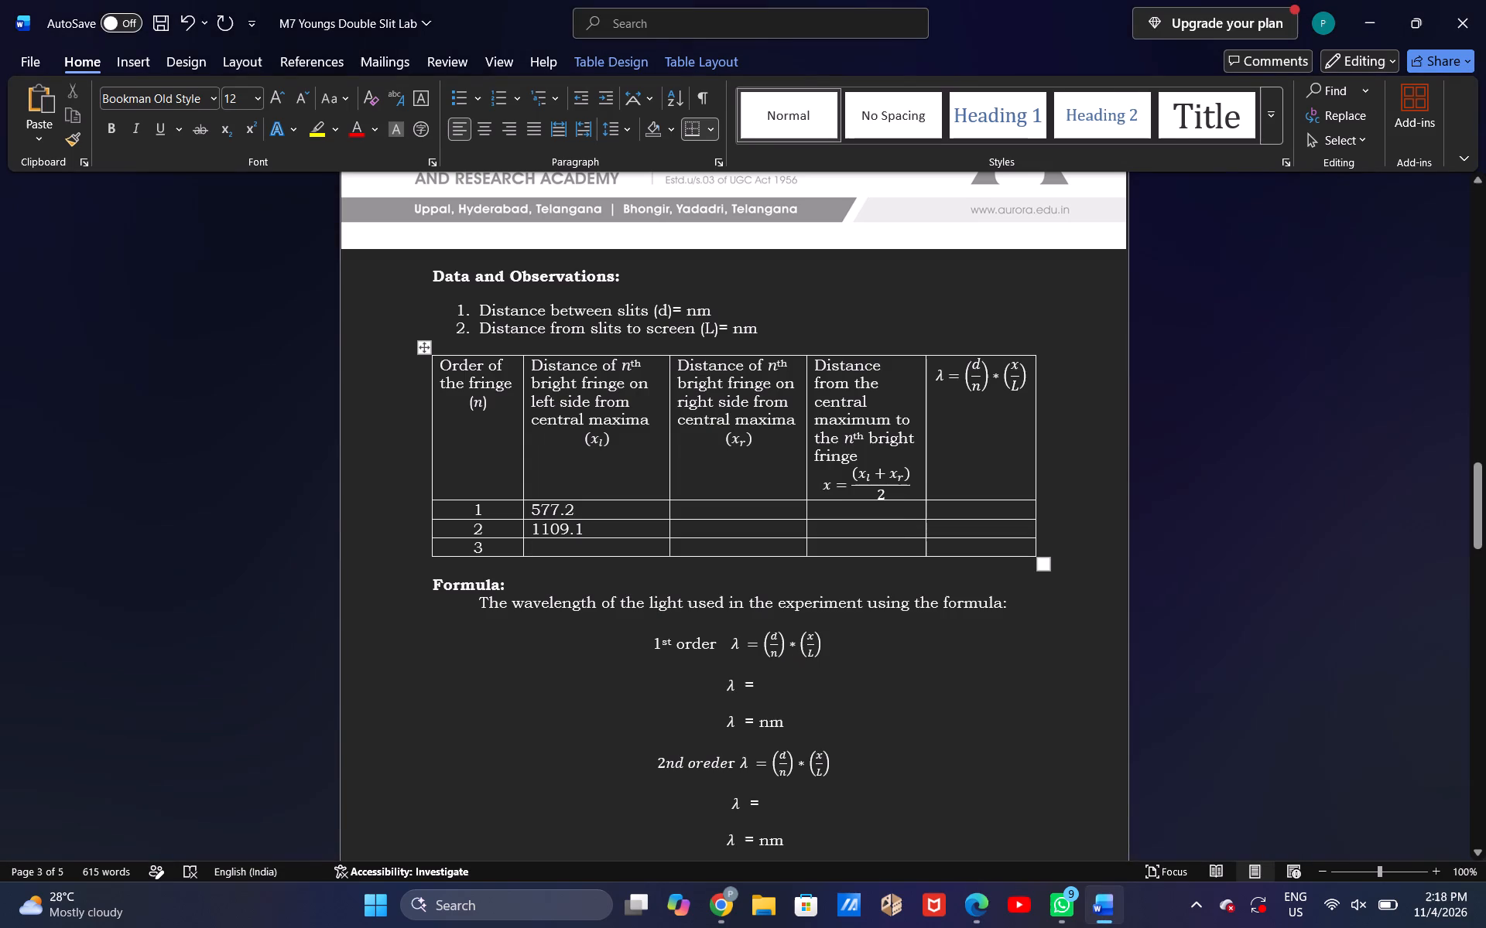
{"action": "type", "text": "18"}
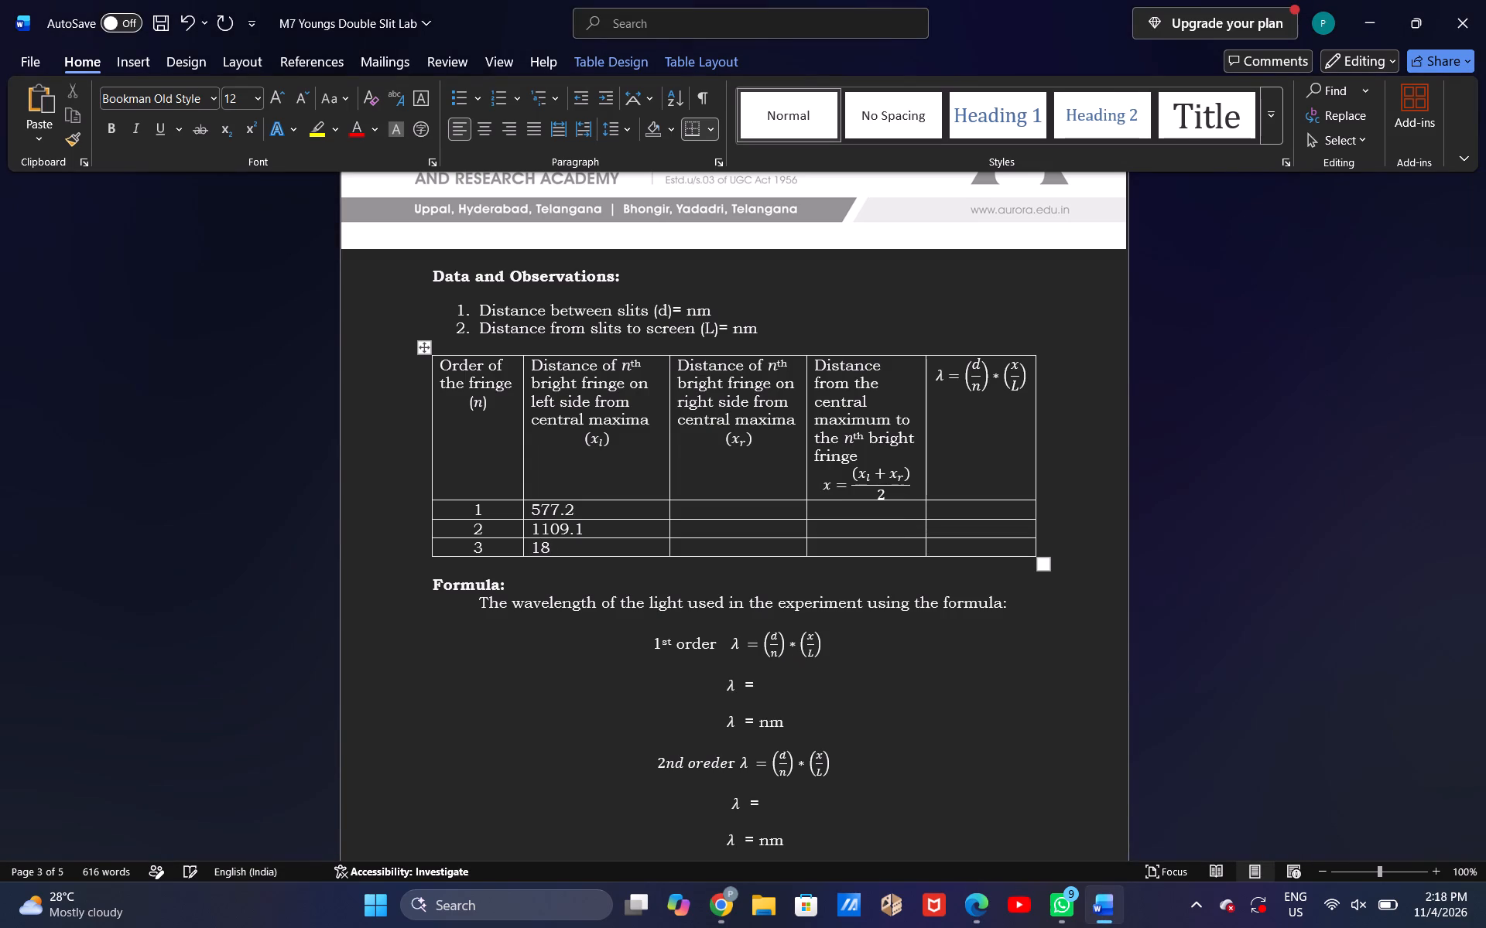
{"action": "type", "text": "35.6"}
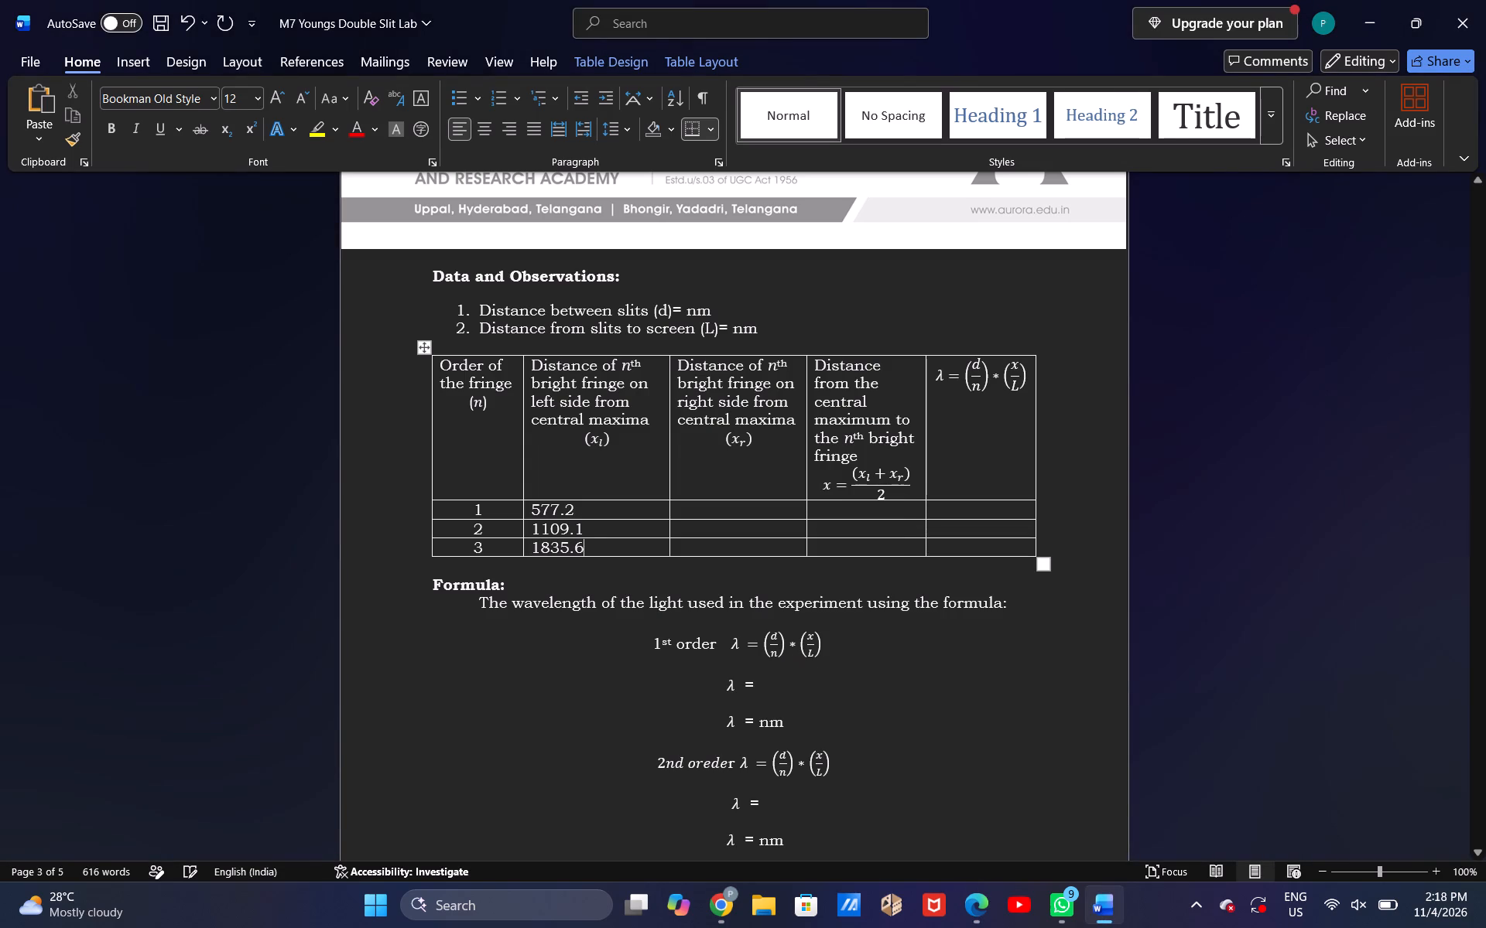
Measure from the central fringe to the first bright fringe below it in the simulation and record 486.5 as the first-order right-side distance in Word.
{"action": "left_click", "coordinate": [682, 511]}
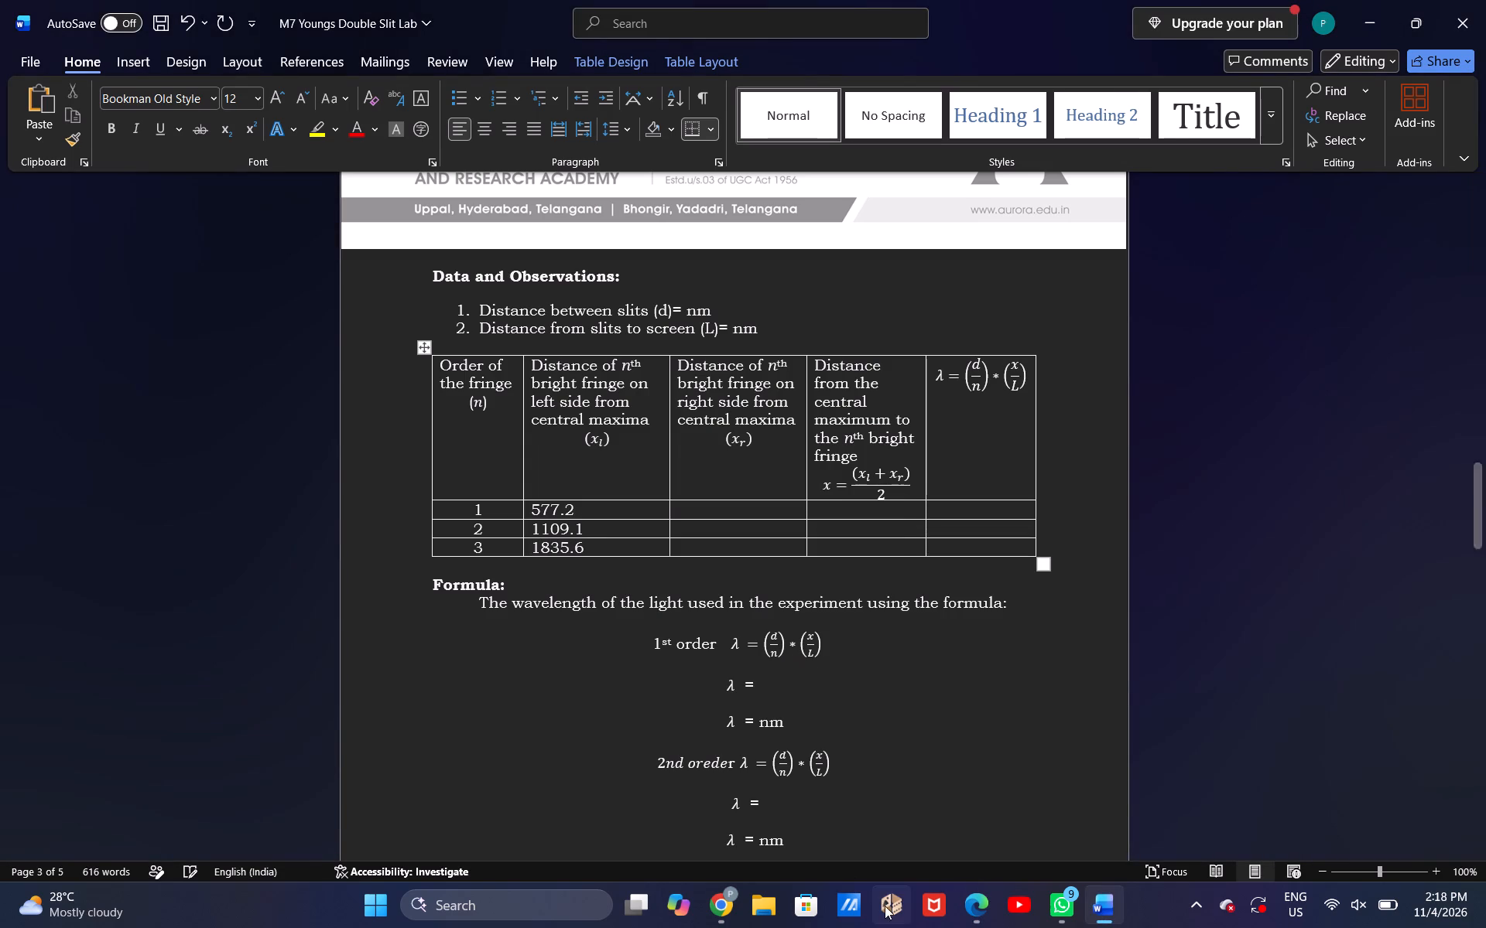
{"action": "left_click", "coordinate": [974, 913]}
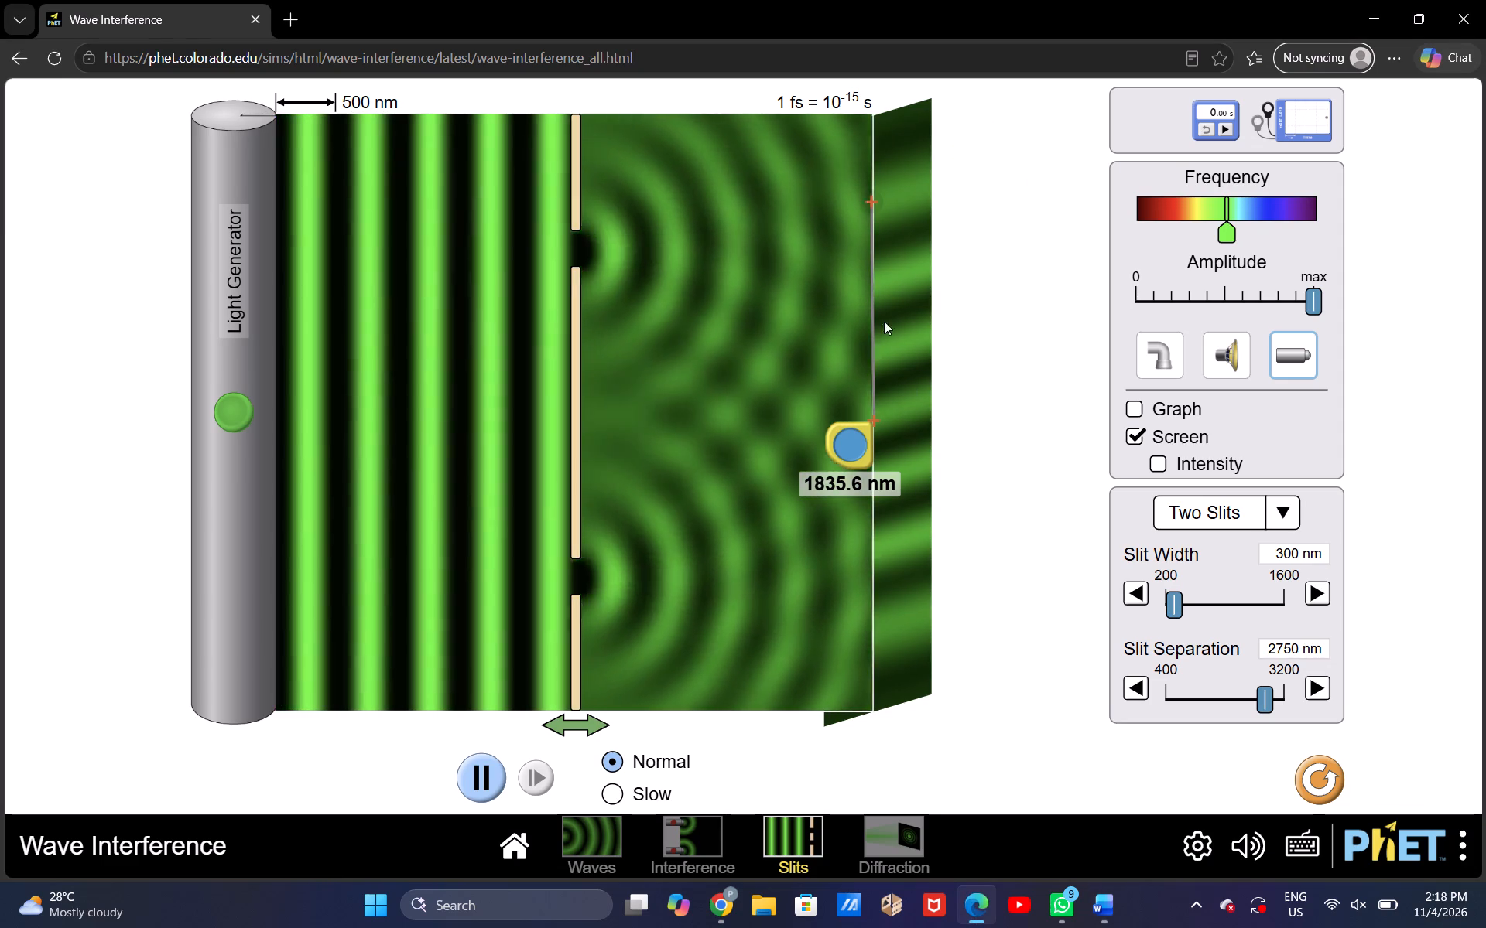
{"action": "left_click_drag", "start_coordinate": [872, 196], "coordinate": [899, 337]}
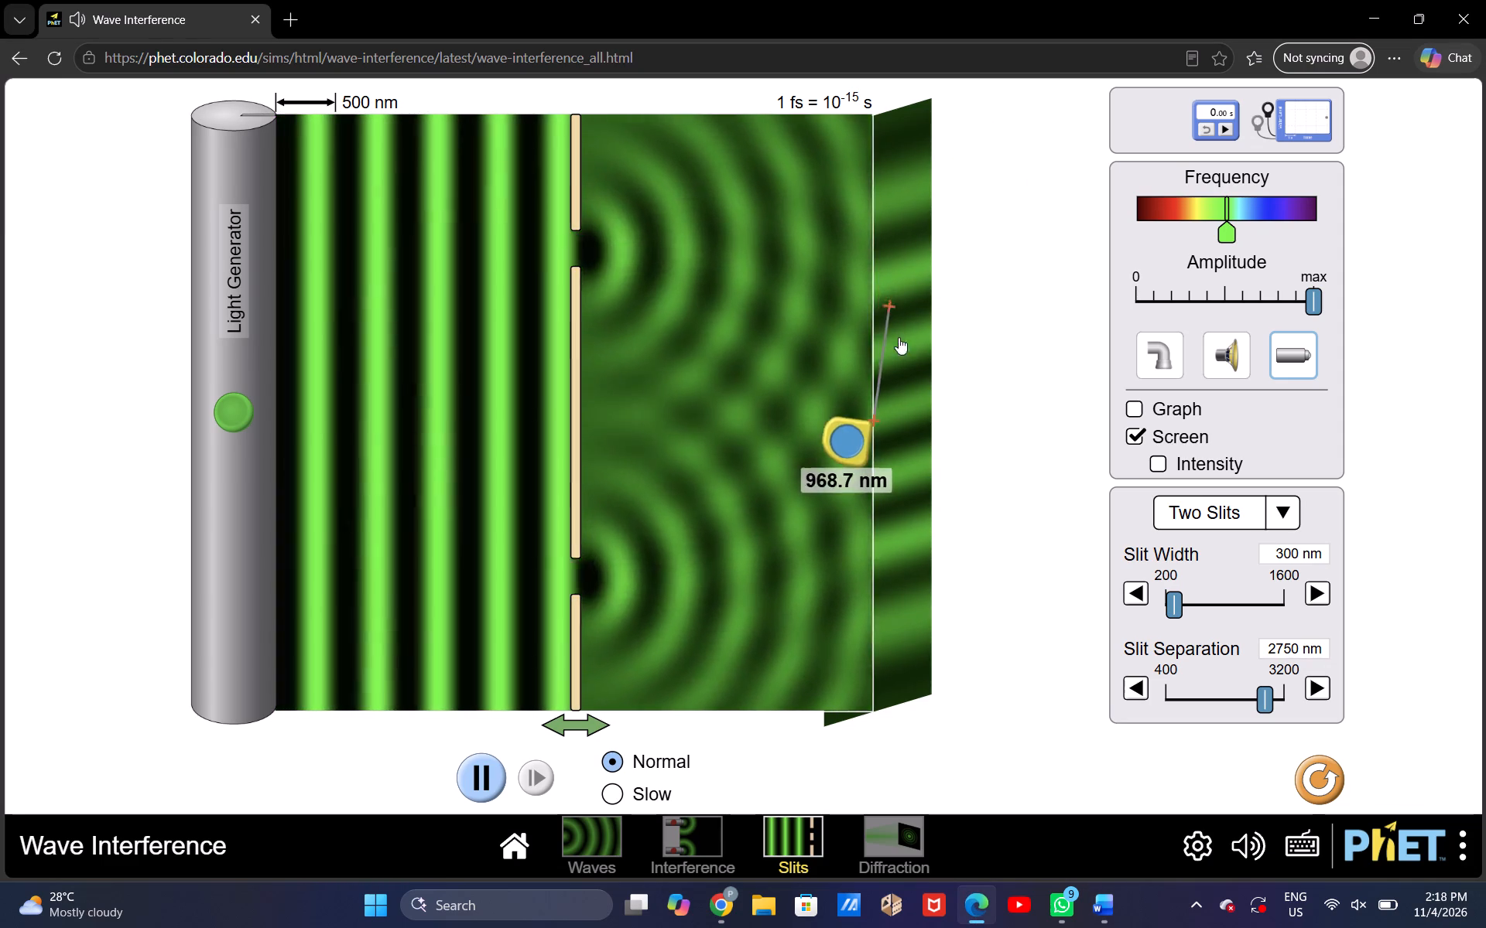
{"action": "left_click_drag", "start_coordinate": [899, 337], "coordinate": [874, 473]}
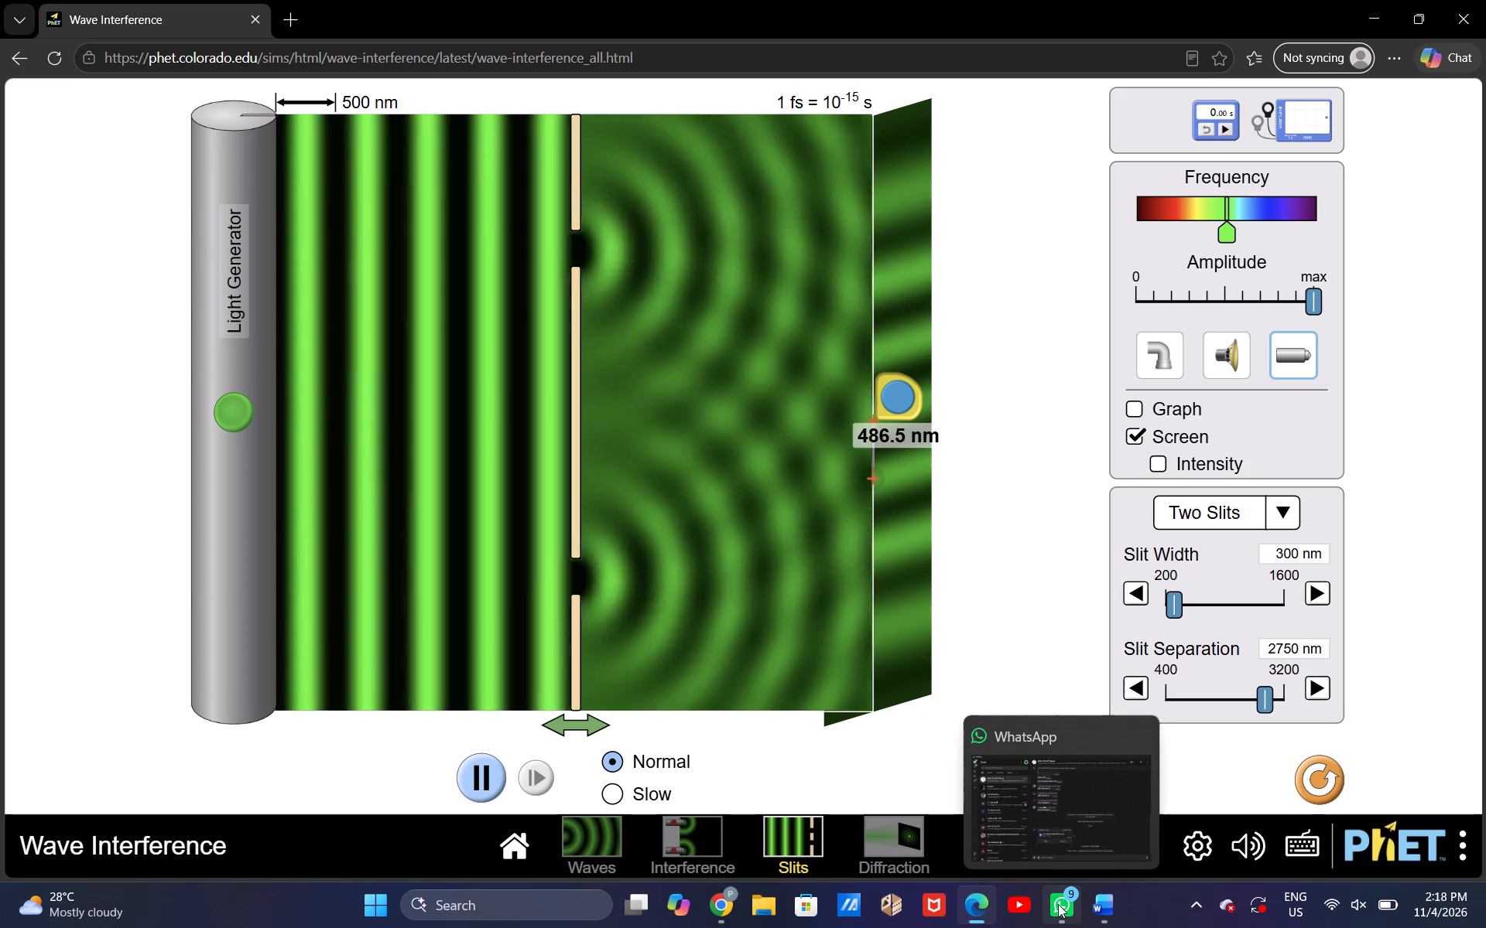
{"action": "left_click", "coordinate": [1112, 906]}
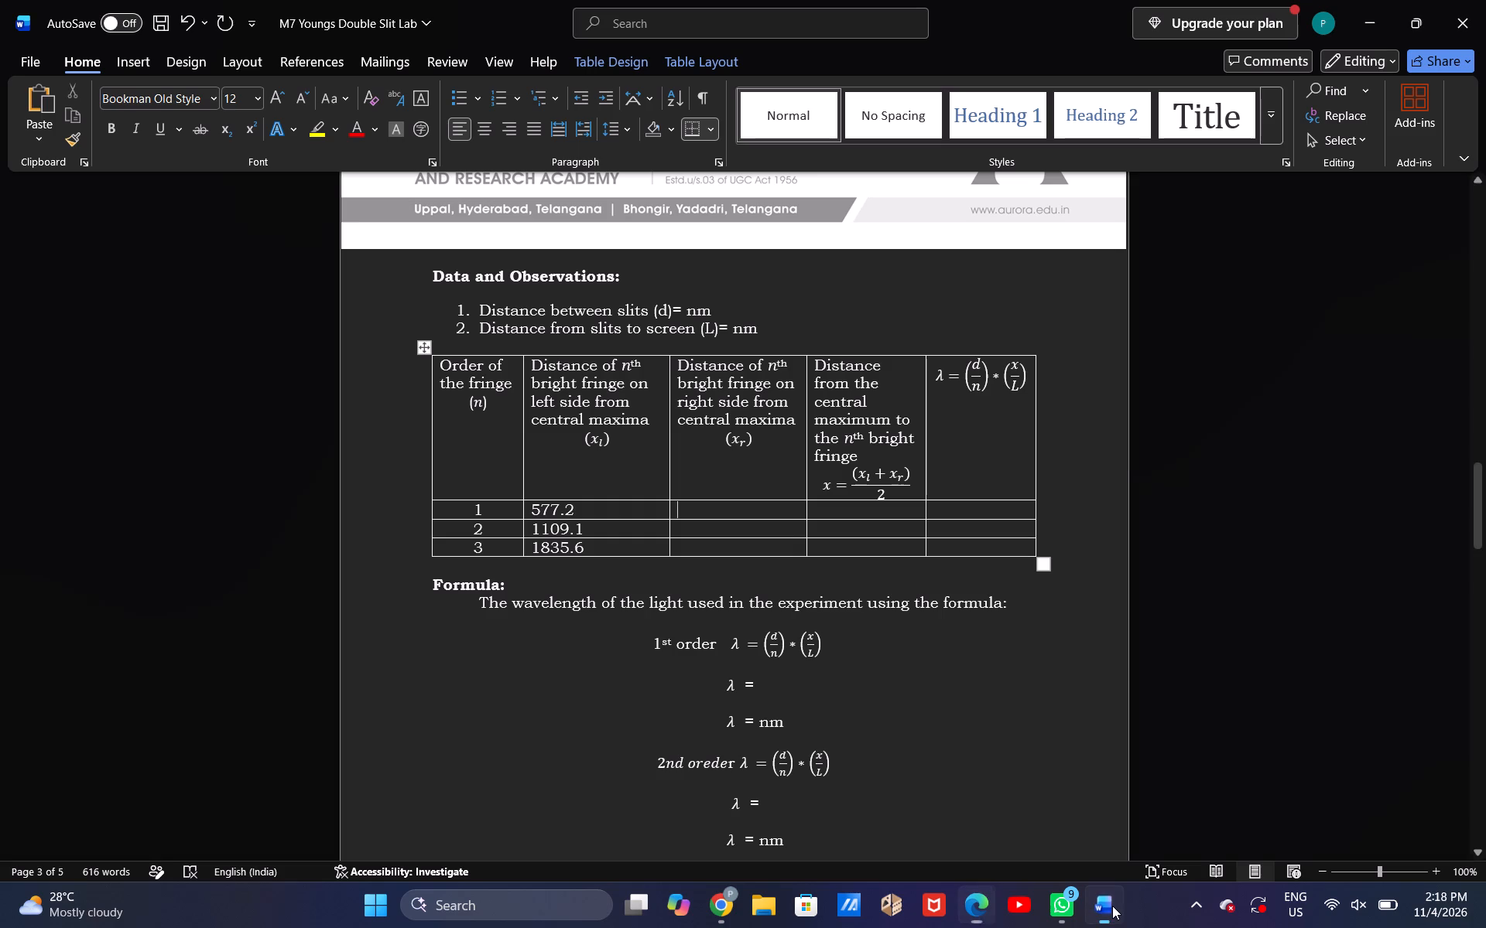
{"action": "type", "text": "486.5"}
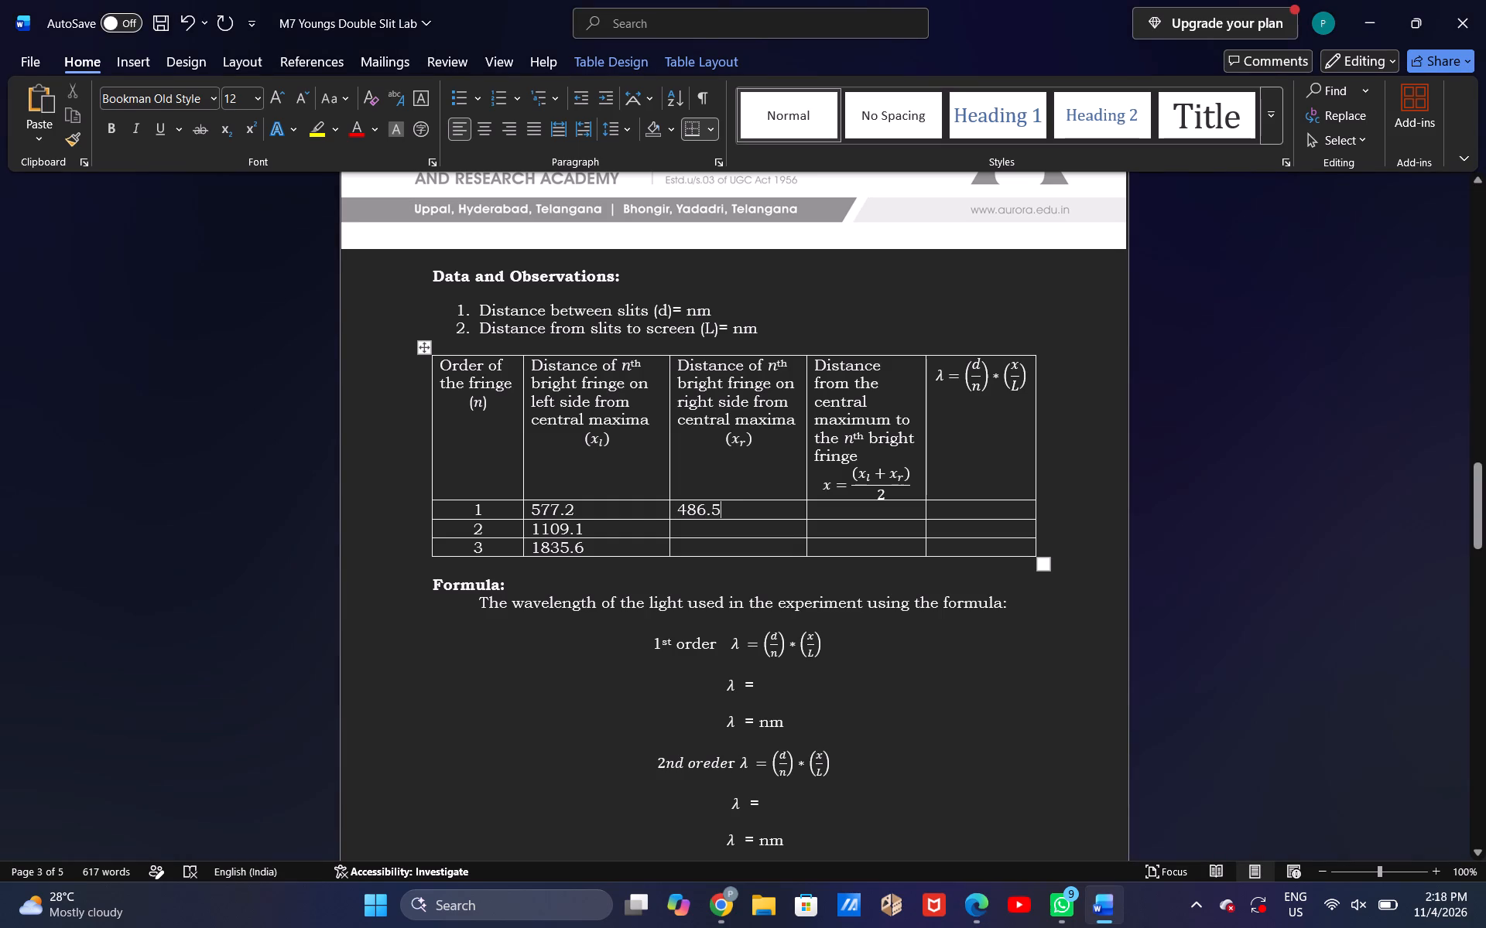
Begin the second-order entry in the right-side fringe distance column of the Data and Observations table.
{"action": "left_click", "coordinate": [694, 526]}
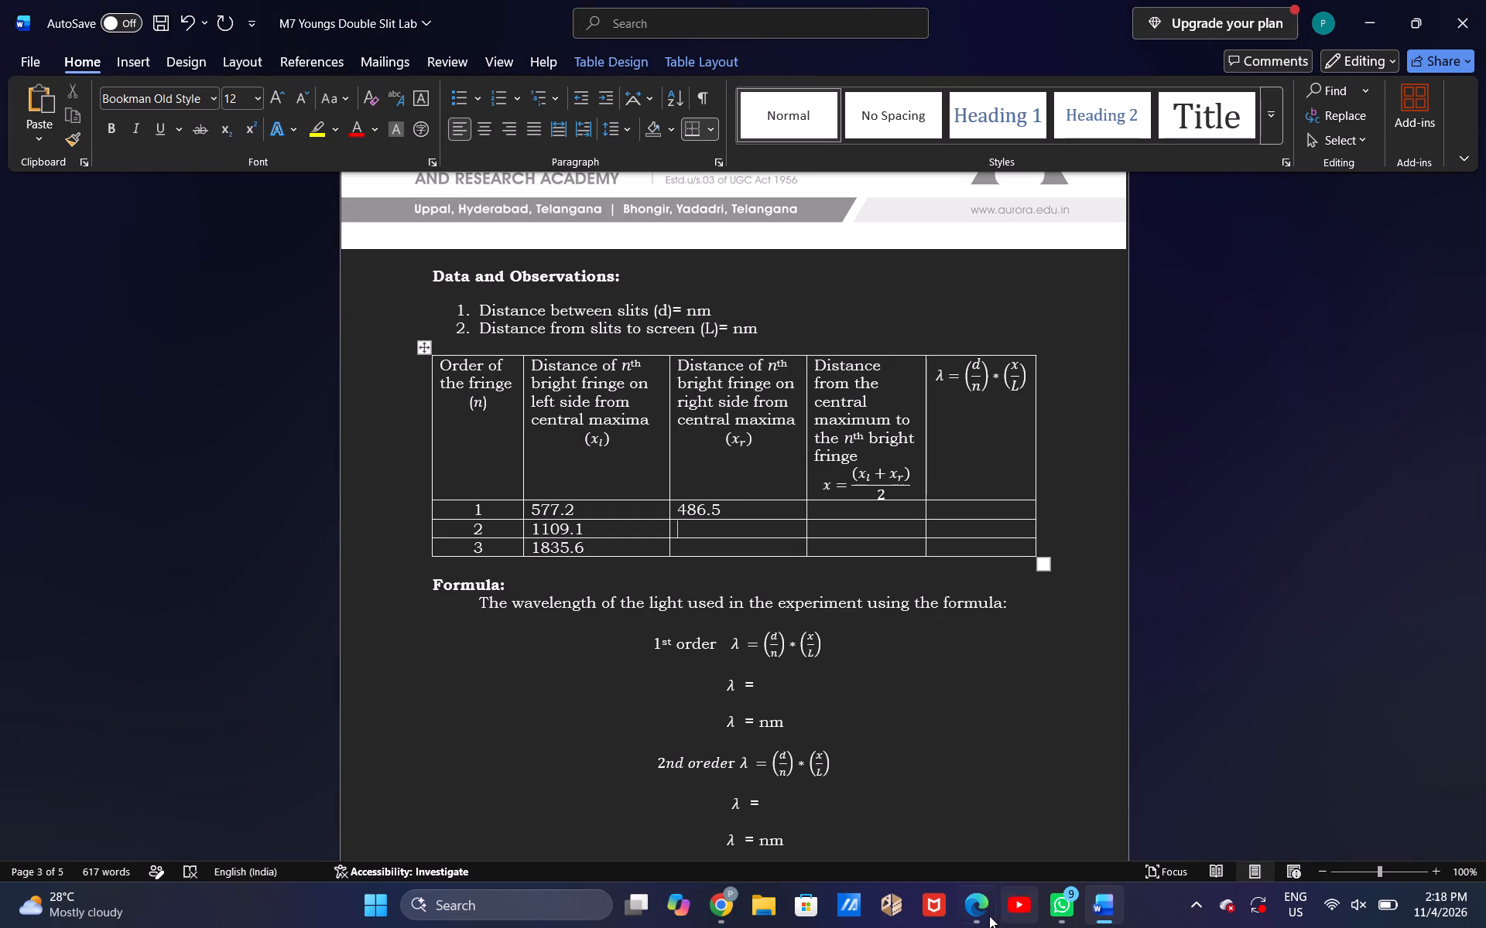
Extend the simulation's measuring tape down to the second bright fringe below centre and record 1083.1 as the second-order right-side distance in Word.
{"action": "left_click", "coordinate": [974, 906]}
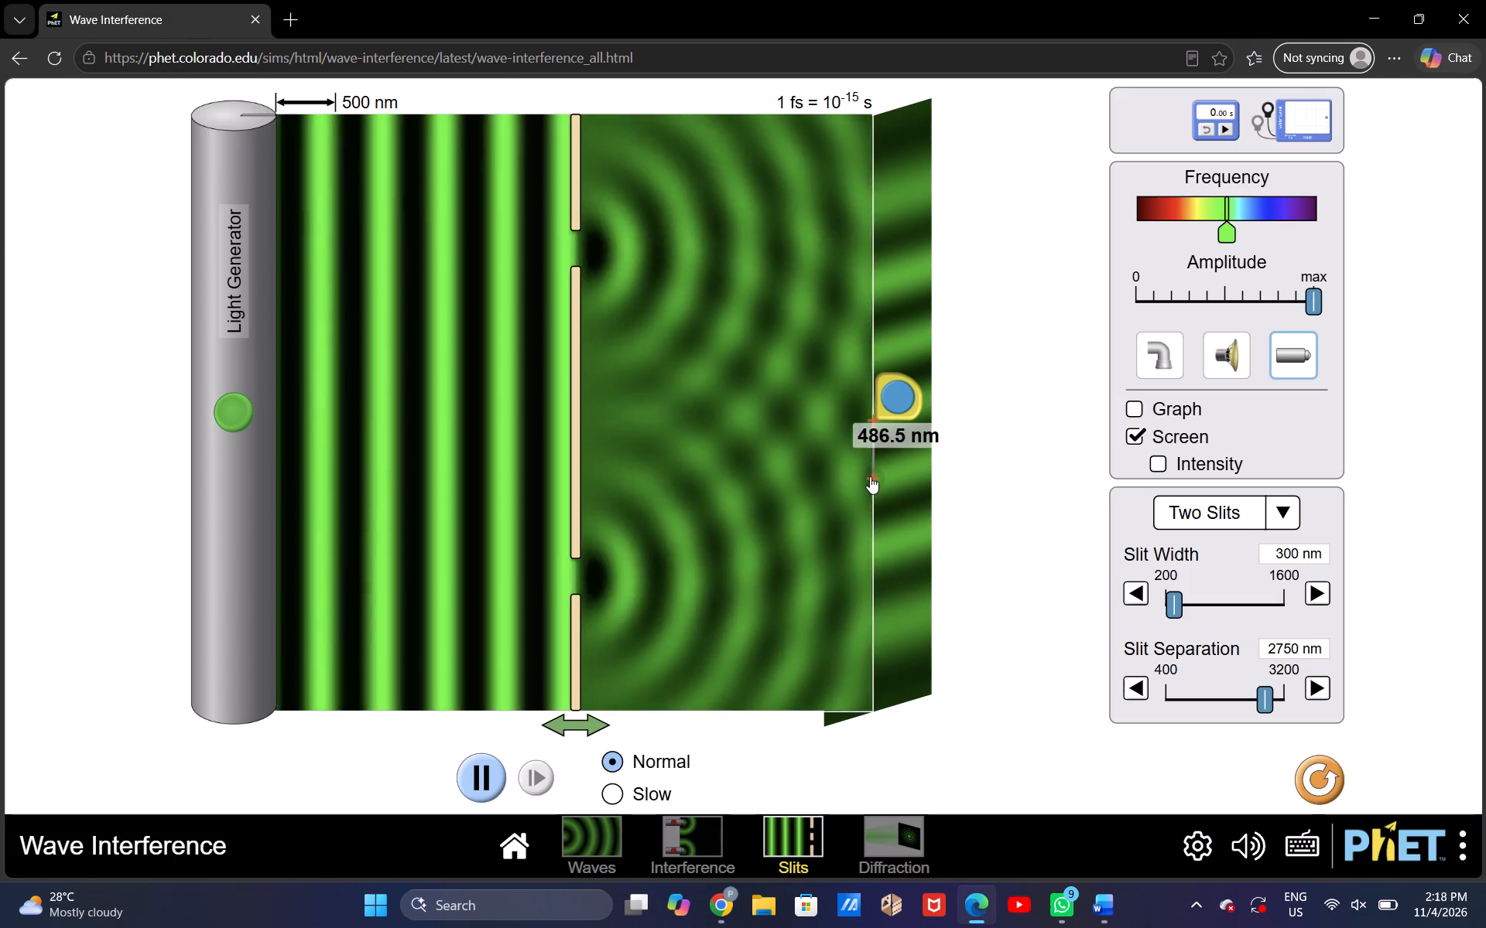
{"action": "left_click_drag", "start_coordinate": [870, 476], "coordinate": [870, 548]}
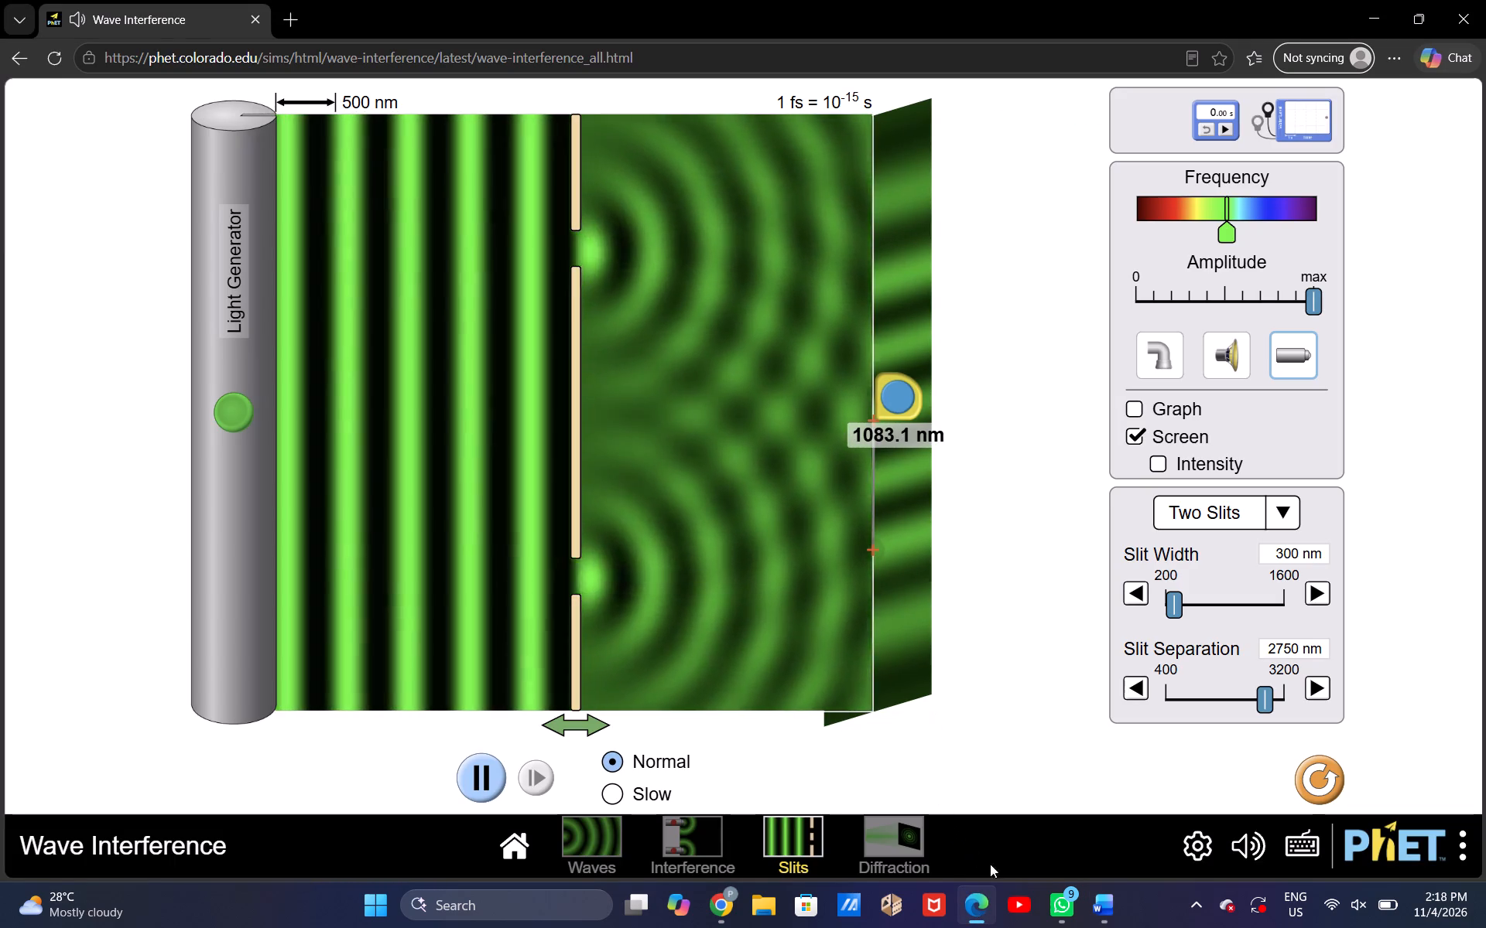
{"action": "left_click", "coordinate": [1105, 902]}
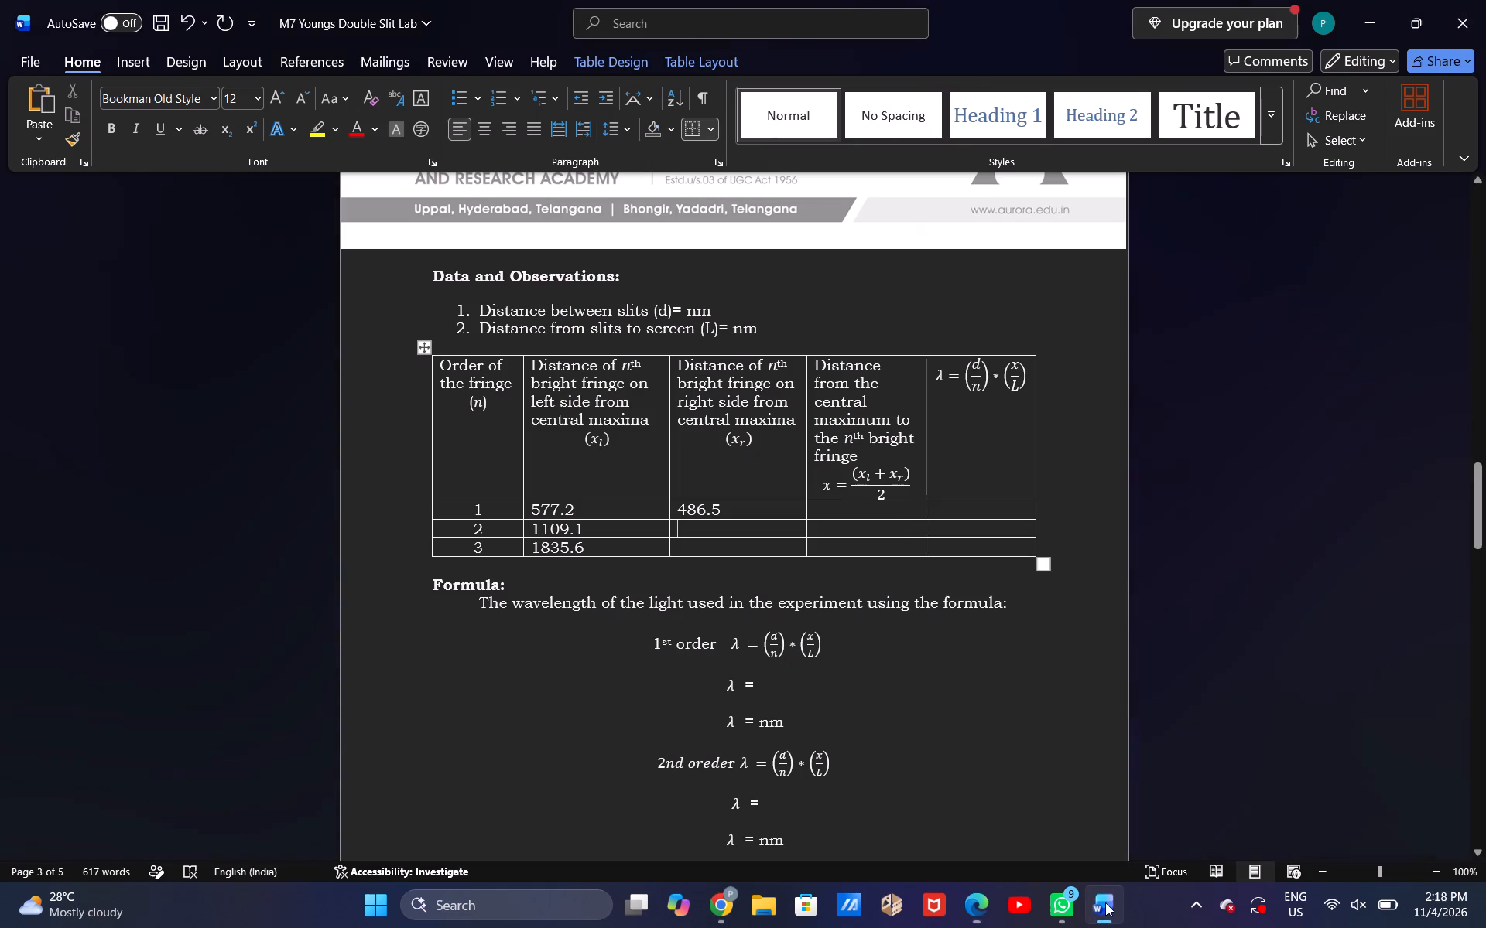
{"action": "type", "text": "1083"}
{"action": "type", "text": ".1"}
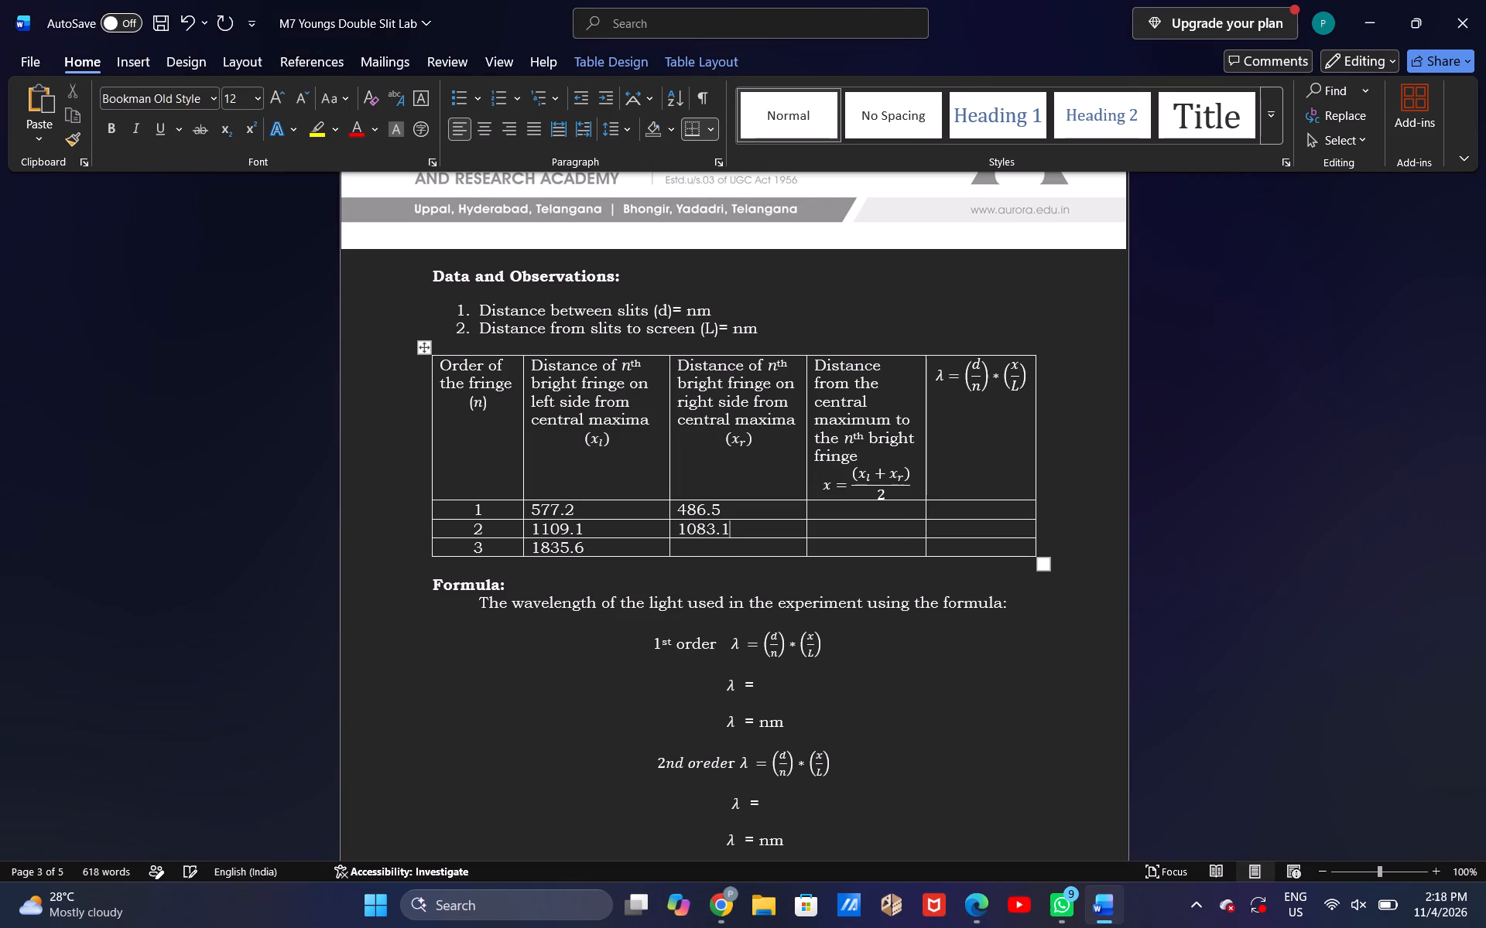
Begin the third-order entry in the right-side fringe distance column of the Data and Observations table.
{"action": "left_click", "coordinate": [705, 546]}
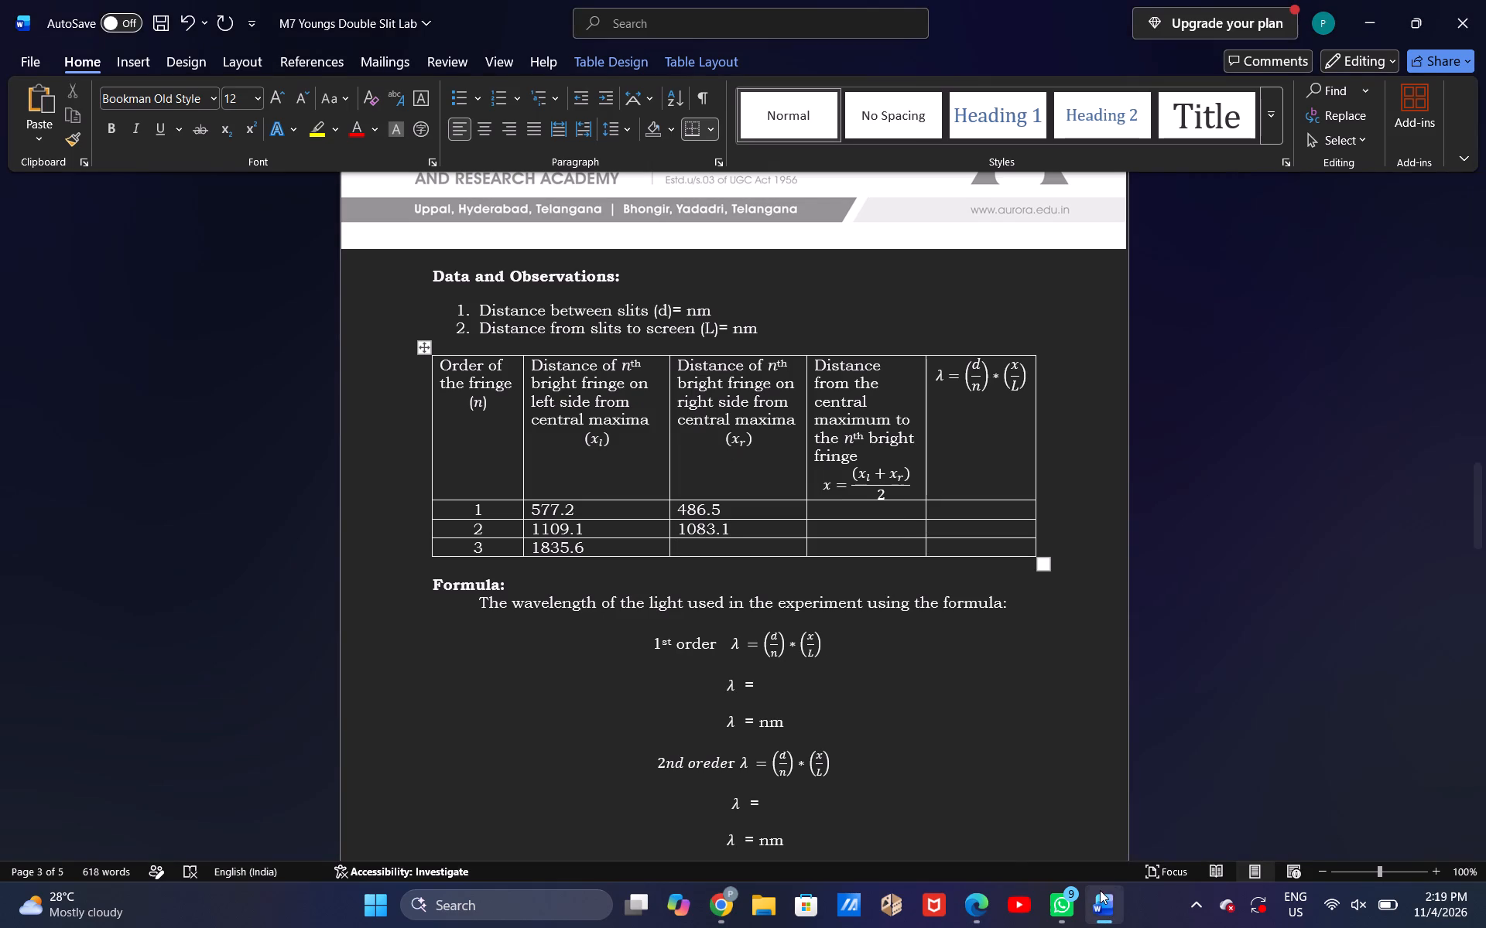
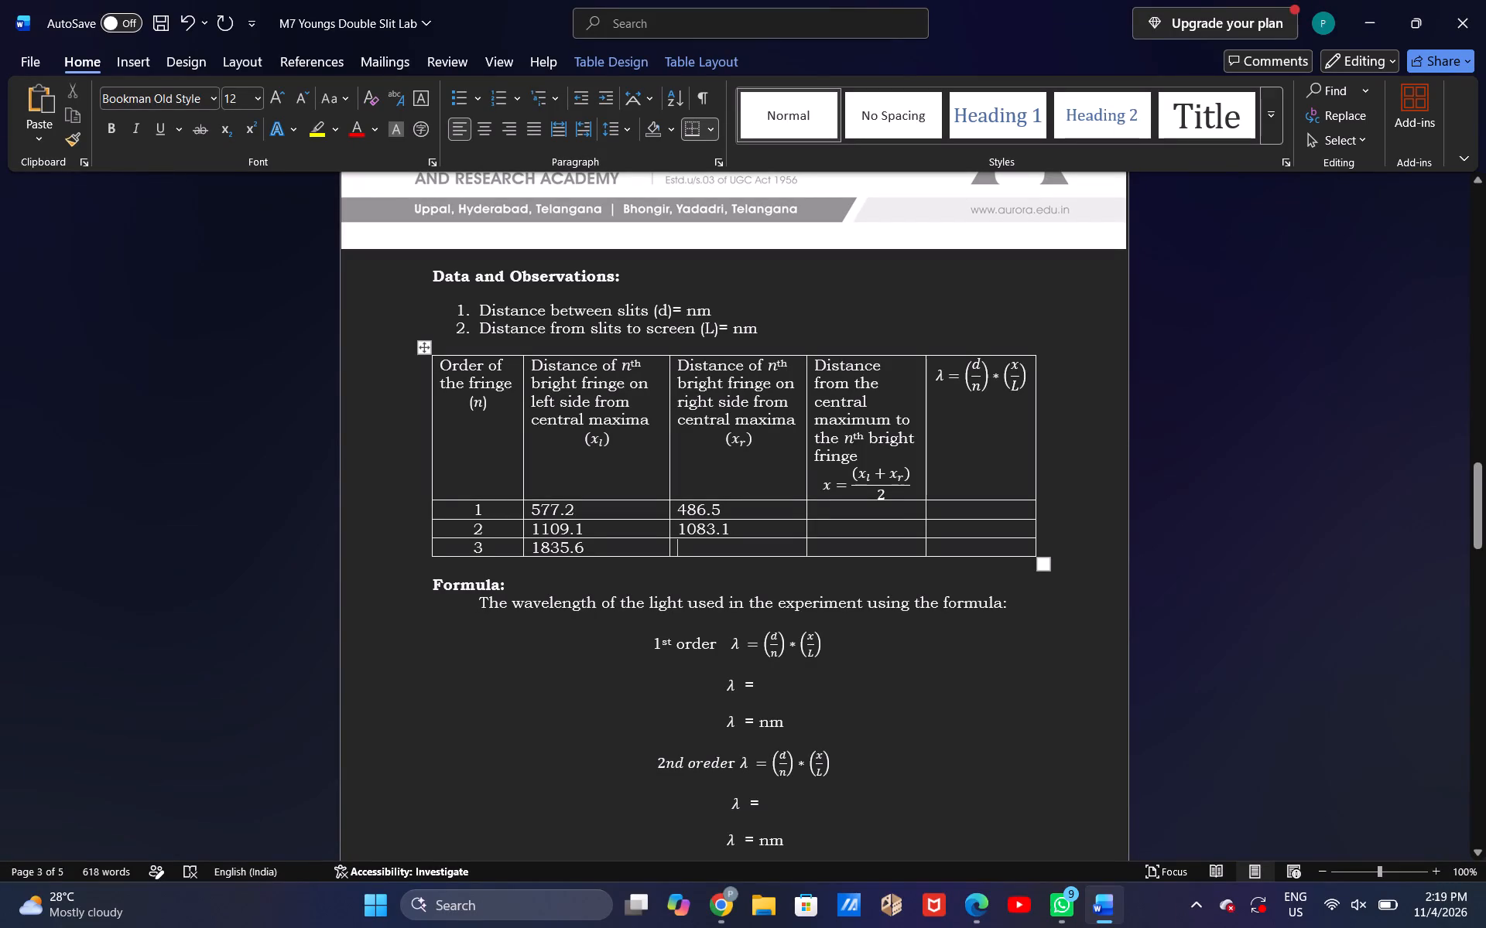
Switch to the wave simulation in Edge and extend the measuring tape from the central fringe down to the third bright fringe below it.
{"action": "left_click", "coordinate": [974, 904]}
{"action": "left_click_drag", "start_coordinate": [872, 548], "coordinate": [869, 623]}
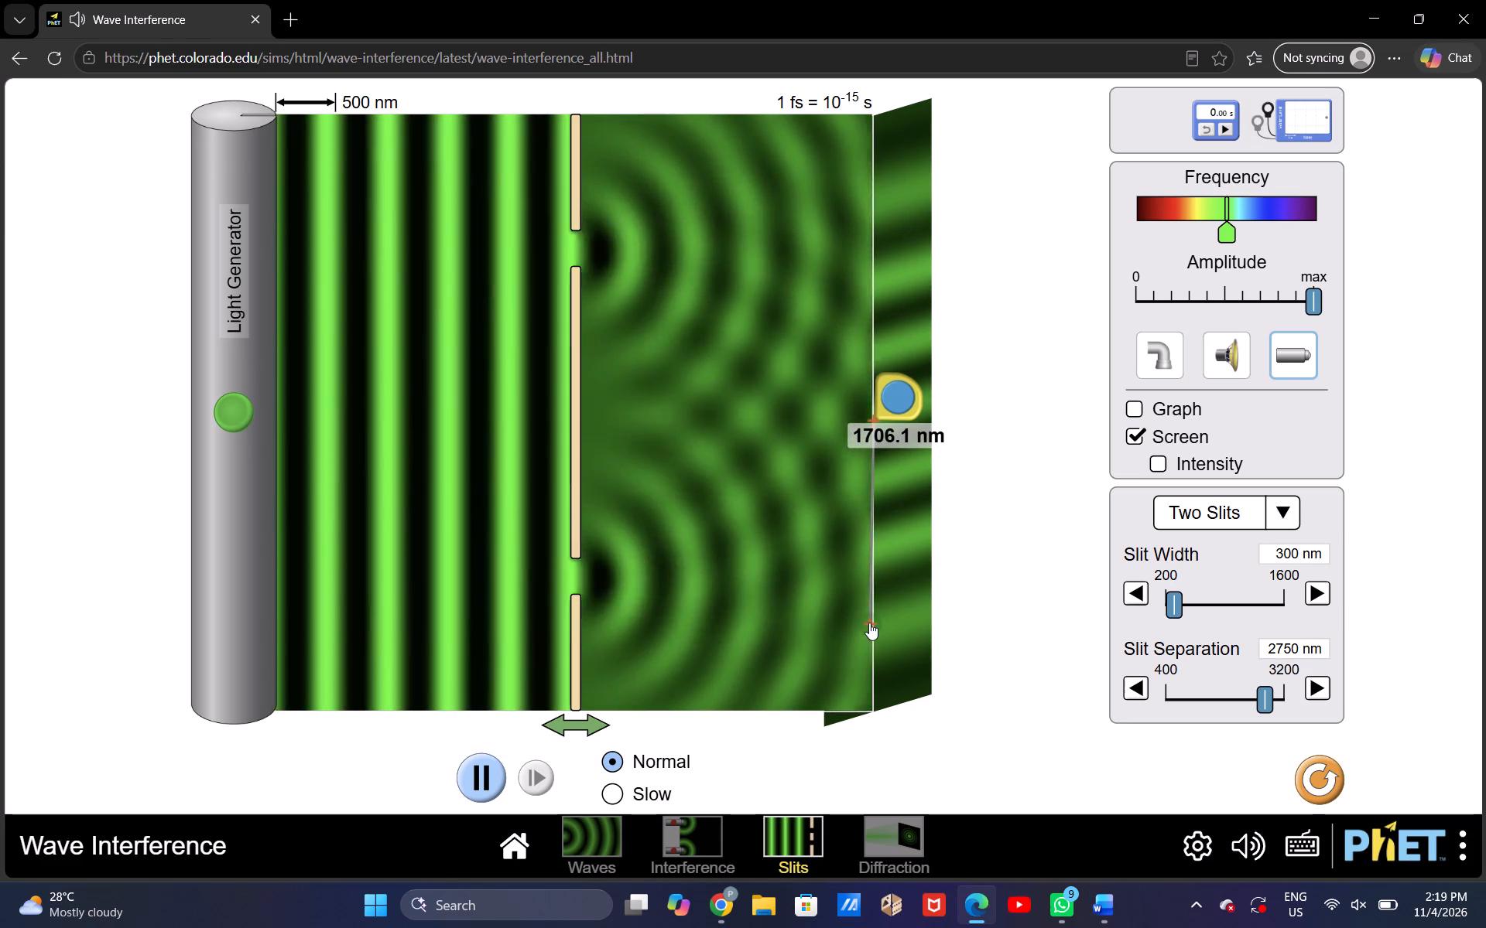
Extend the simulation's measuring tape down to the third bright fringe and record 1790.1 as the third-order right-side distance in the Word table.
{"action": "left_click_drag", "start_coordinate": [869, 619], "coordinate": [869, 630]}
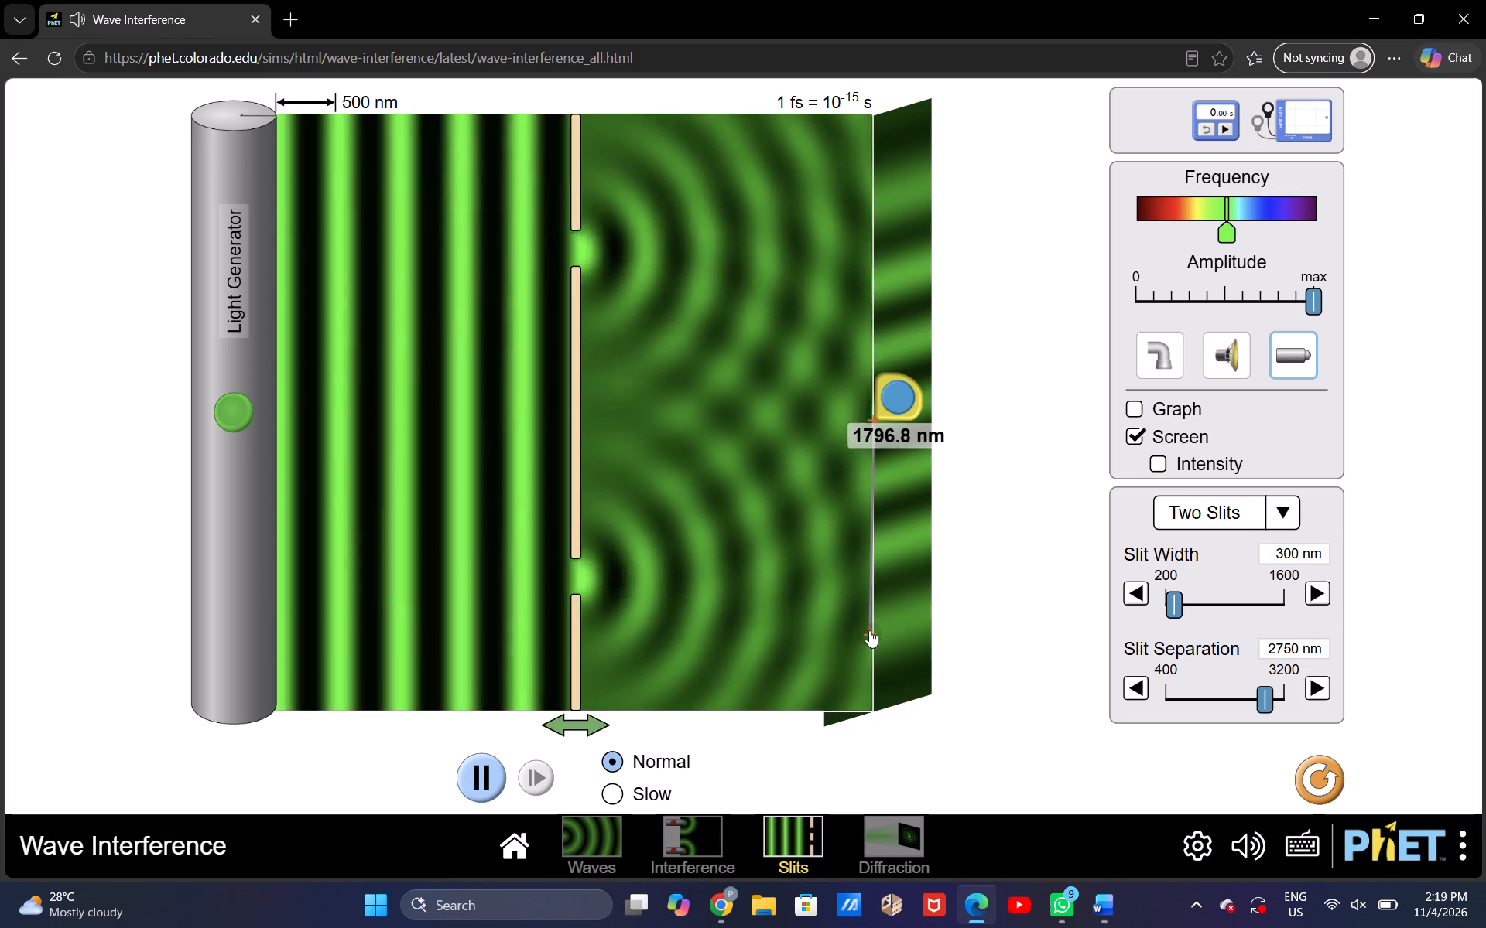
{"action": "left_click_drag", "start_coordinate": [869, 630], "coordinate": [871, 629]}
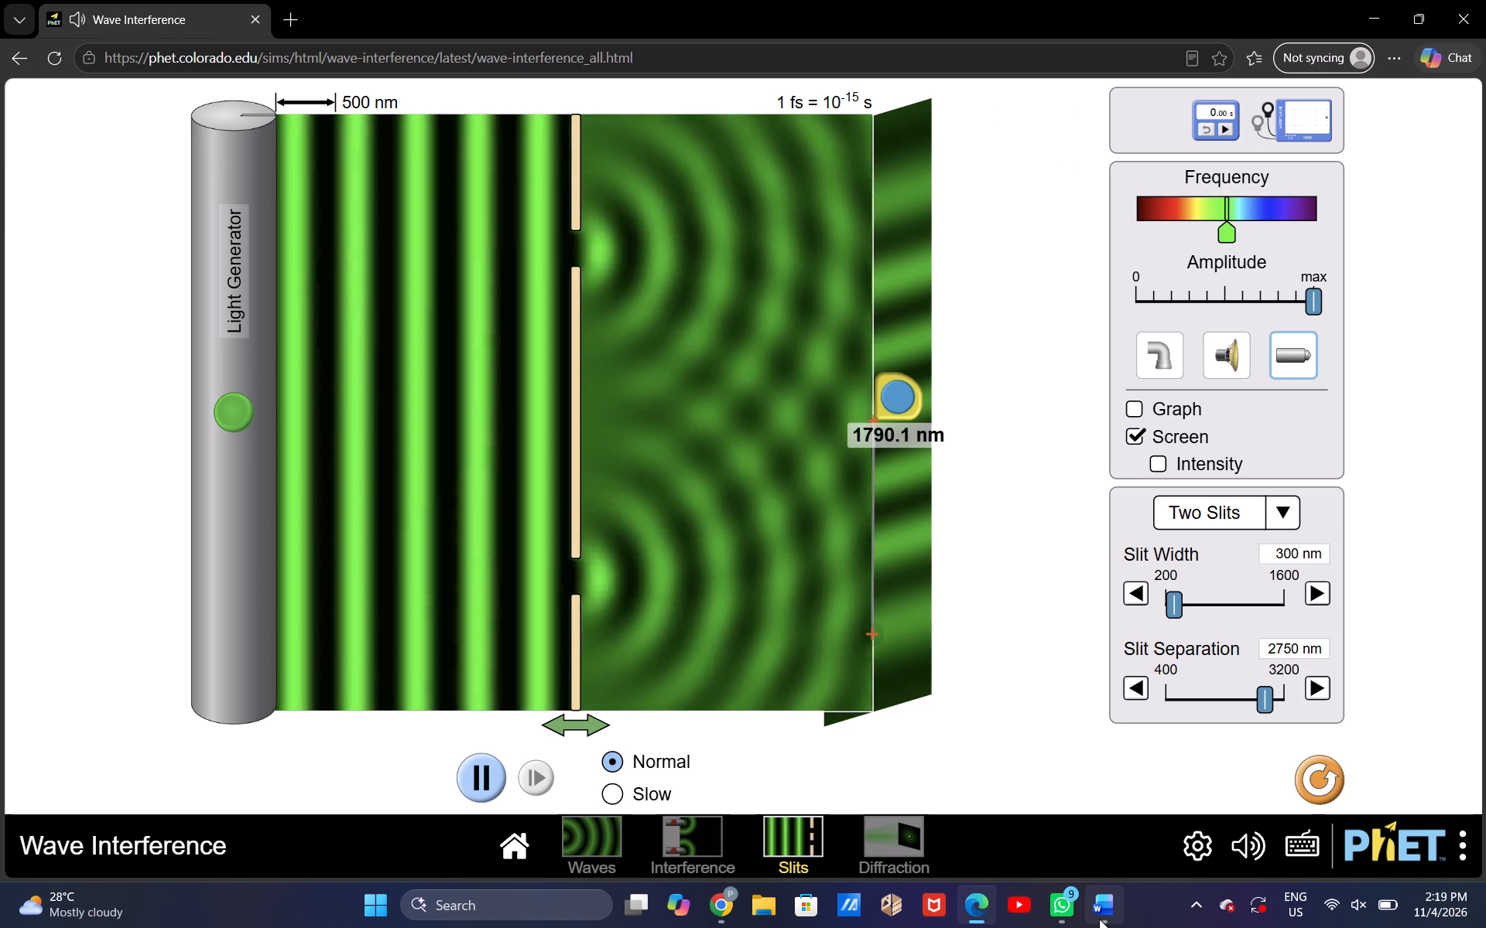
{"action": "left_click", "coordinate": [1097, 916]}
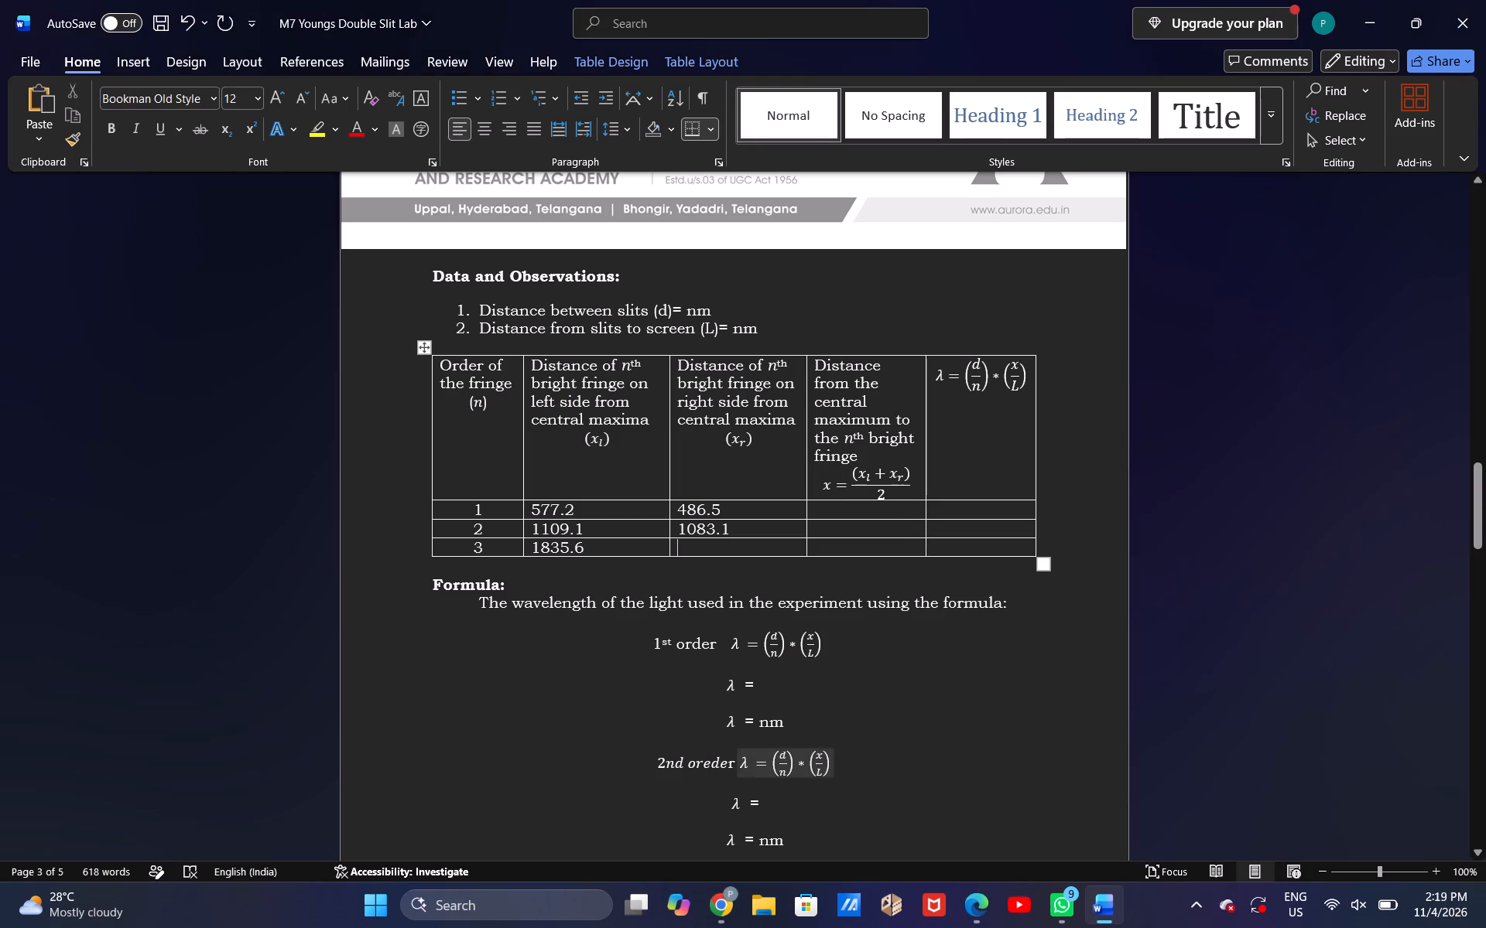
{"action": "type", "text": "17"}
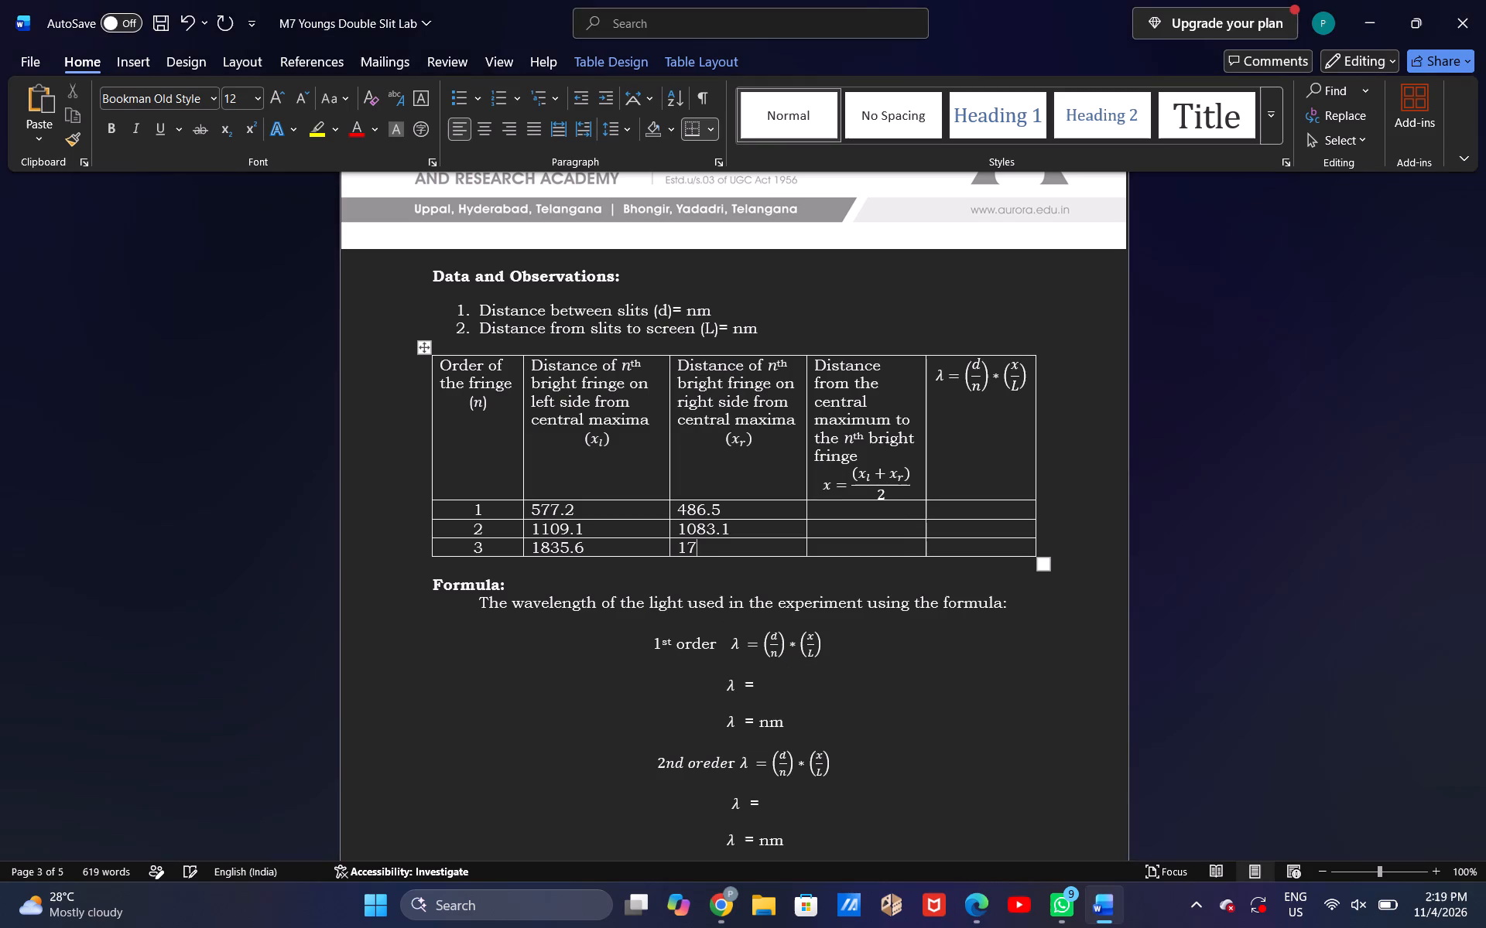
{"action": "type", "text": "90.1"}
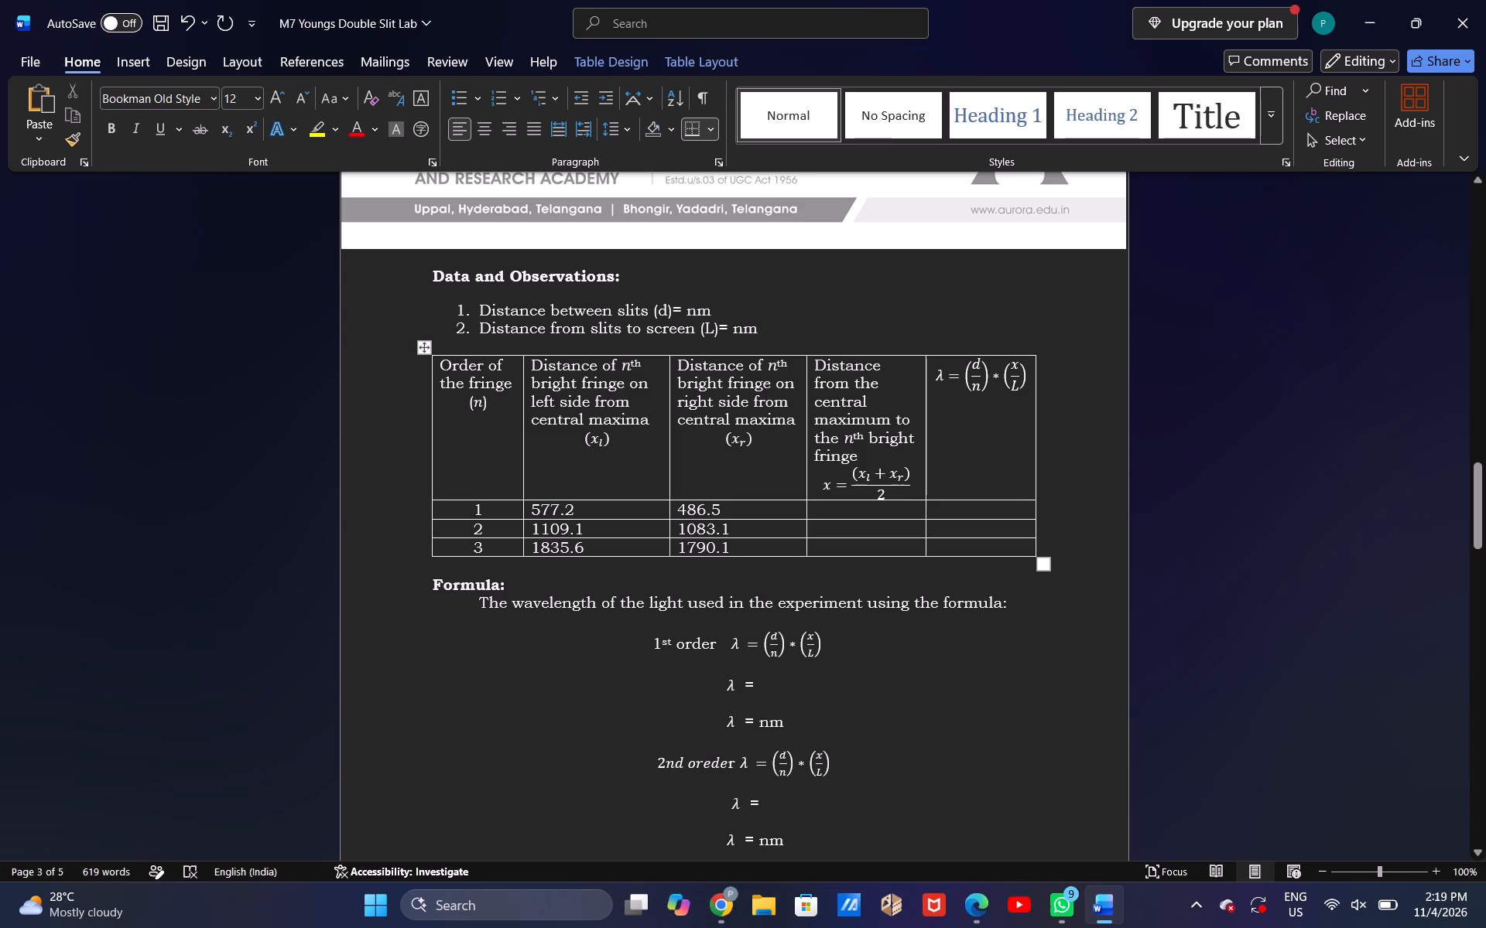
Add the slit separation from the simulation as the note D=2750 on the line between the observations table and the Formula heading.
{"action": "scroll", "coordinate": [865, 681], "scroll_direction": "down", "scroll_amount": 1}
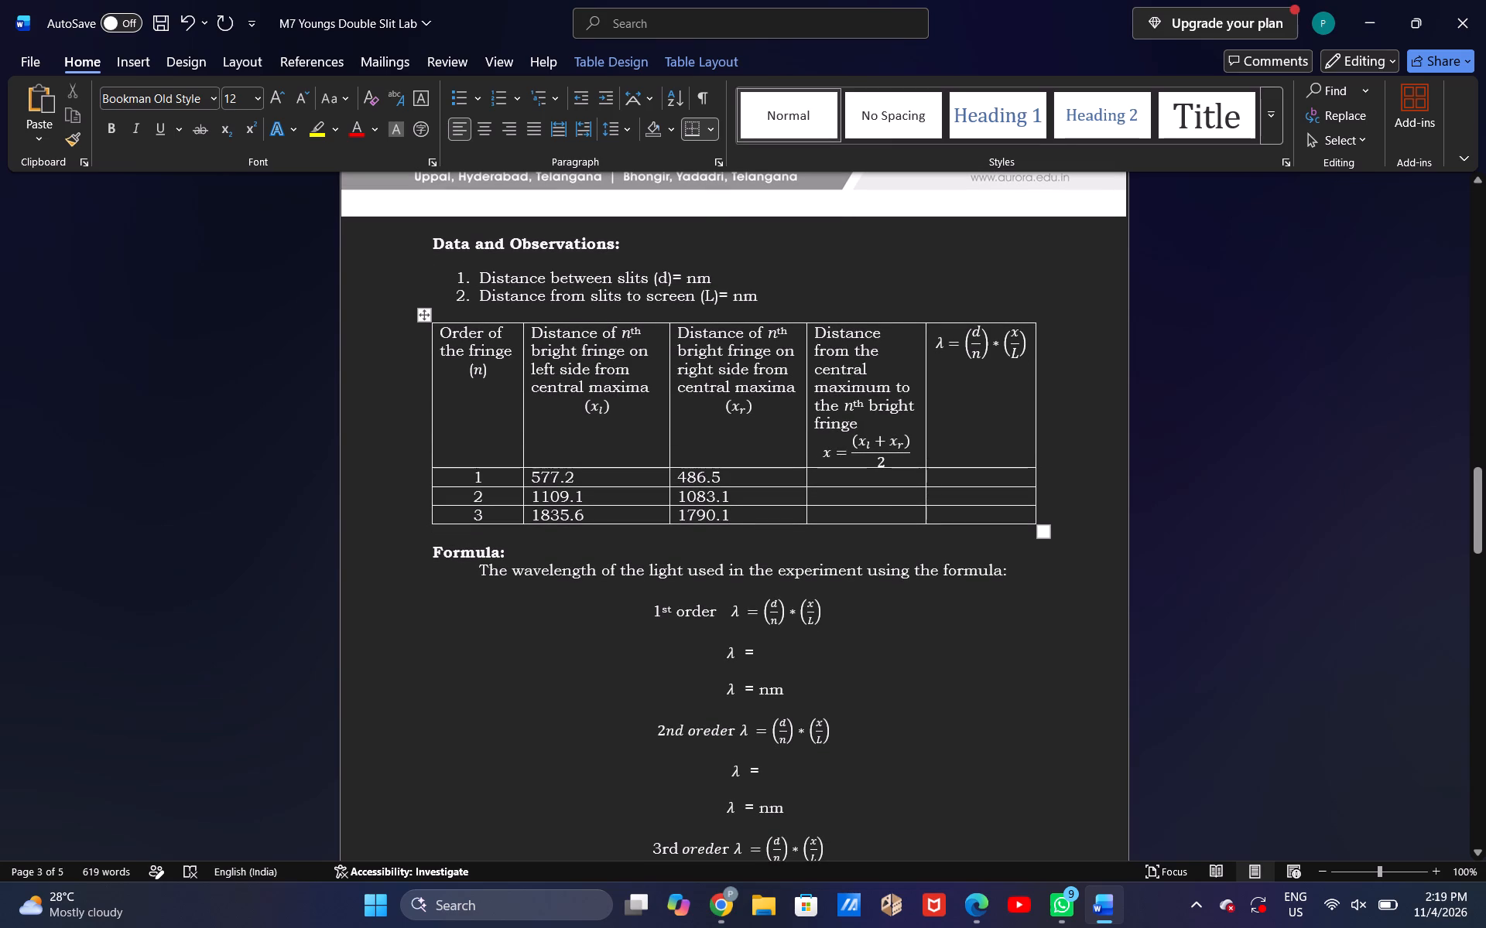
{"action": "left_click", "coordinate": [513, 551]}
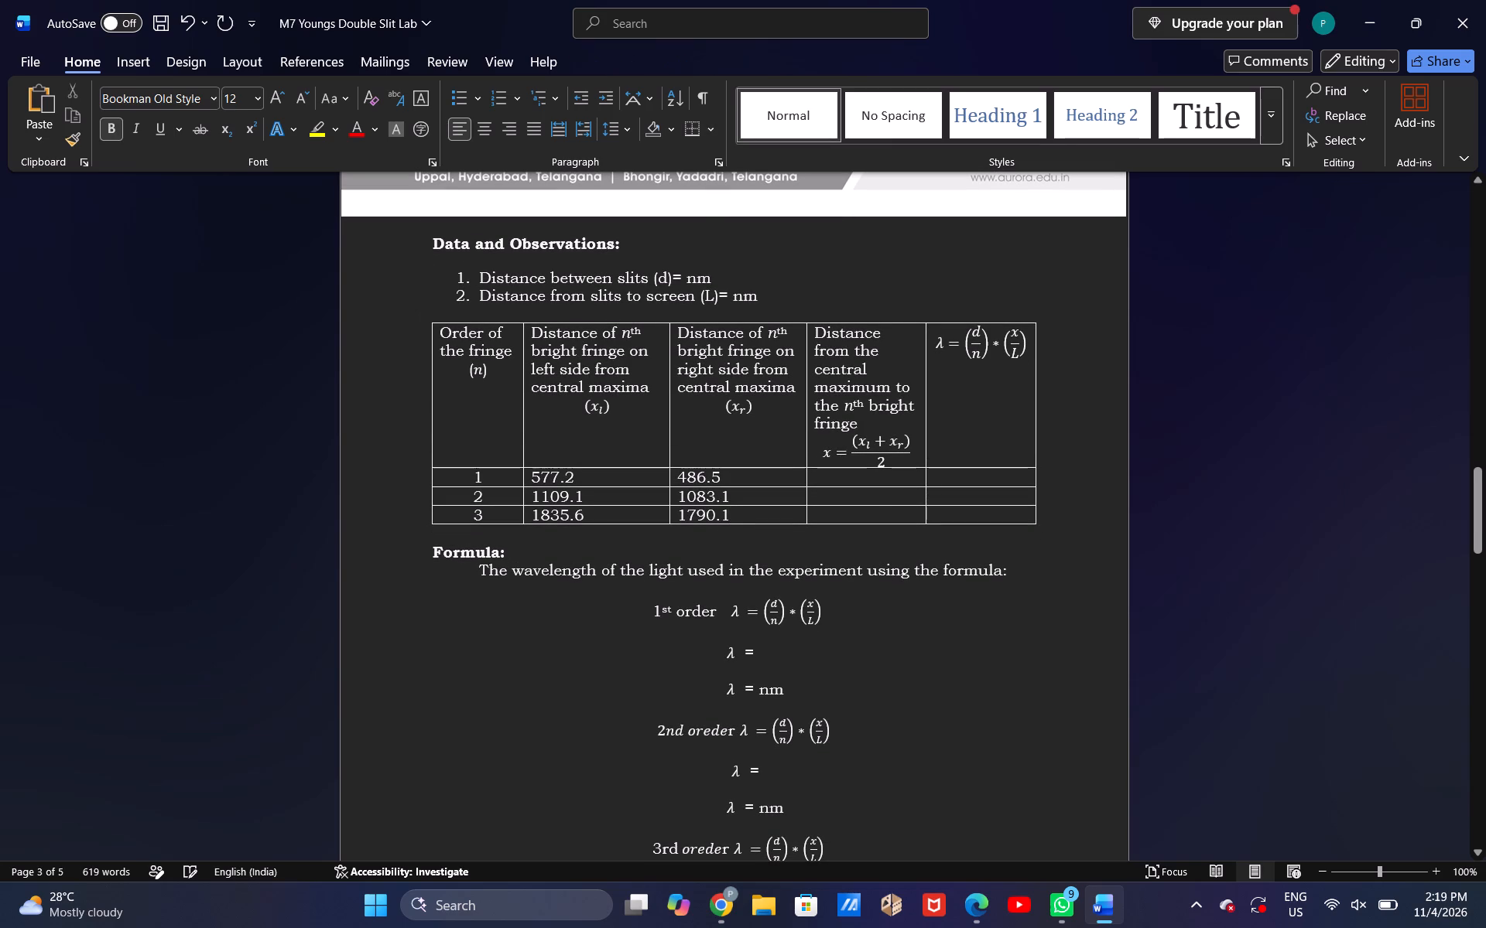
{"action": "left_click", "coordinate": [474, 543]}
{"action": "left_click", "coordinate": [465, 541]}
{"action": "key", "text": "d"}
{"action": "key", "text": "equal"}
{"action": "left_click", "coordinate": [976, 906]}
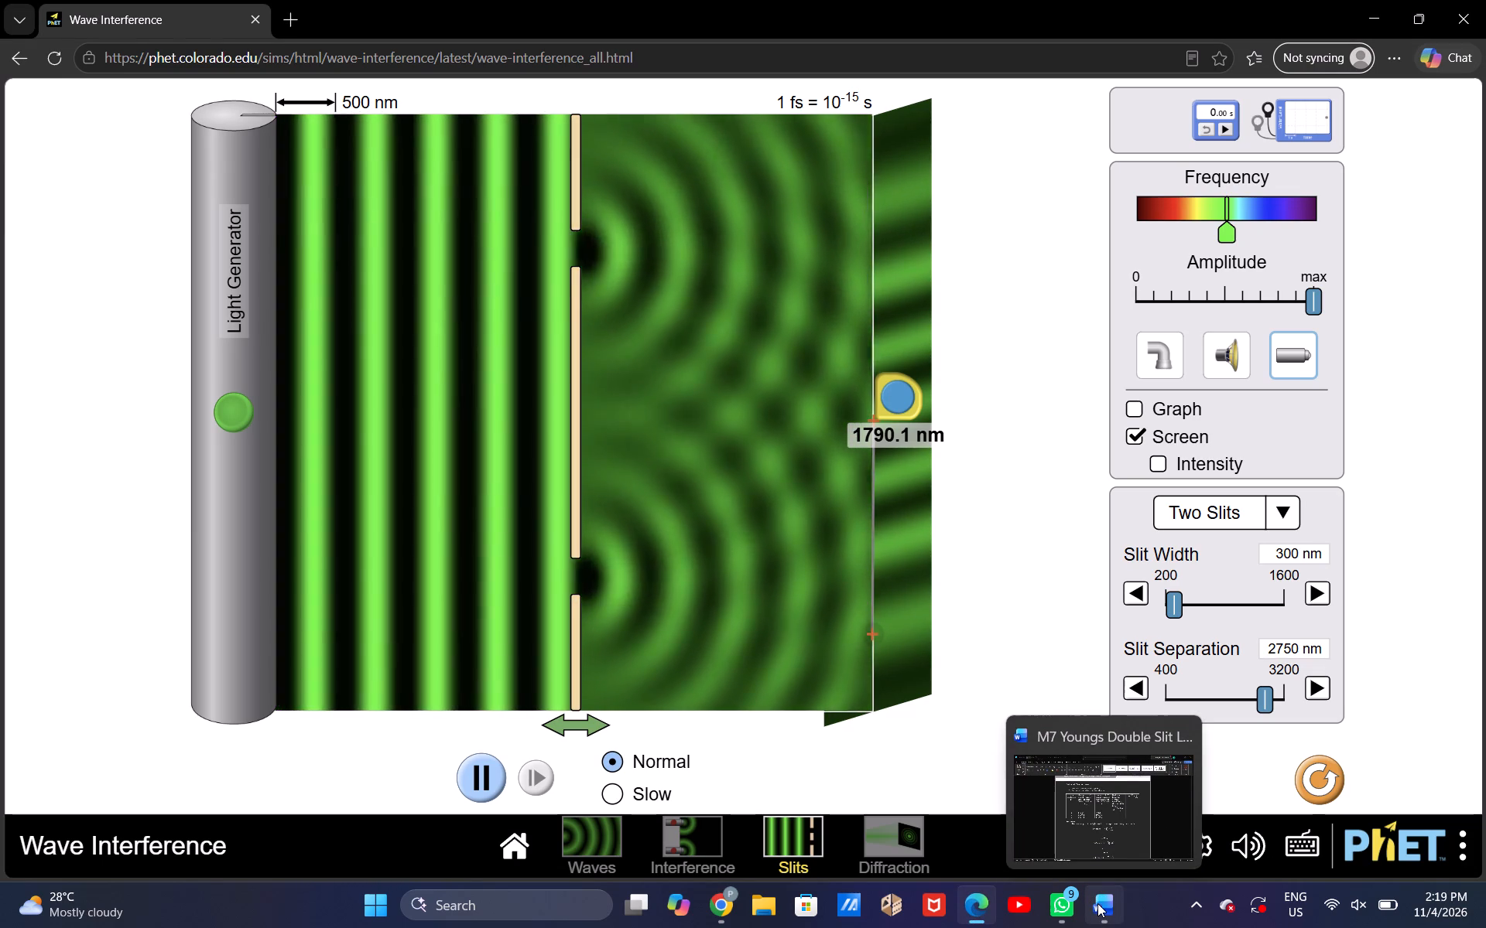
{"action": "left_click", "coordinate": [1097, 903]}
{"action": "key", "text": "2"}
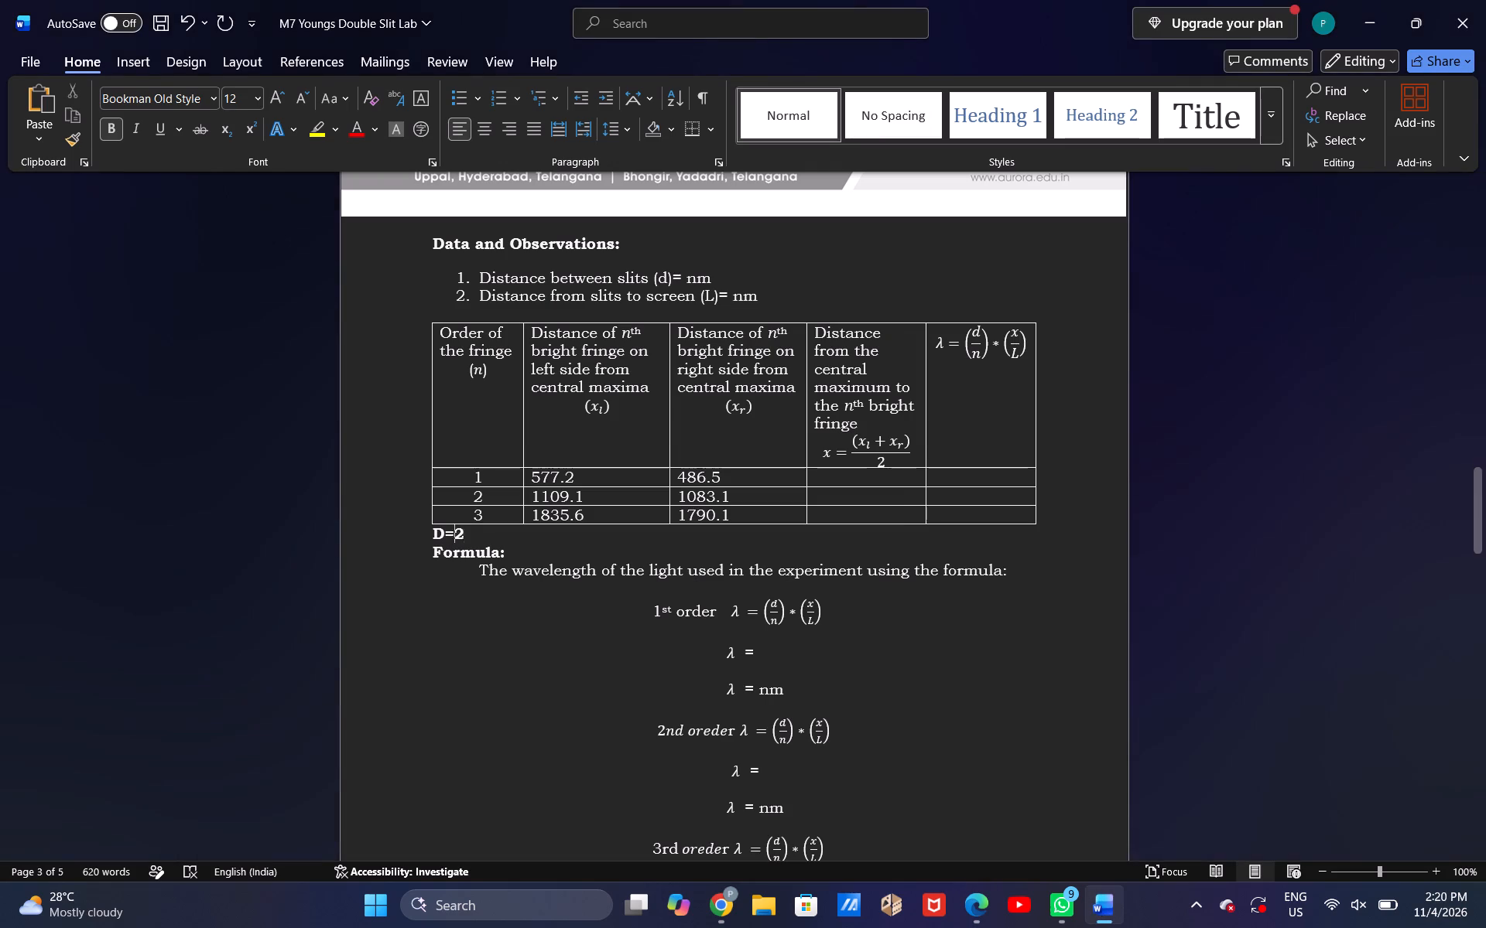
{"action": "type", "text": "750"}
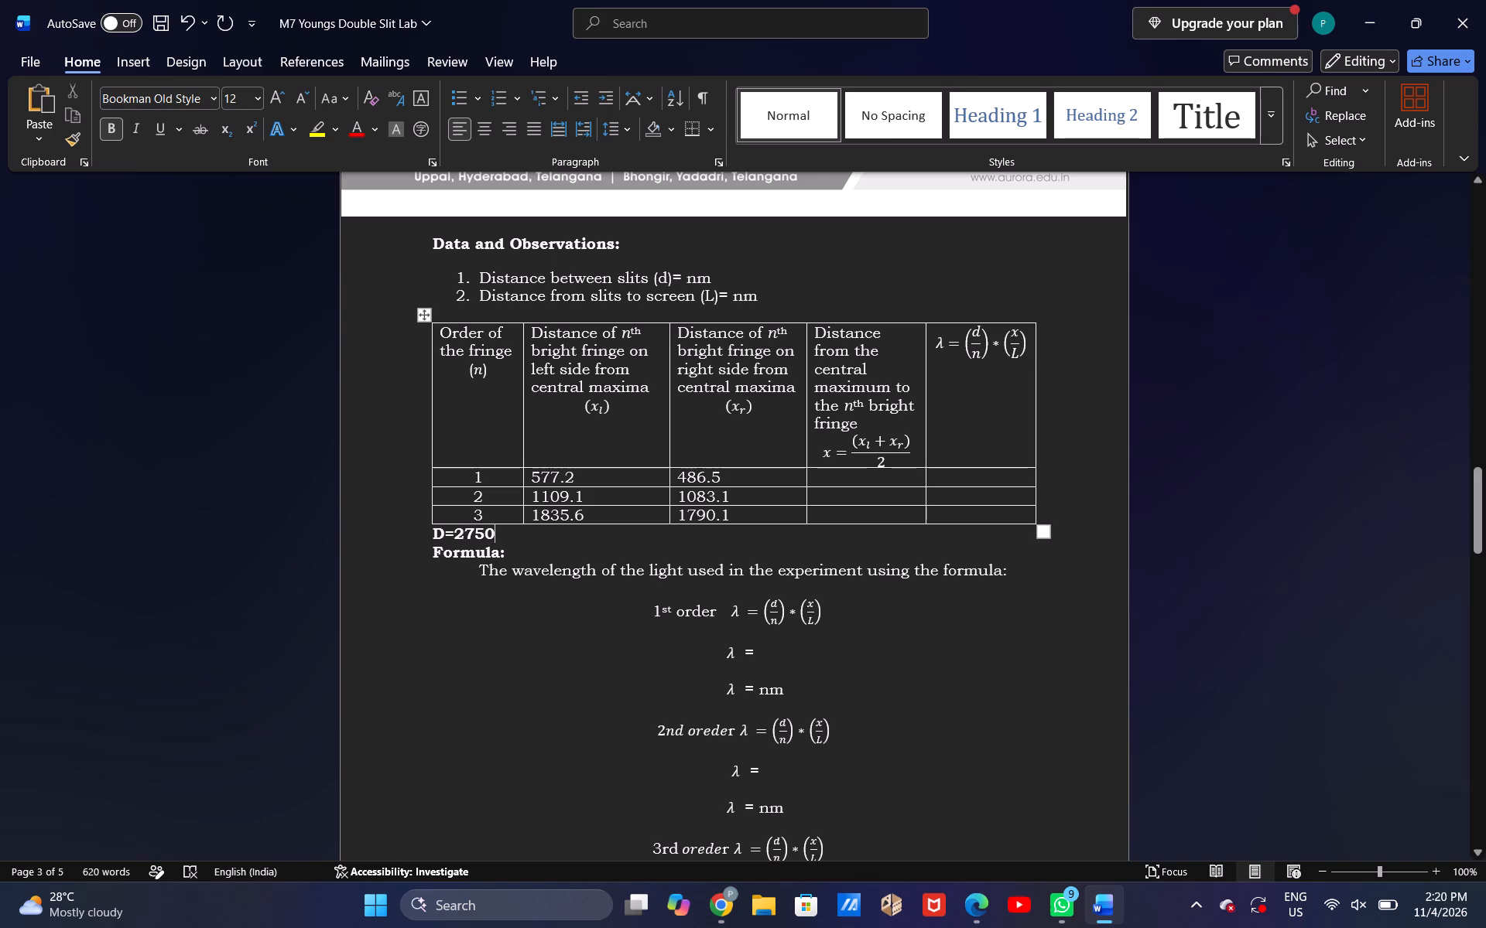
{"action": "left_click", "coordinate": [818, 479]}
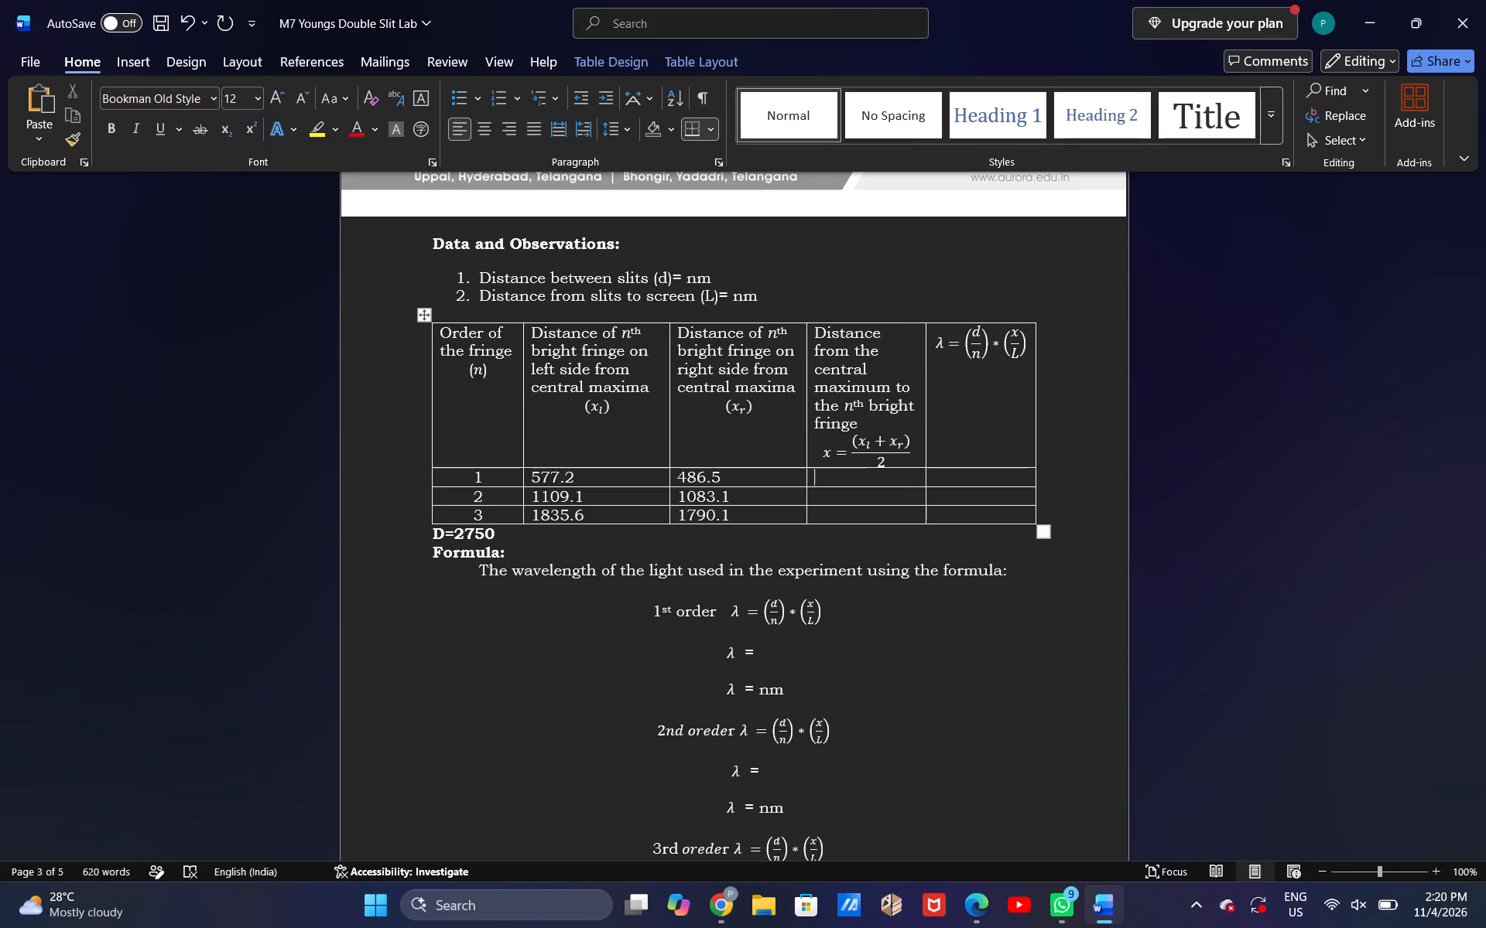
Save the report as a Word document named incomplete lab in the physics folder under OneDrive Documents.
{"action": "left_click", "coordinate": [26, 49]}
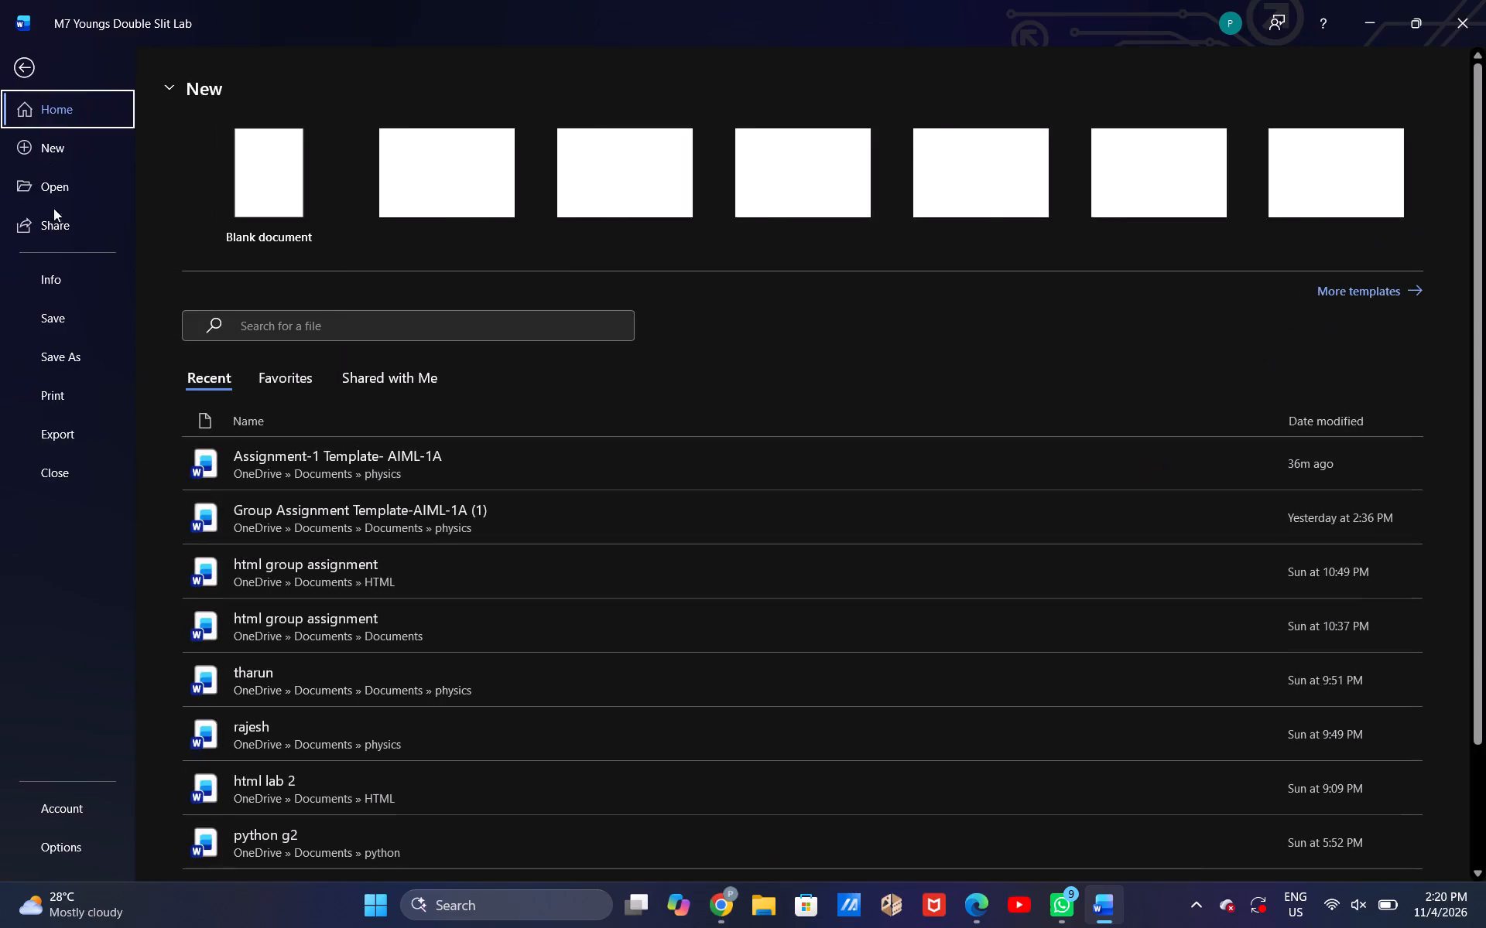
{"action": "left_click", "coordinate": [81, 340]}
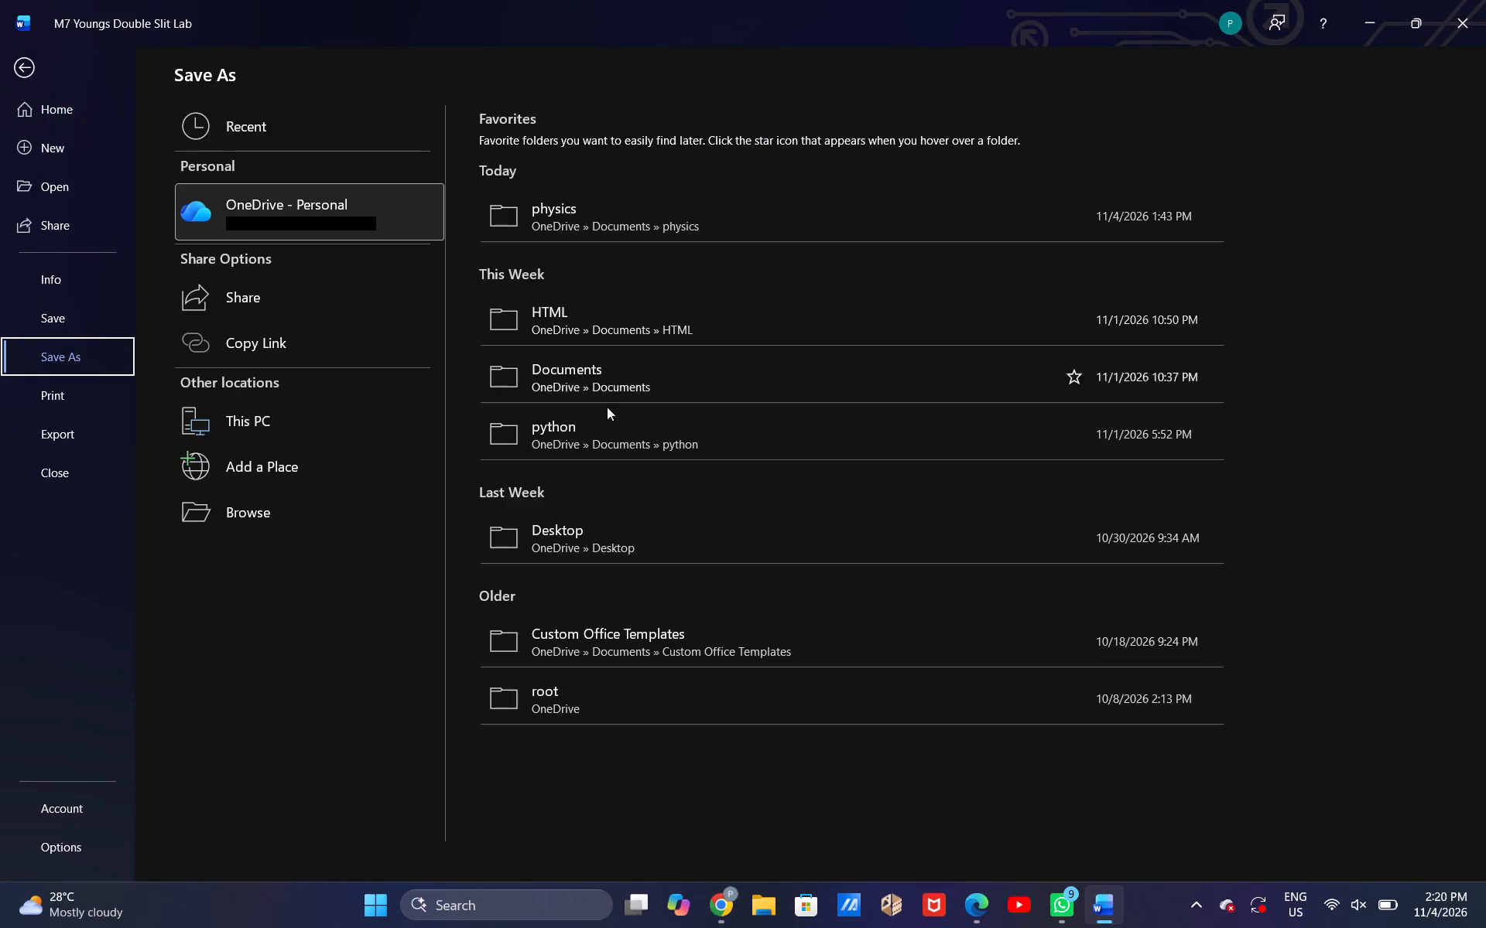
{"action": "left_click", "coordinate": [606, 378]}
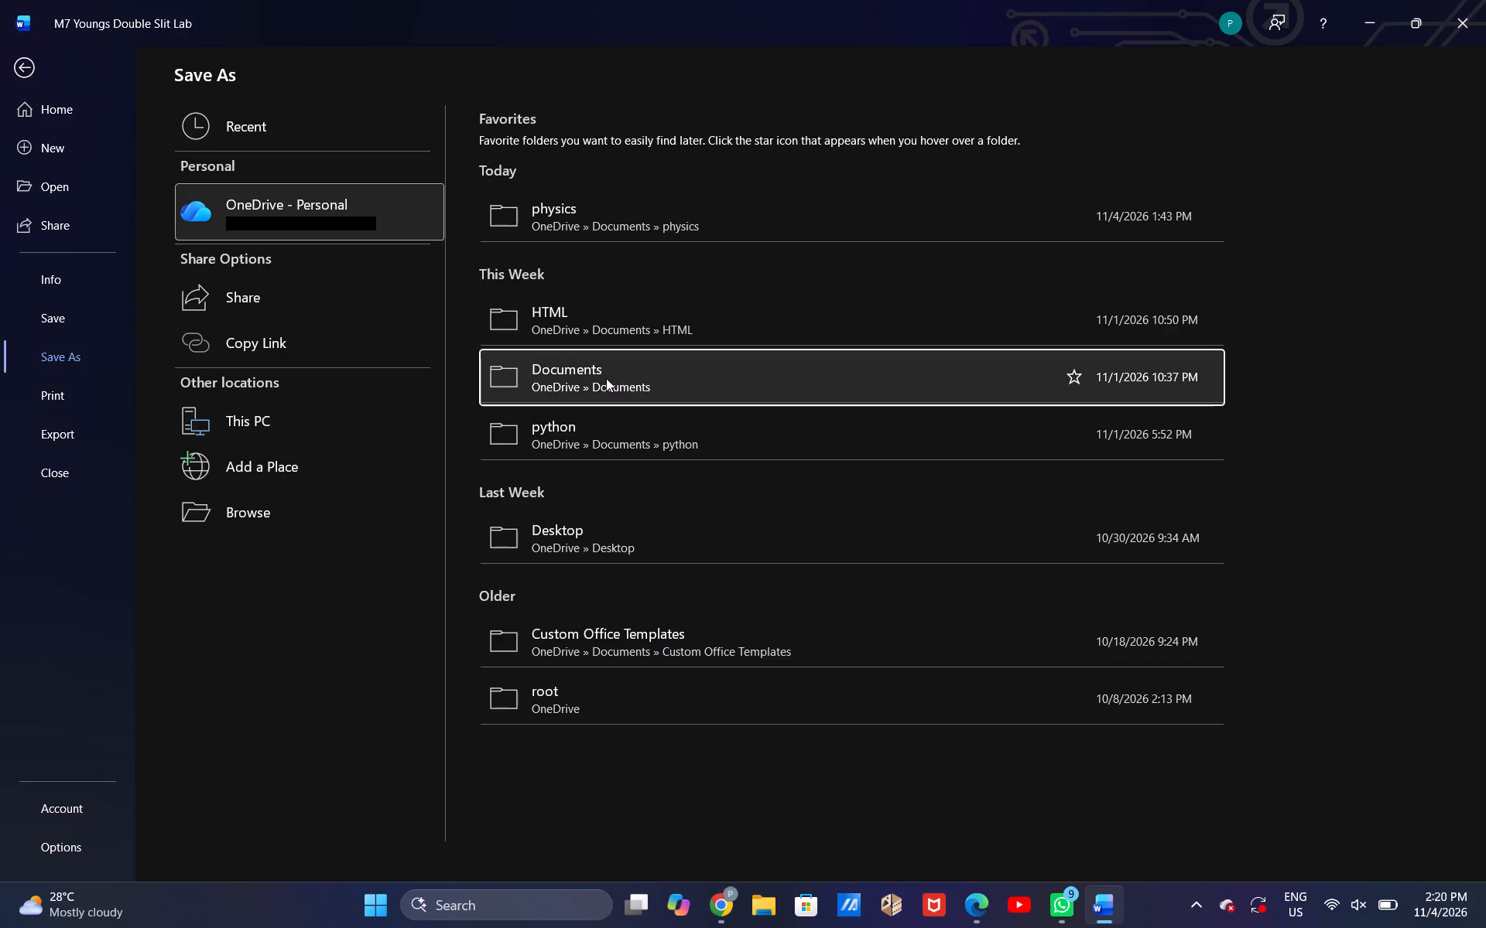
{"action": "double_click", "coordinate": [606, 378]}
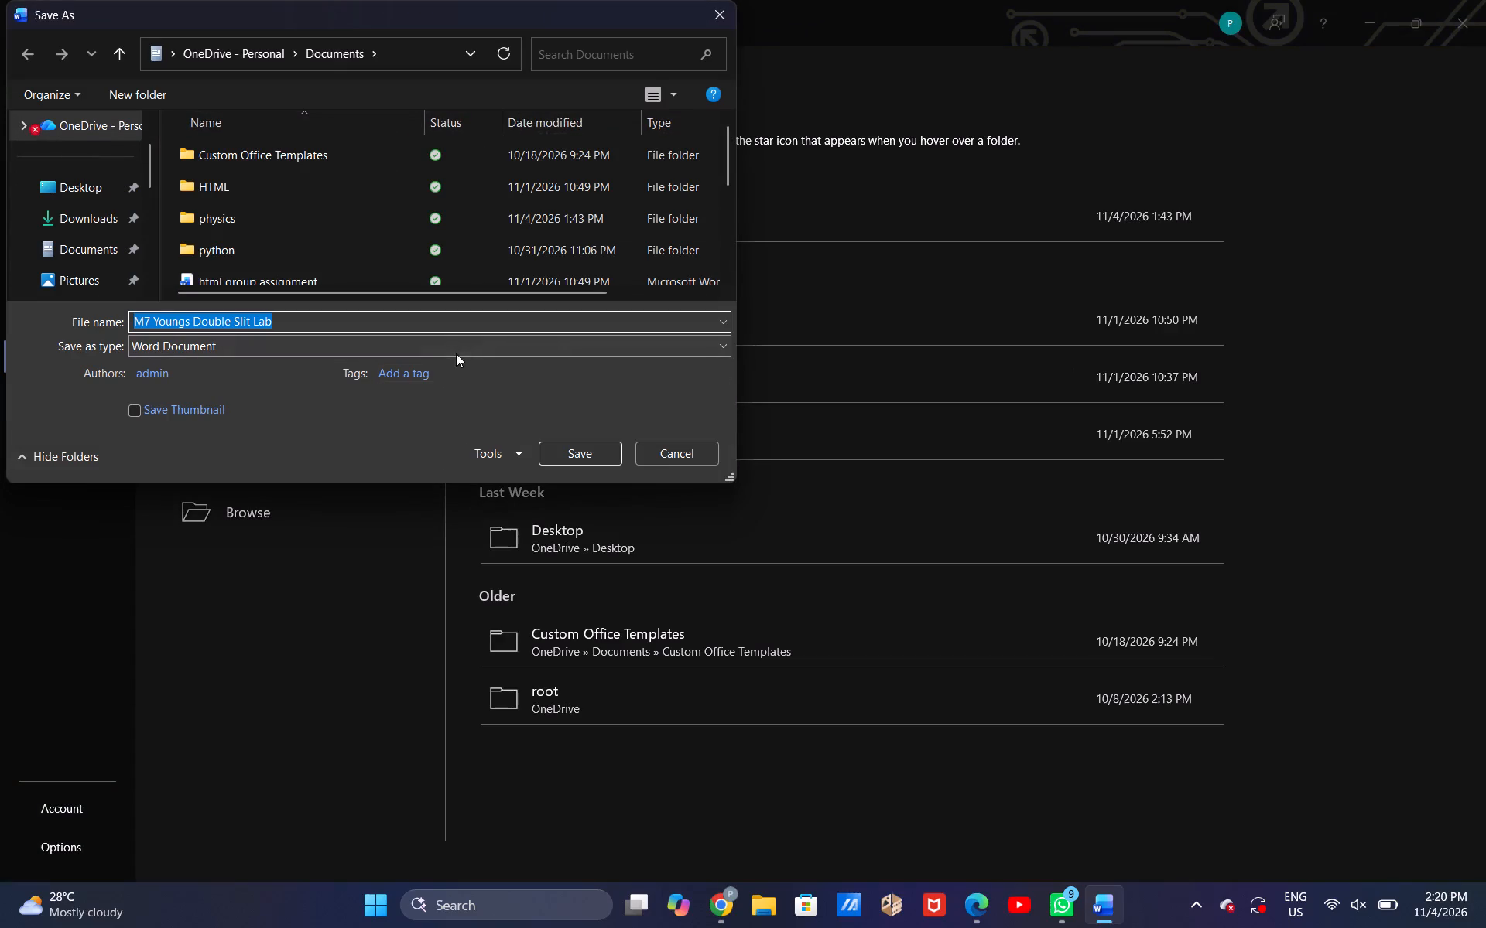
{"action": "double_click", "coordinate": [230, 213]}
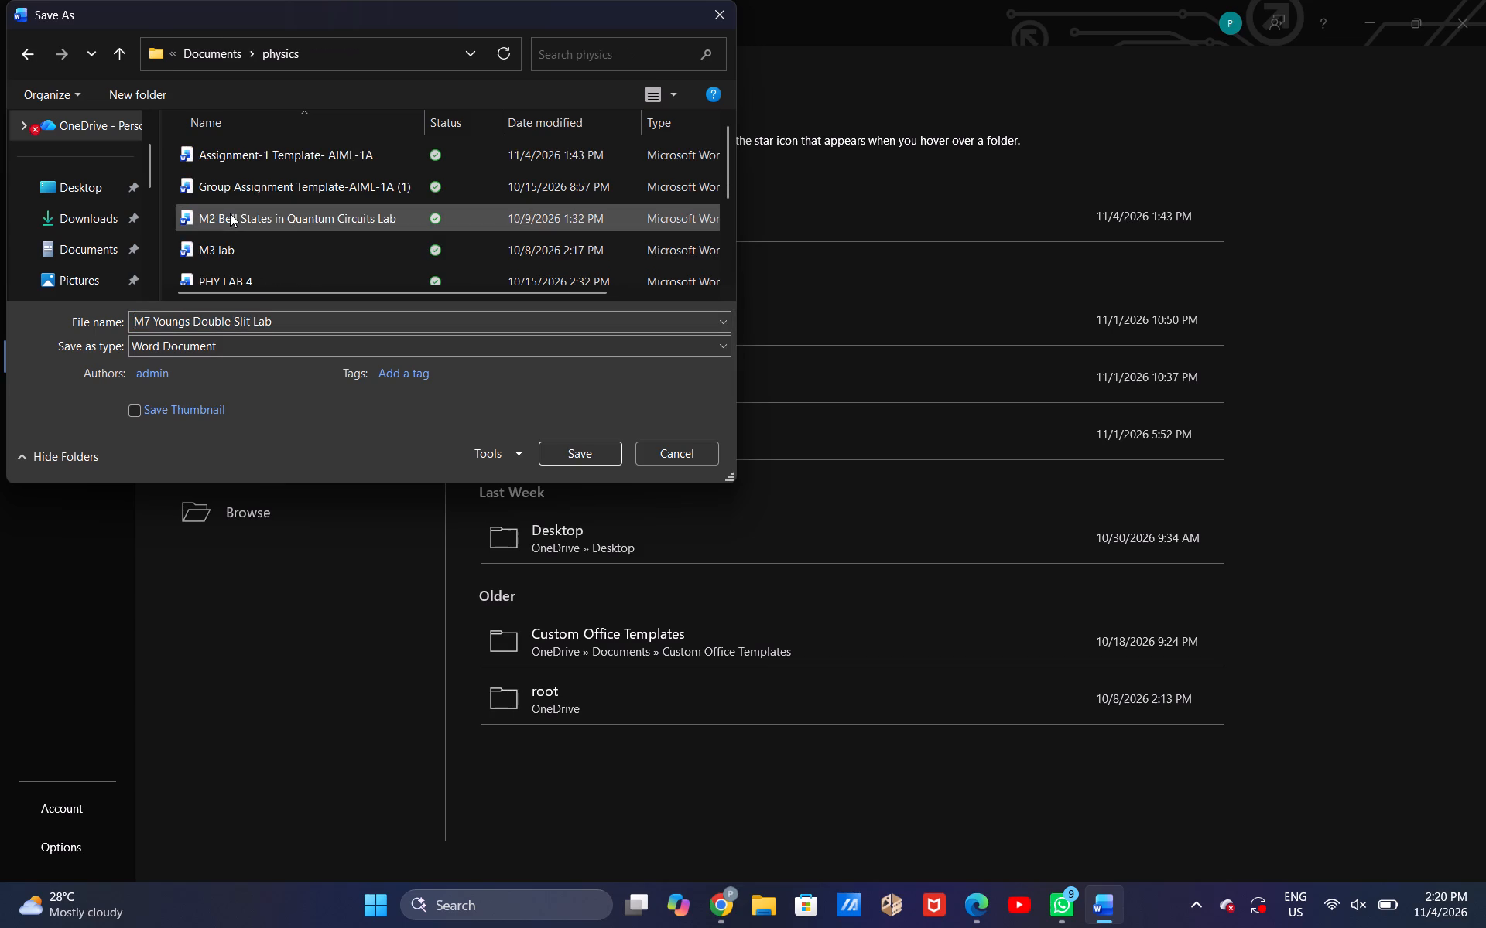
{"action": "left_click", "coordinate": [287, 320]}
{"action": "key", "text": "space"}
{"action": "type", "text": "incomplete"}
{"action": "key", "text": "space"}
{"action": "type", "text": "lab"}
{"action": "left_click", "coordinate": [553, 449]}
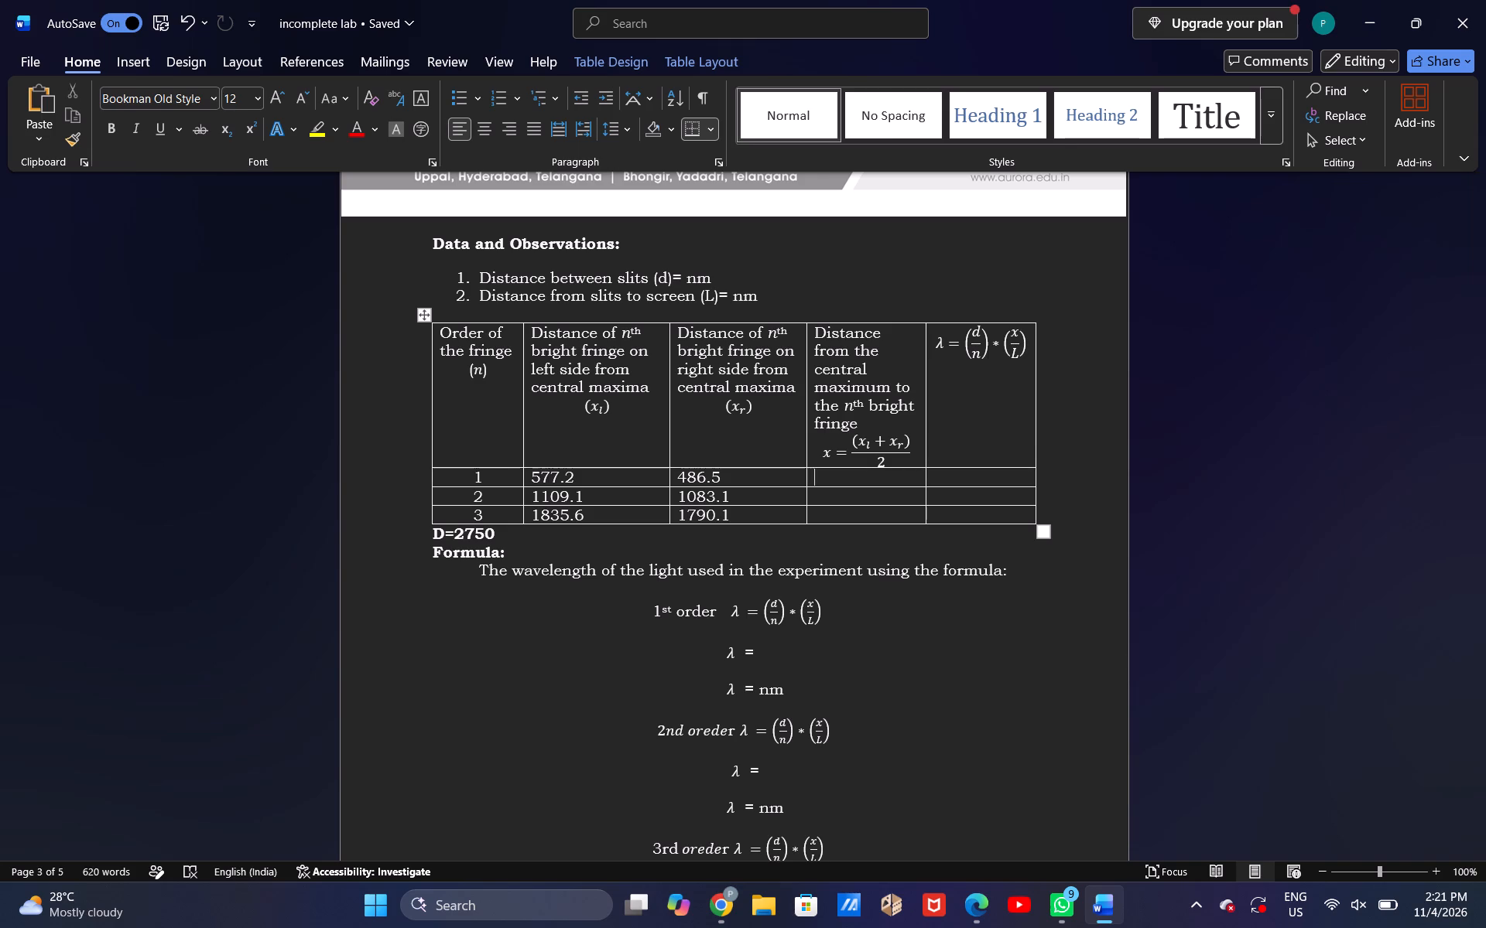
Close the saved lab report document.
{"action": "left_click", "coordinate": [1485, 31]}
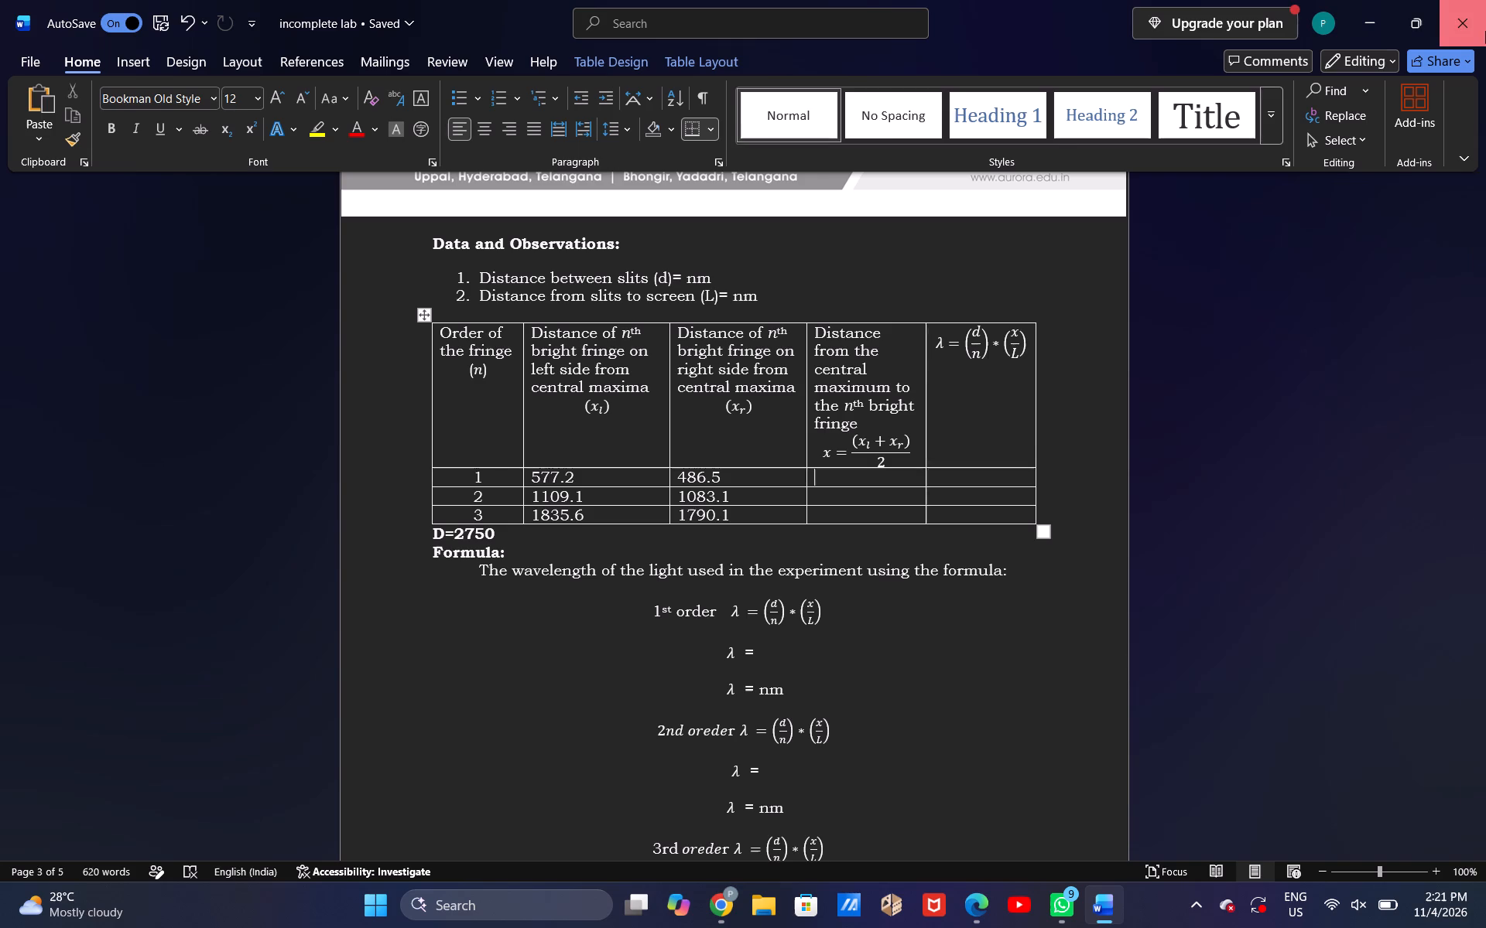
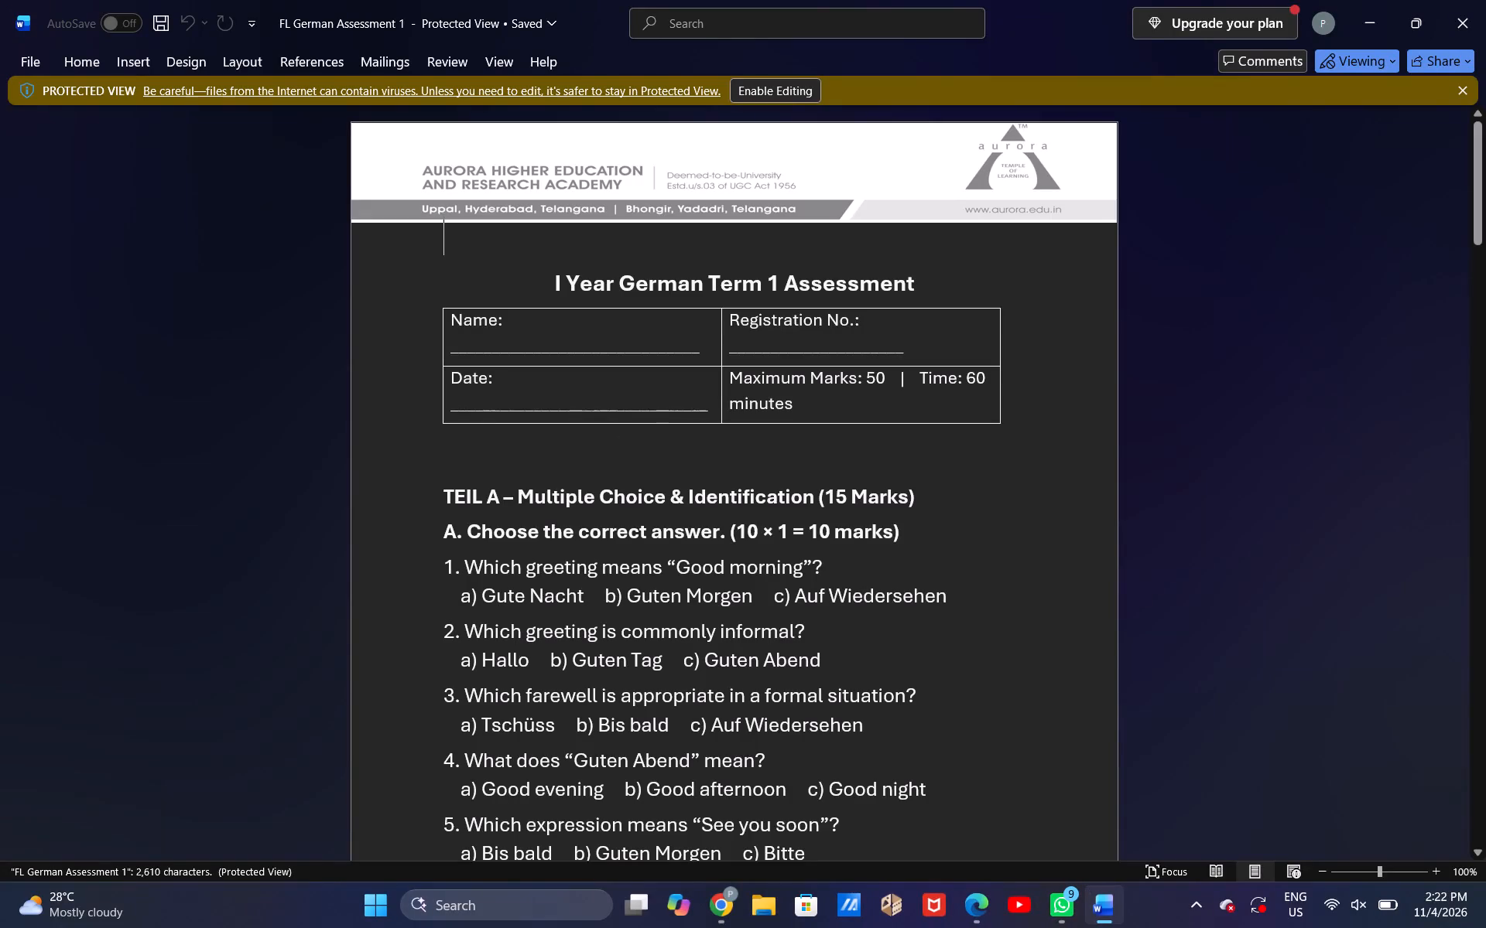
Enable editing of the protected FL German Assessment 1 document.
{"action": "left_click", "coordinate": [778, 90]}
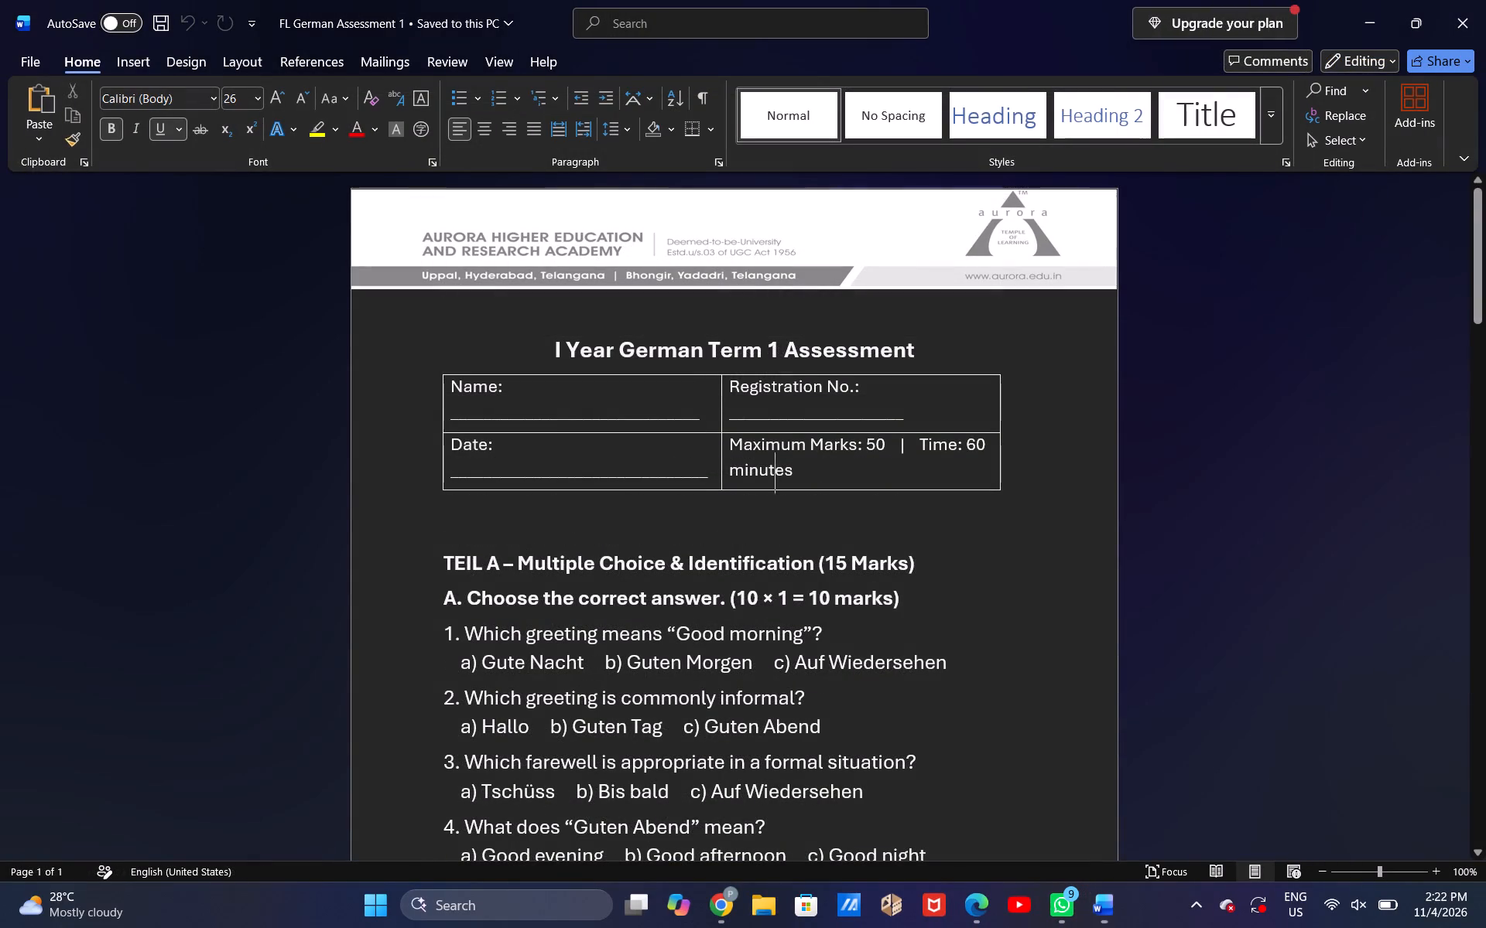
Fill in the student's name in capitals on the Name line of the assessment's header table, removing the spaces between its parts.
{"action": "left_click", "coordinate": [550, 414]}
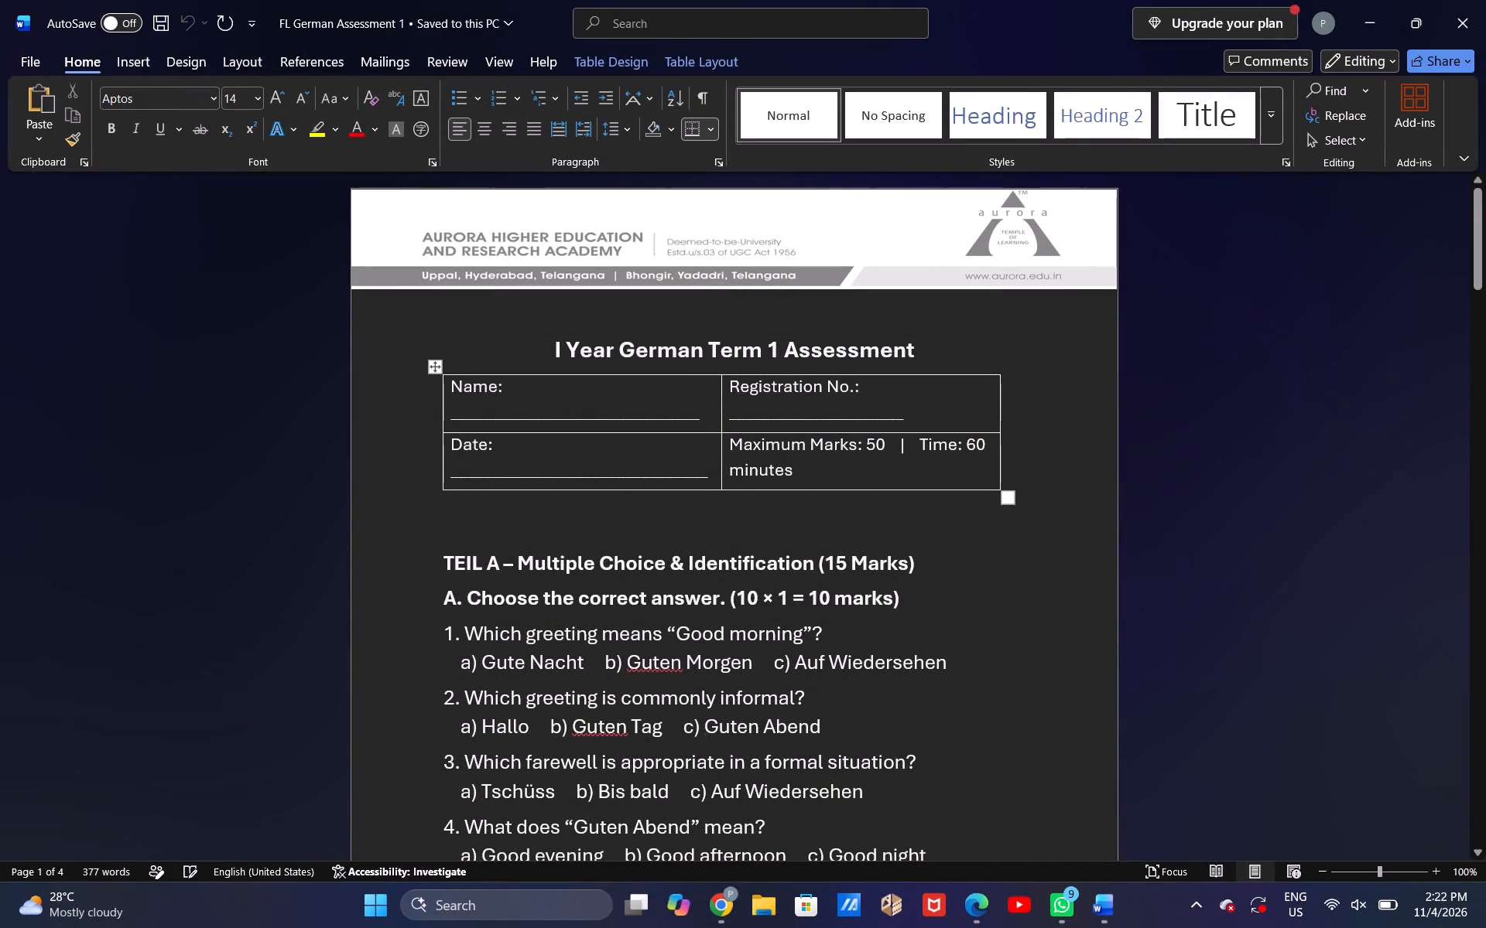
{"action": "left_click", "coordinate": [462, 406]}
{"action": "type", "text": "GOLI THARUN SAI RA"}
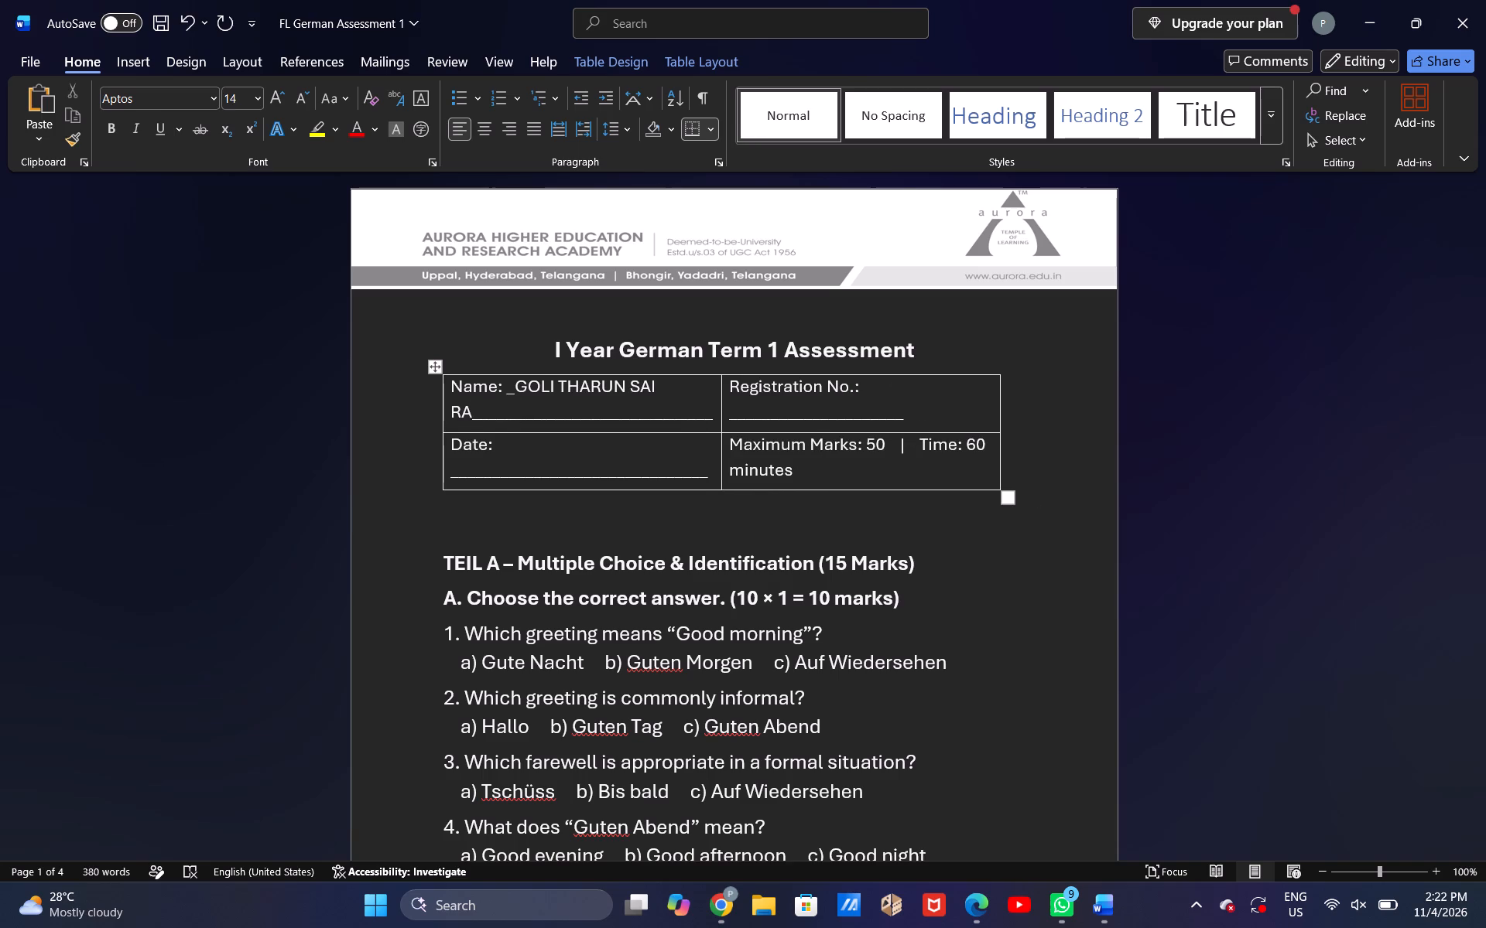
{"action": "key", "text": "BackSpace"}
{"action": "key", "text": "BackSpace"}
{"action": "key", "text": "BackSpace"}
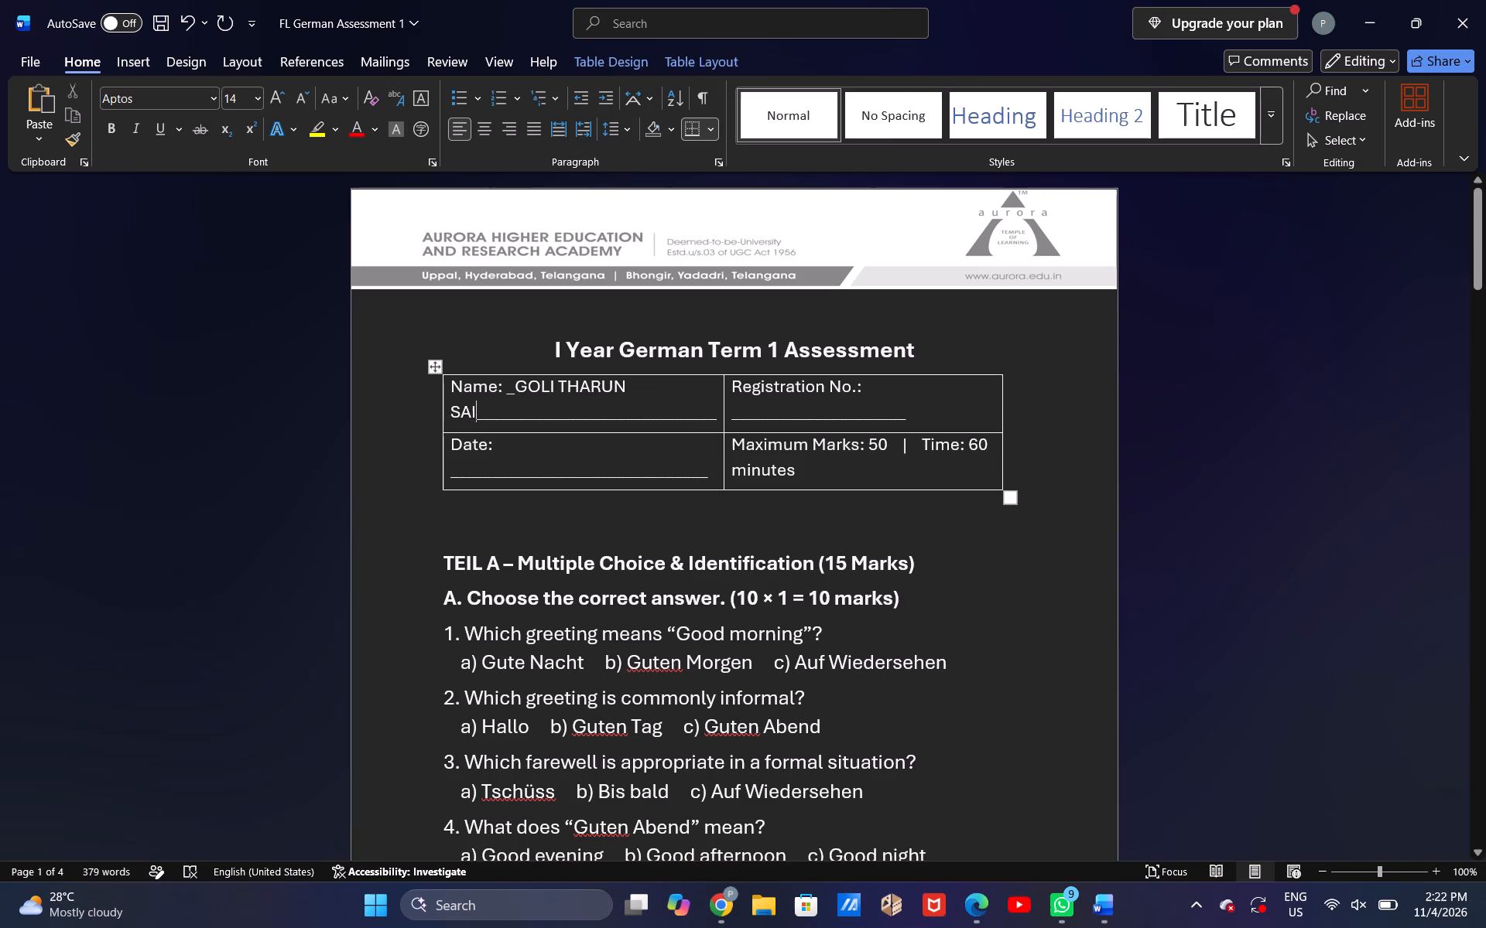
{"action": "left_click", "coordinate": [451, 412]}
{"action": "key", "text": "BackSpace"}
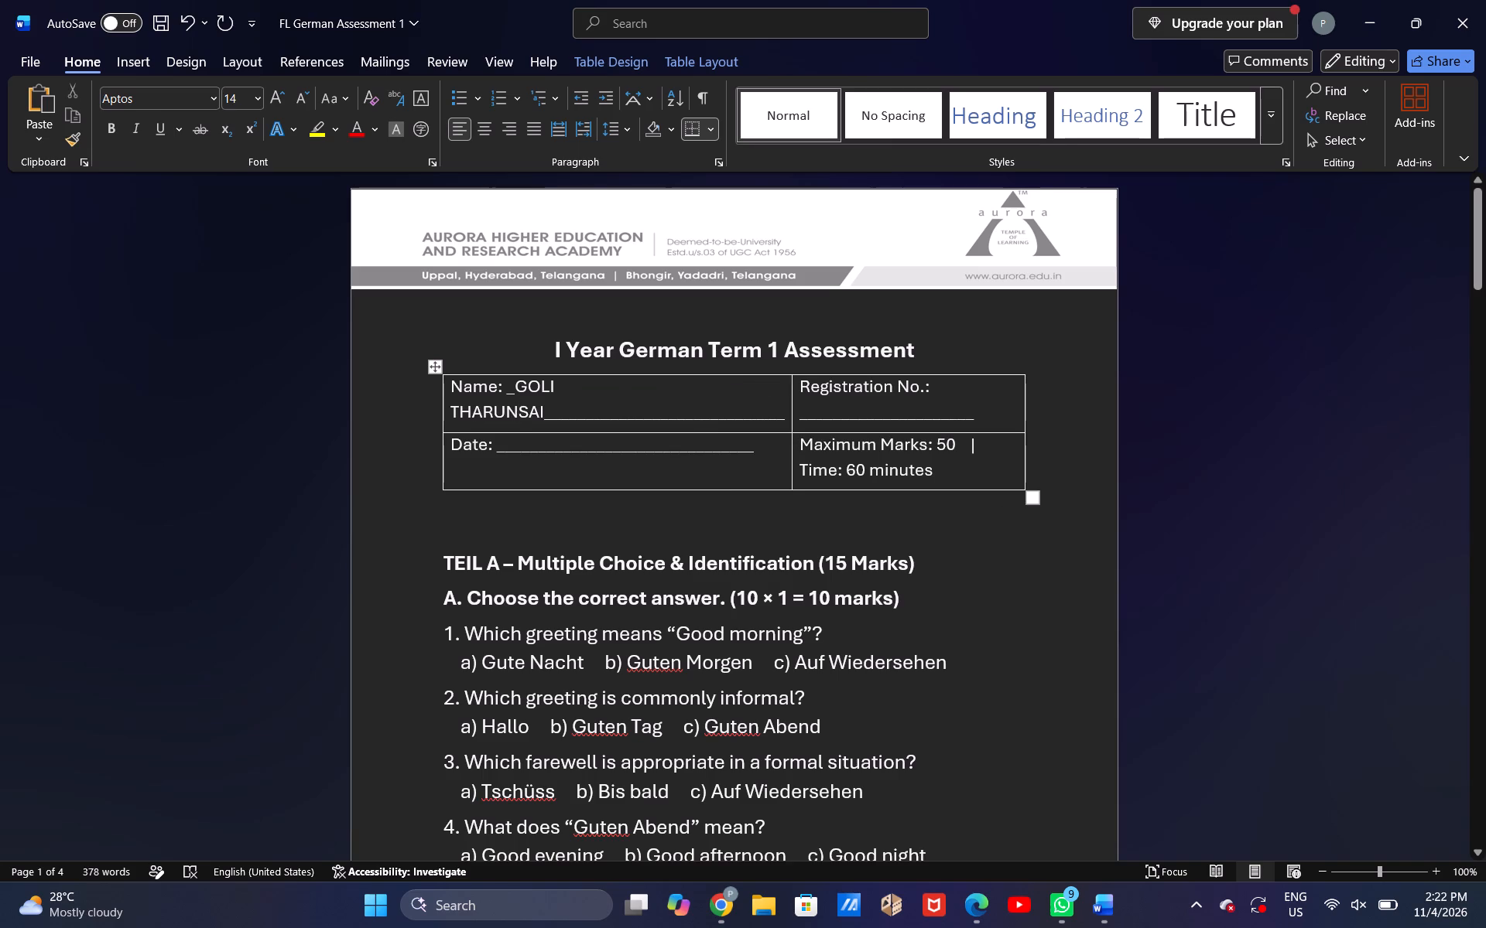
{"action": "left_click", "coordinate": [450, 410]}
{"action": "key", "text": "BackSpace"}
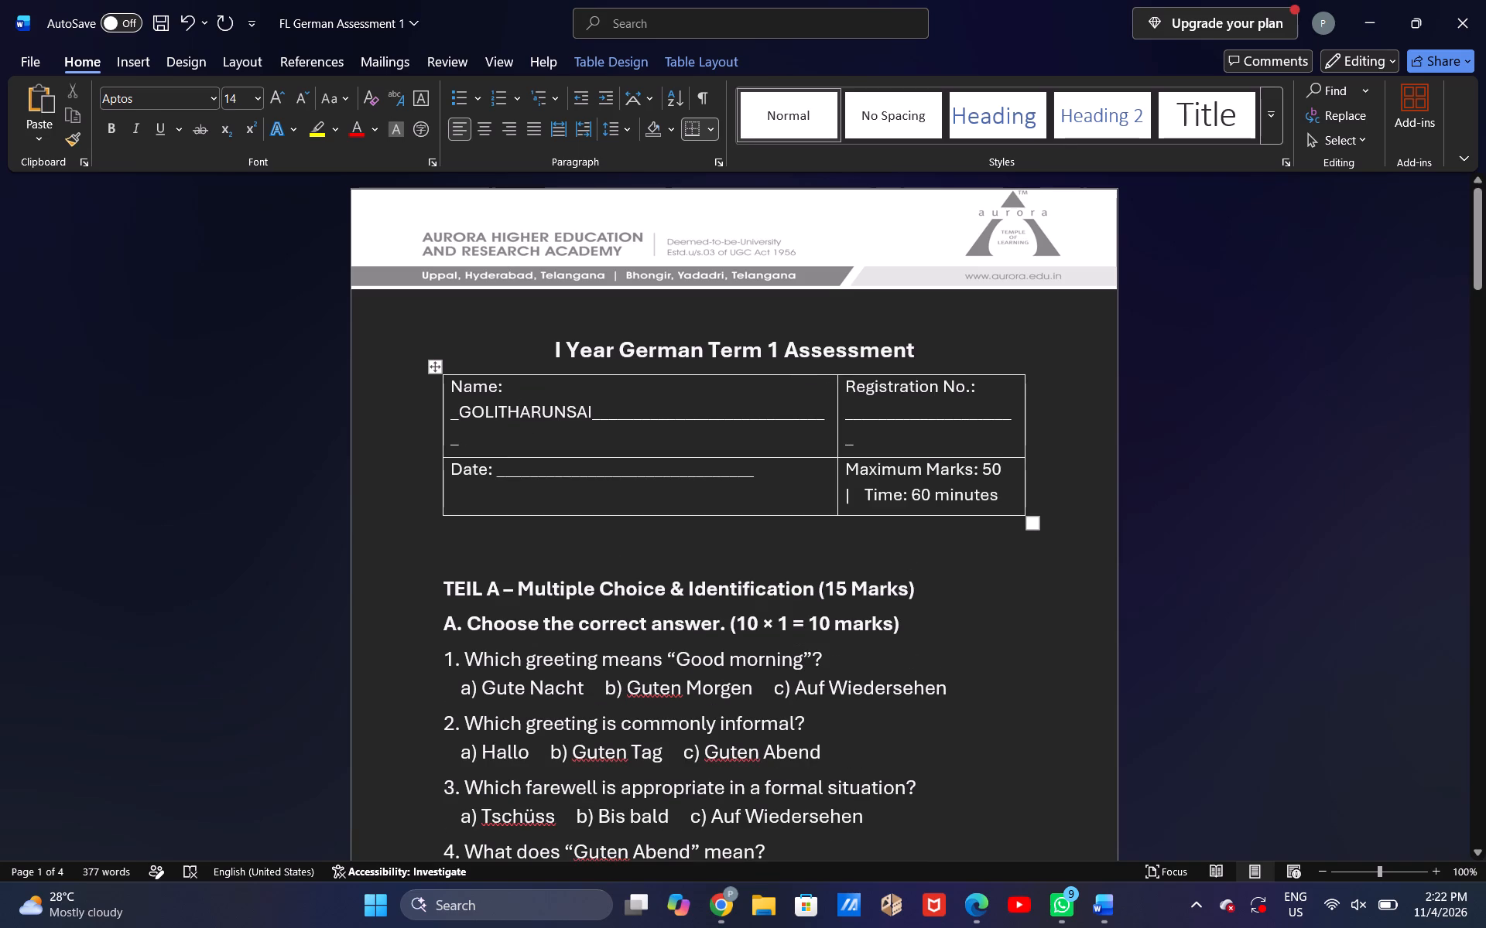
Close the FL German Assessment 1 document.
{"action": "left_click", "coordinate": [1442, 31]}
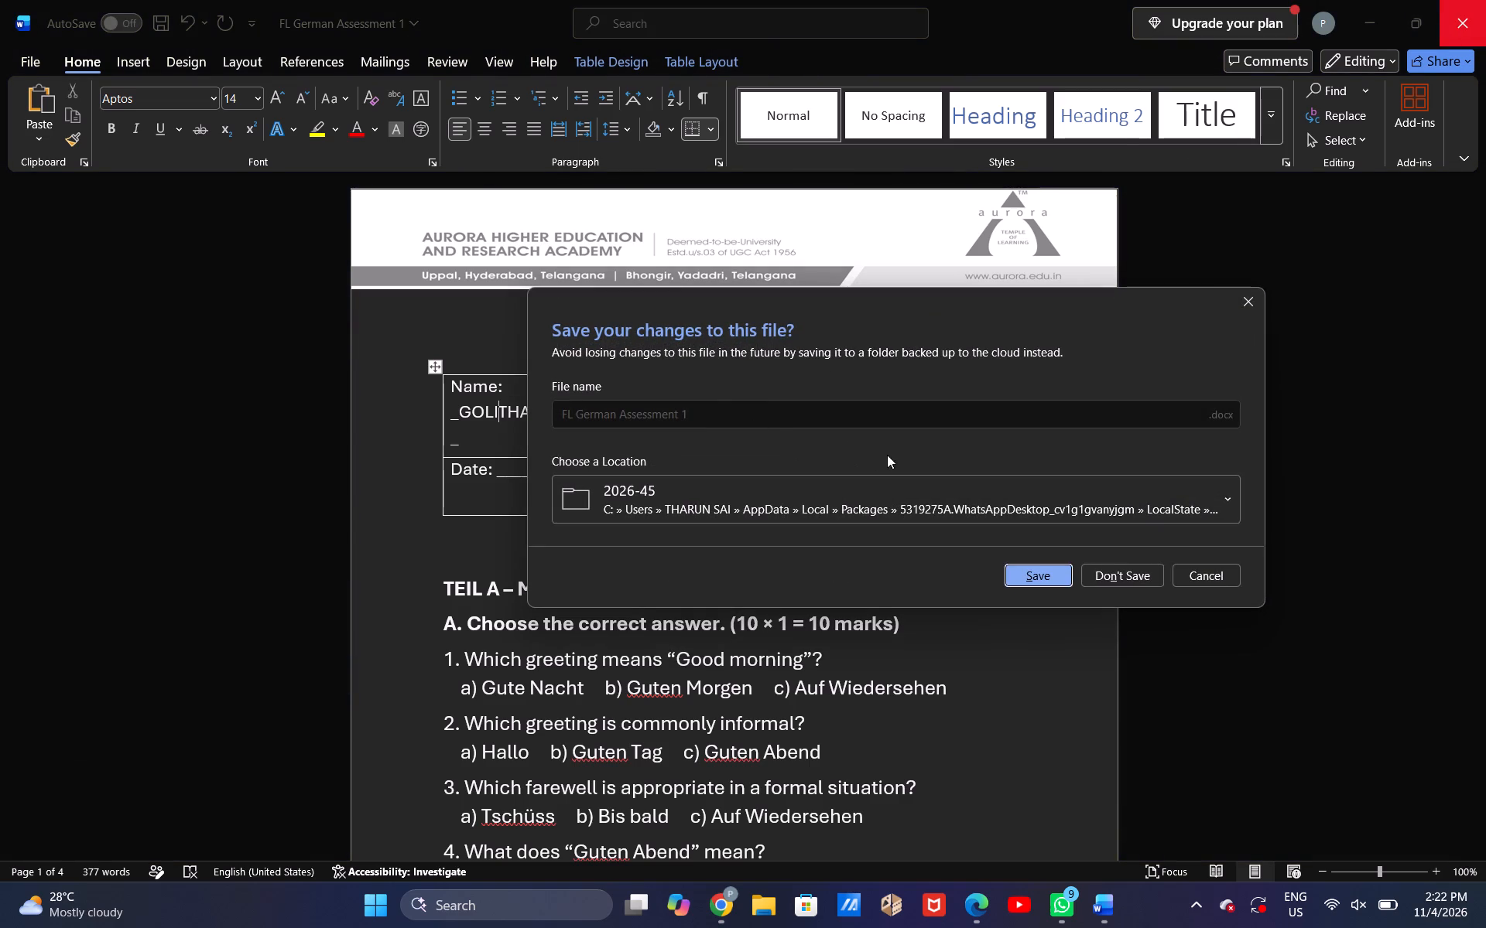
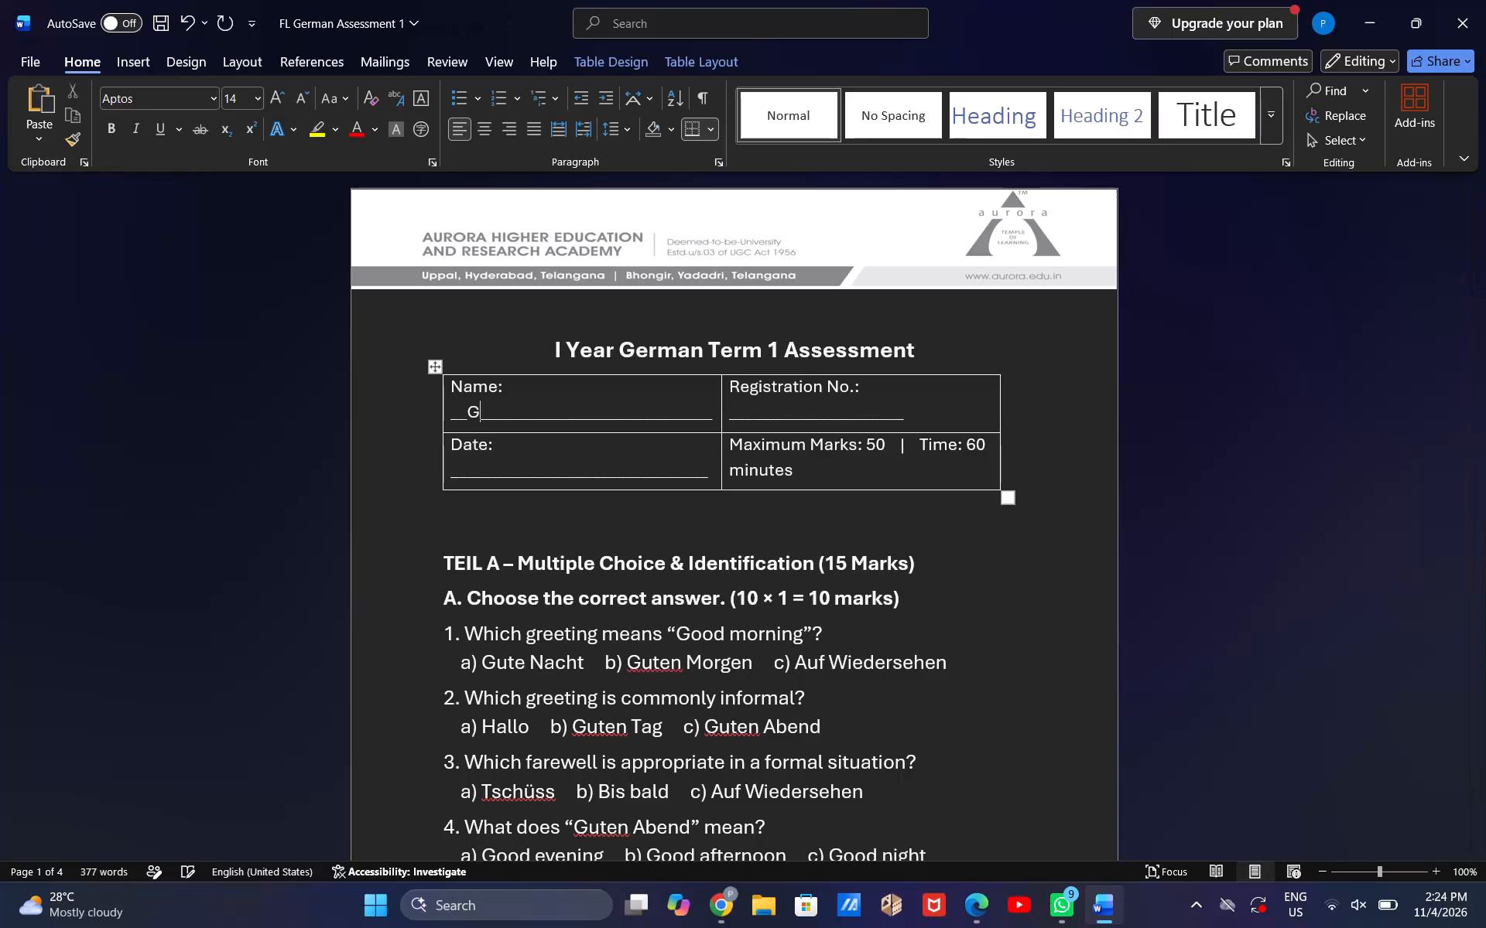
Enter the rest of the student's name in capitals on the Name line, with a period after the first part and no spaces.
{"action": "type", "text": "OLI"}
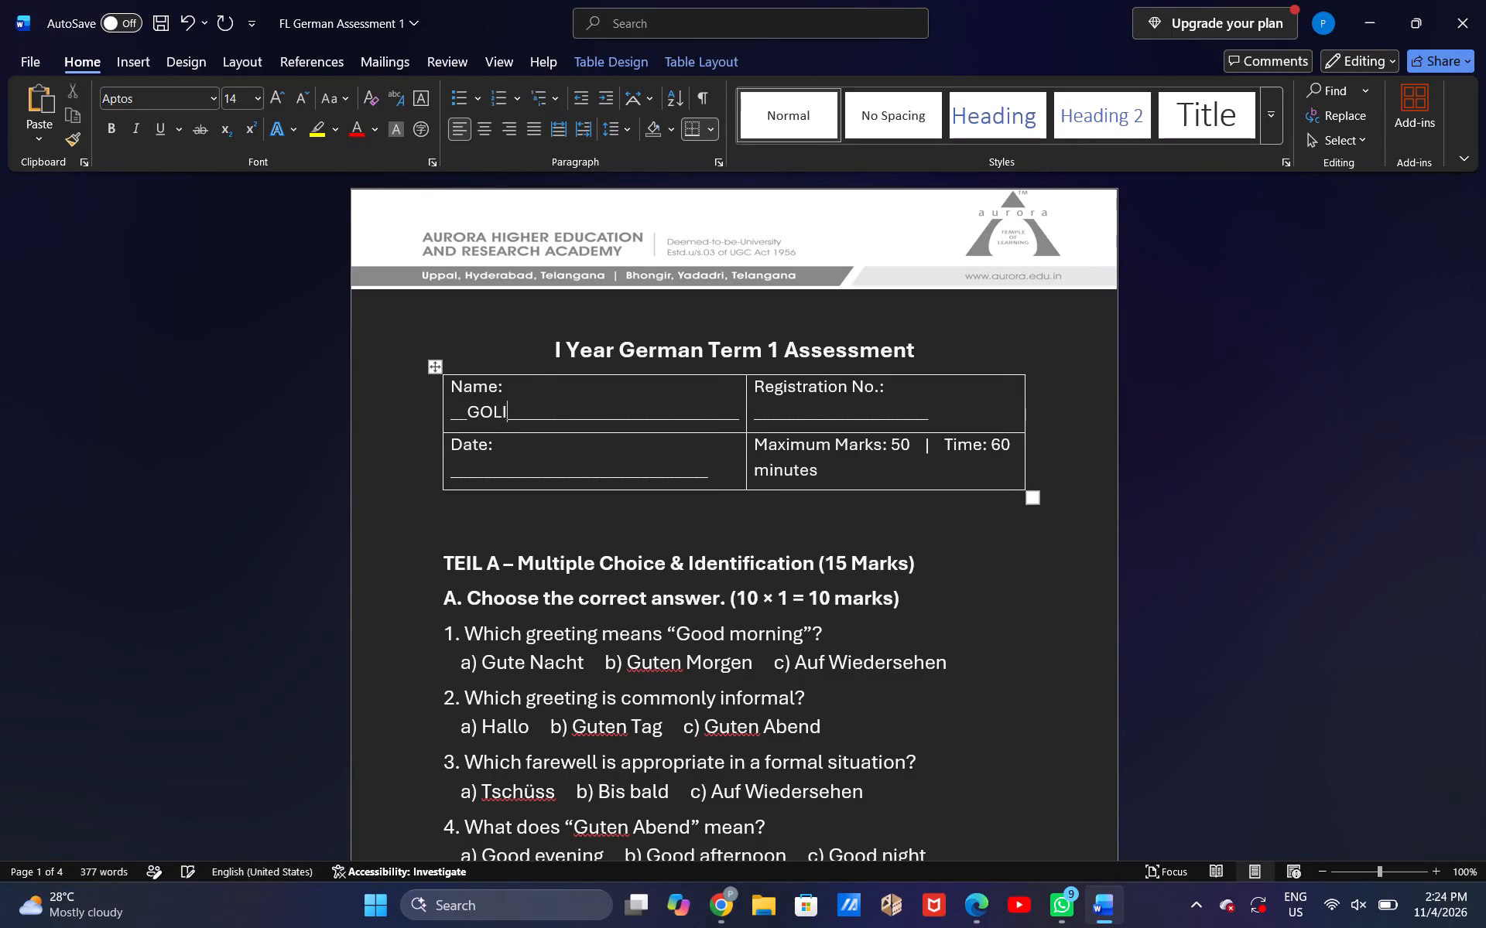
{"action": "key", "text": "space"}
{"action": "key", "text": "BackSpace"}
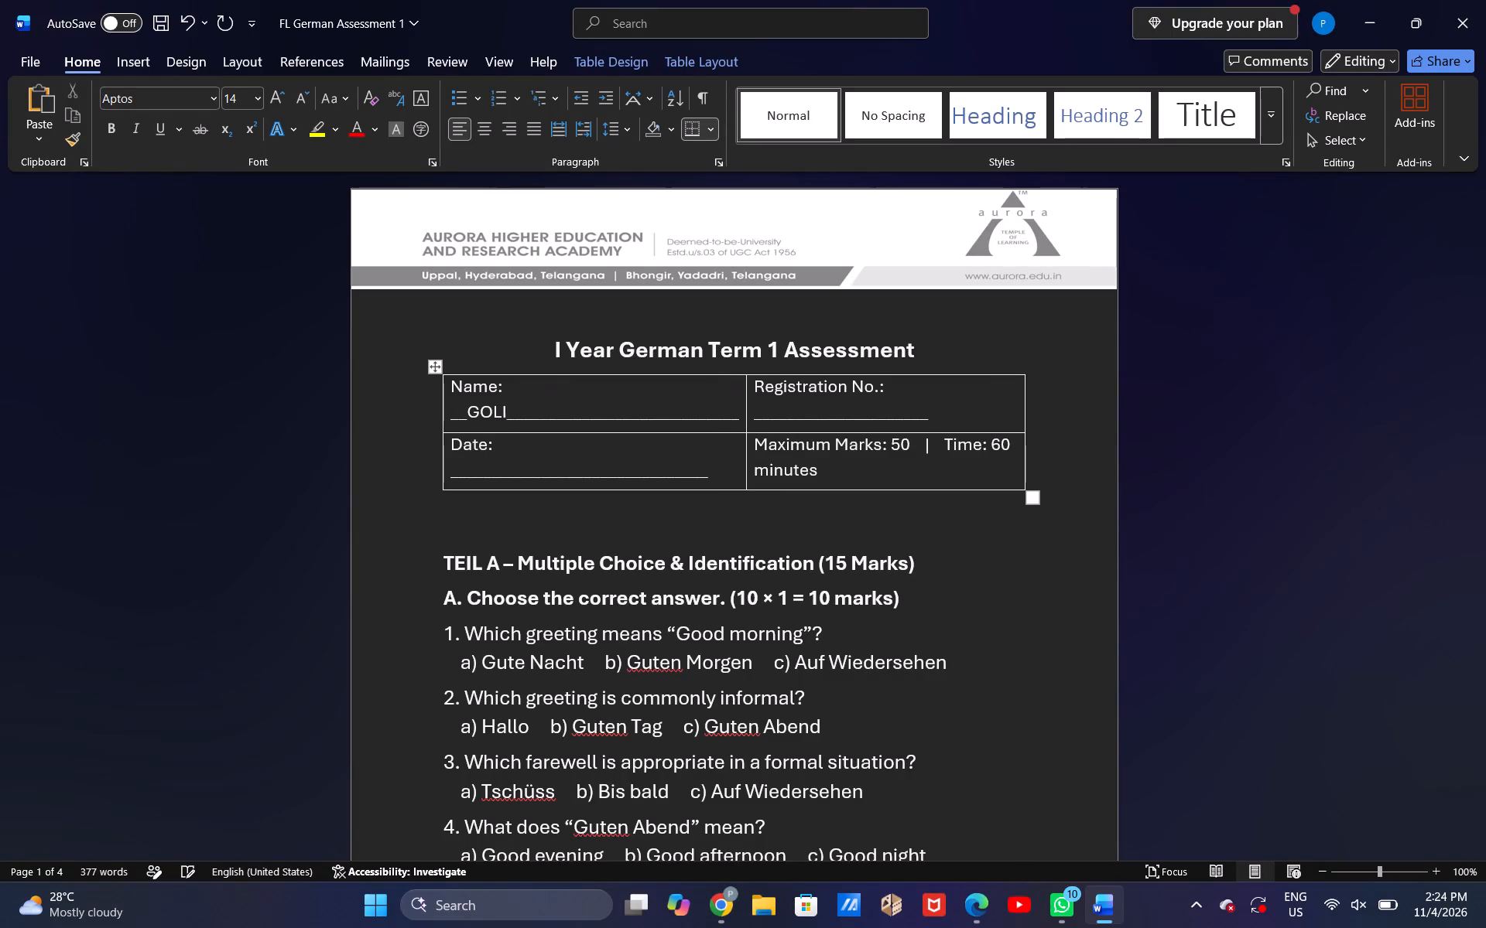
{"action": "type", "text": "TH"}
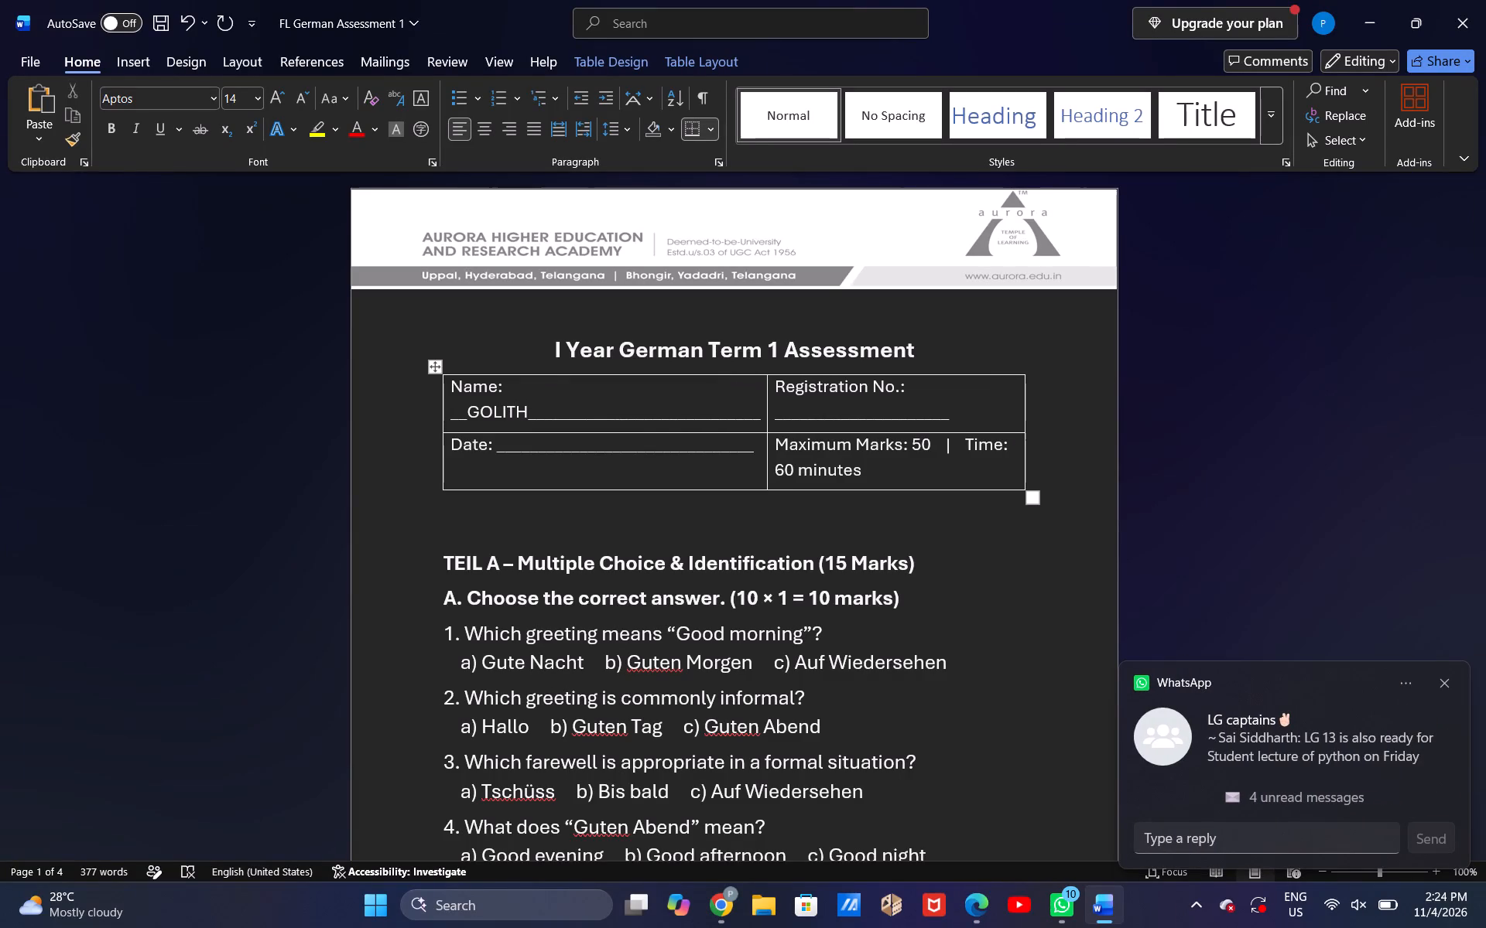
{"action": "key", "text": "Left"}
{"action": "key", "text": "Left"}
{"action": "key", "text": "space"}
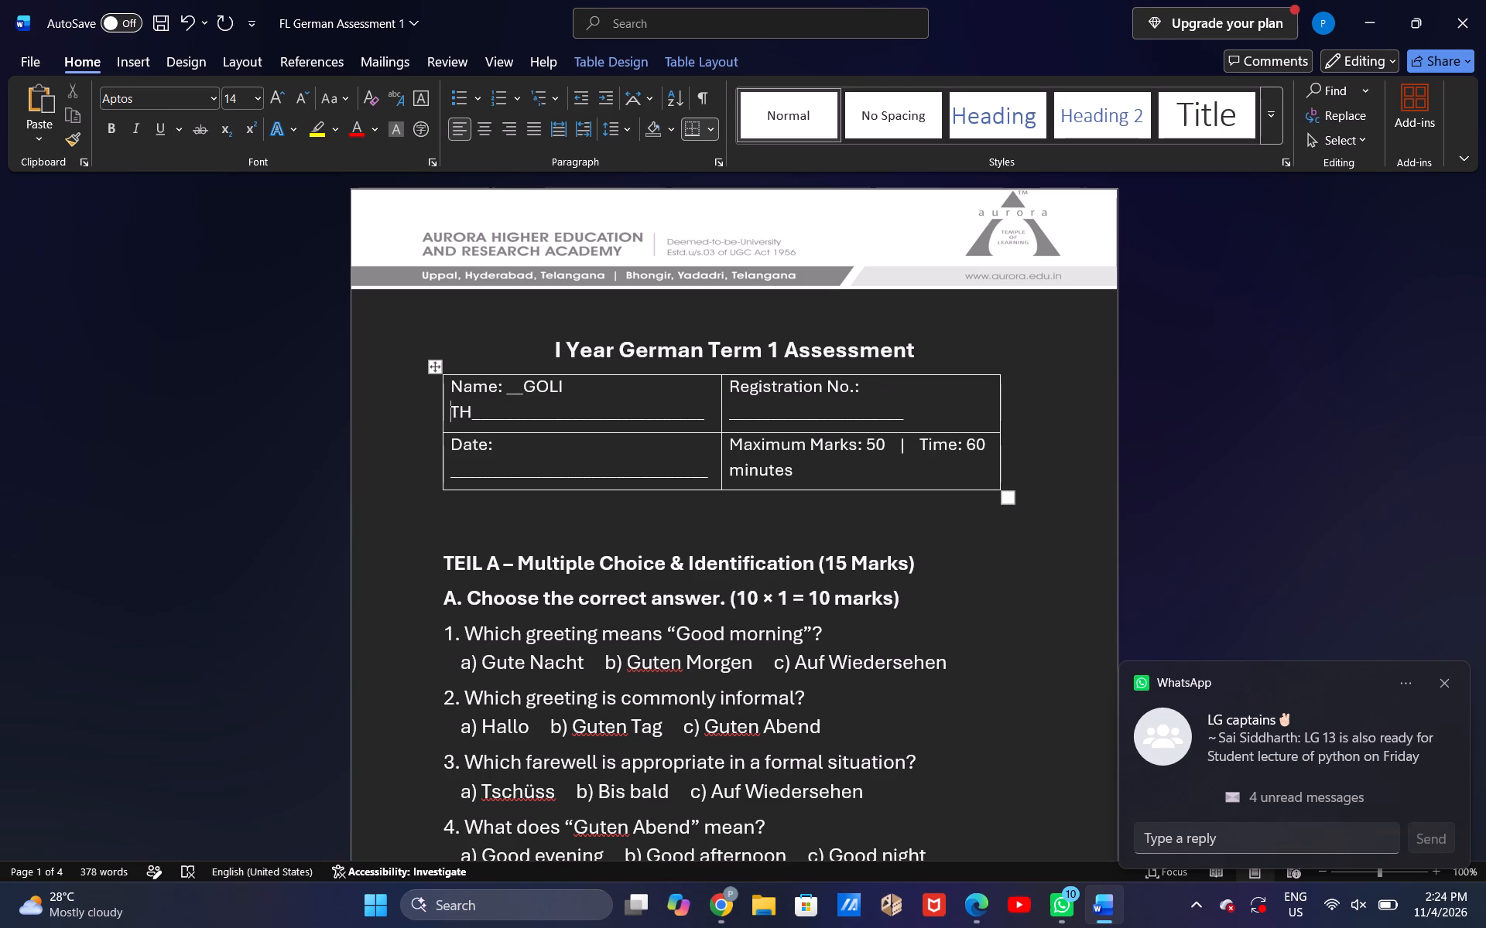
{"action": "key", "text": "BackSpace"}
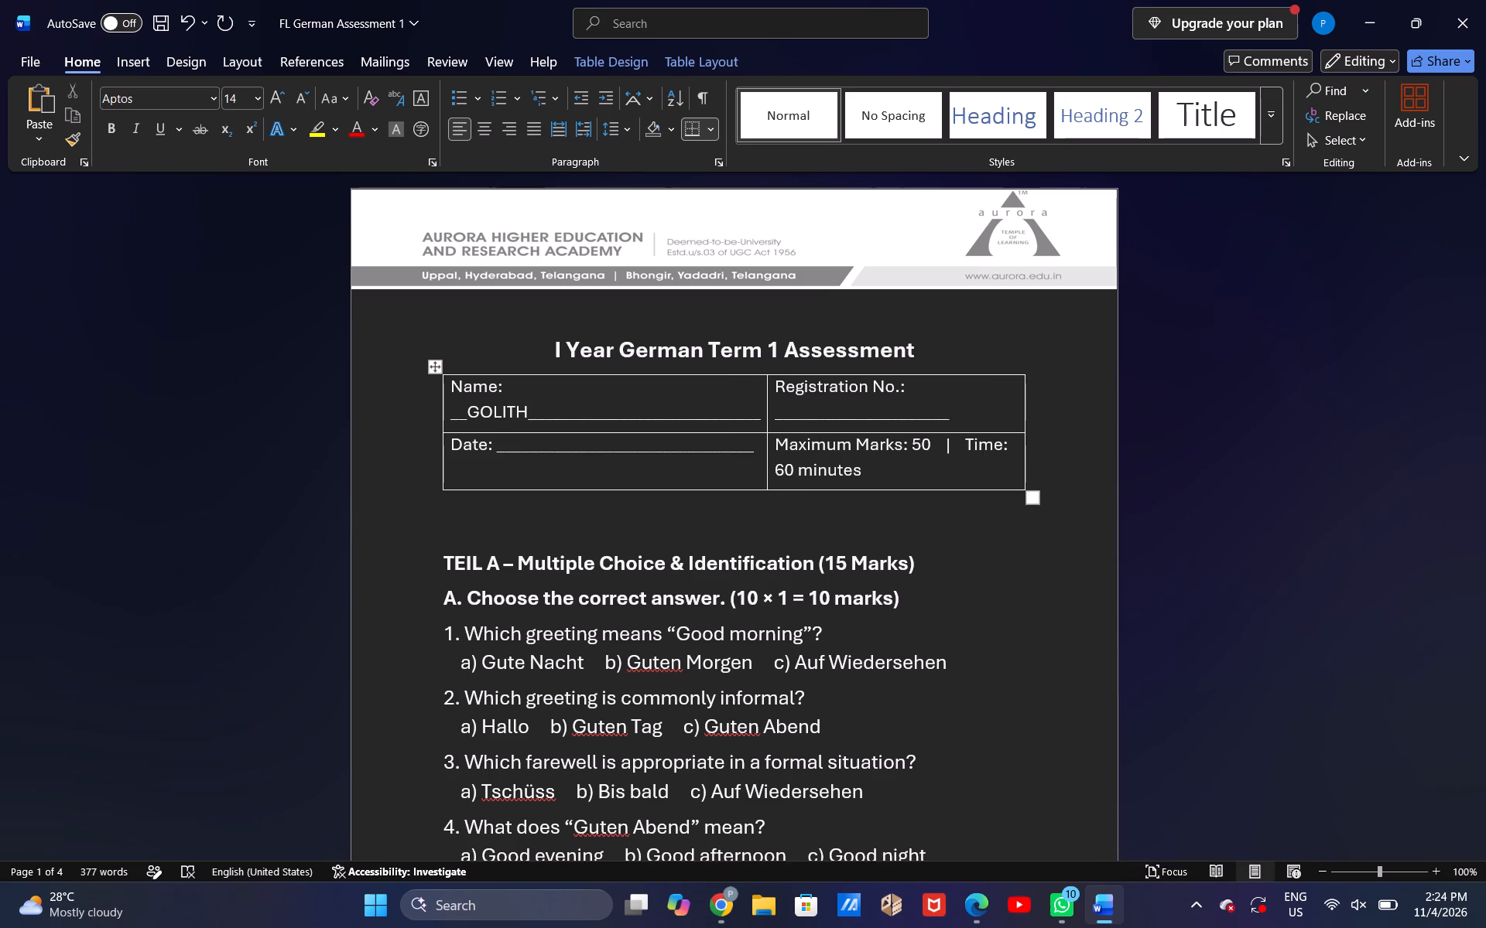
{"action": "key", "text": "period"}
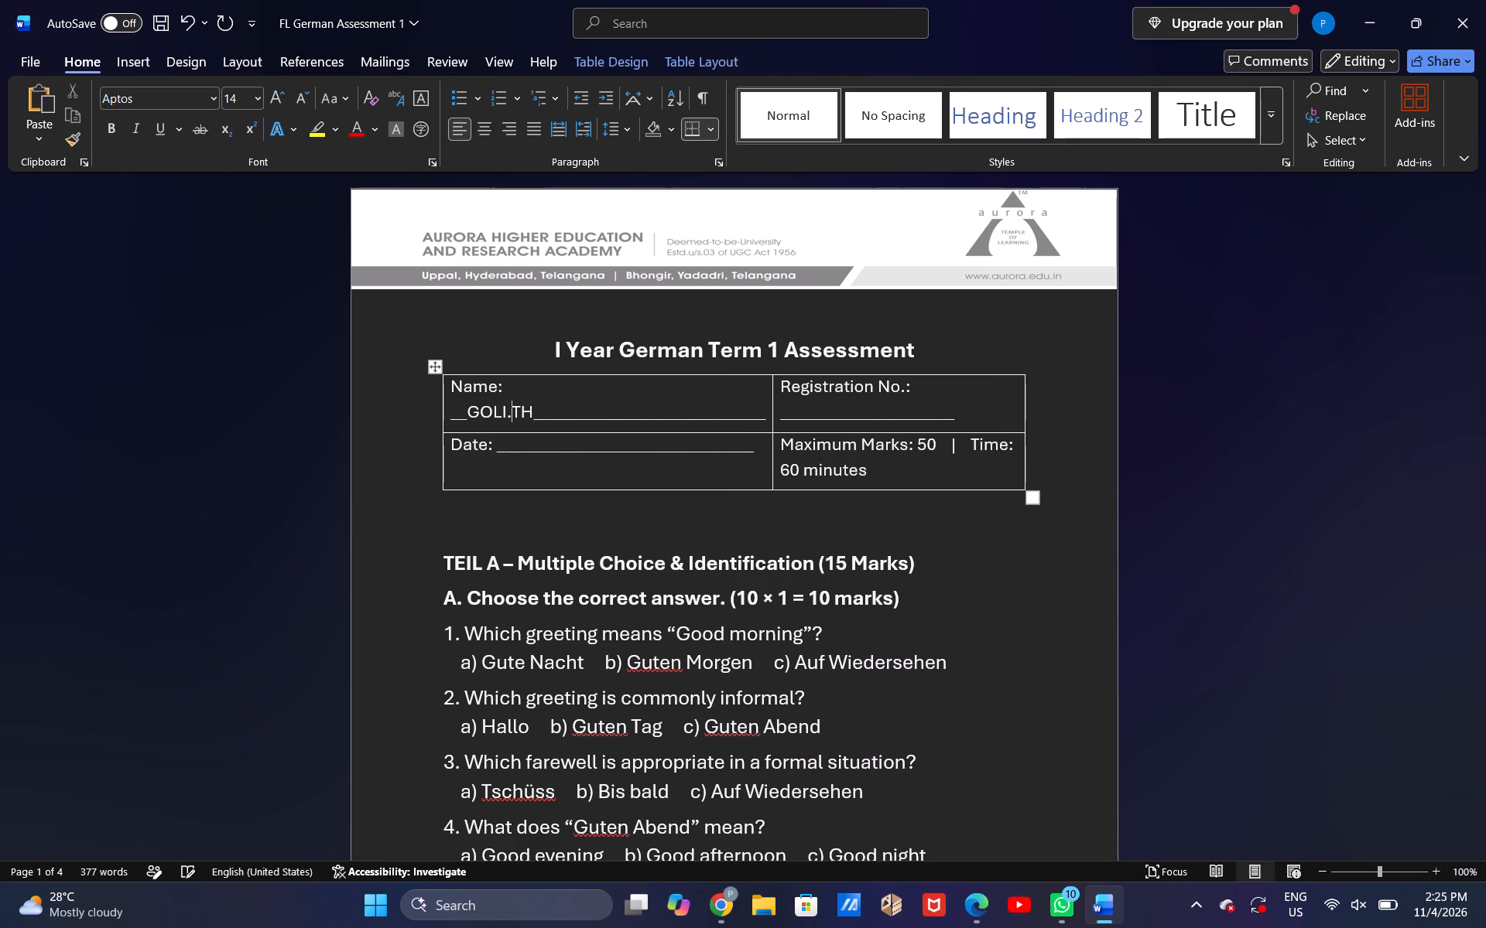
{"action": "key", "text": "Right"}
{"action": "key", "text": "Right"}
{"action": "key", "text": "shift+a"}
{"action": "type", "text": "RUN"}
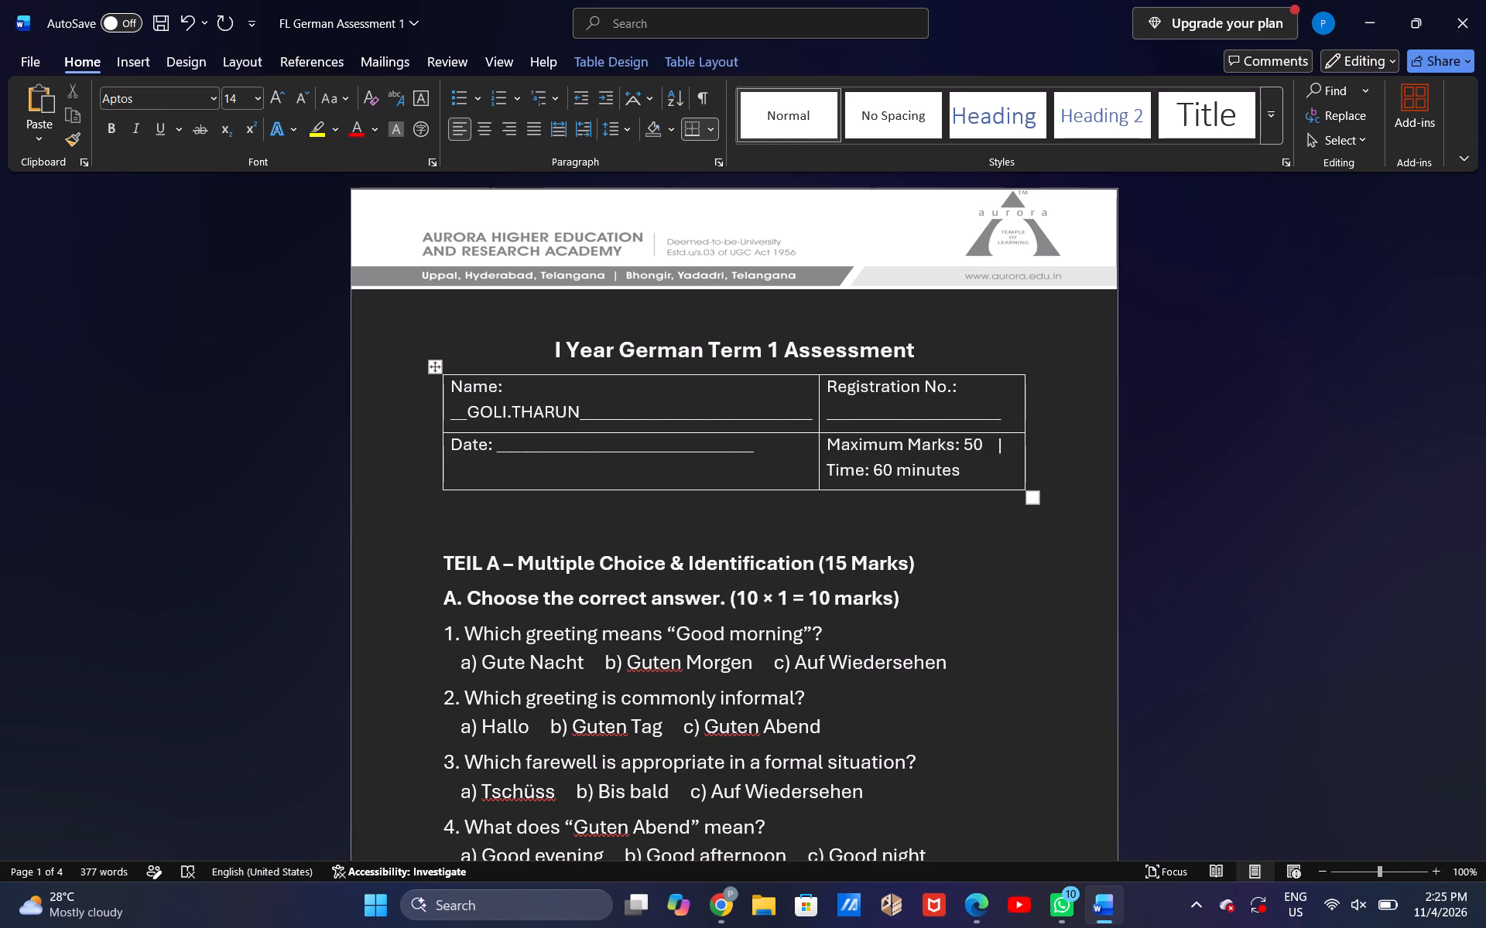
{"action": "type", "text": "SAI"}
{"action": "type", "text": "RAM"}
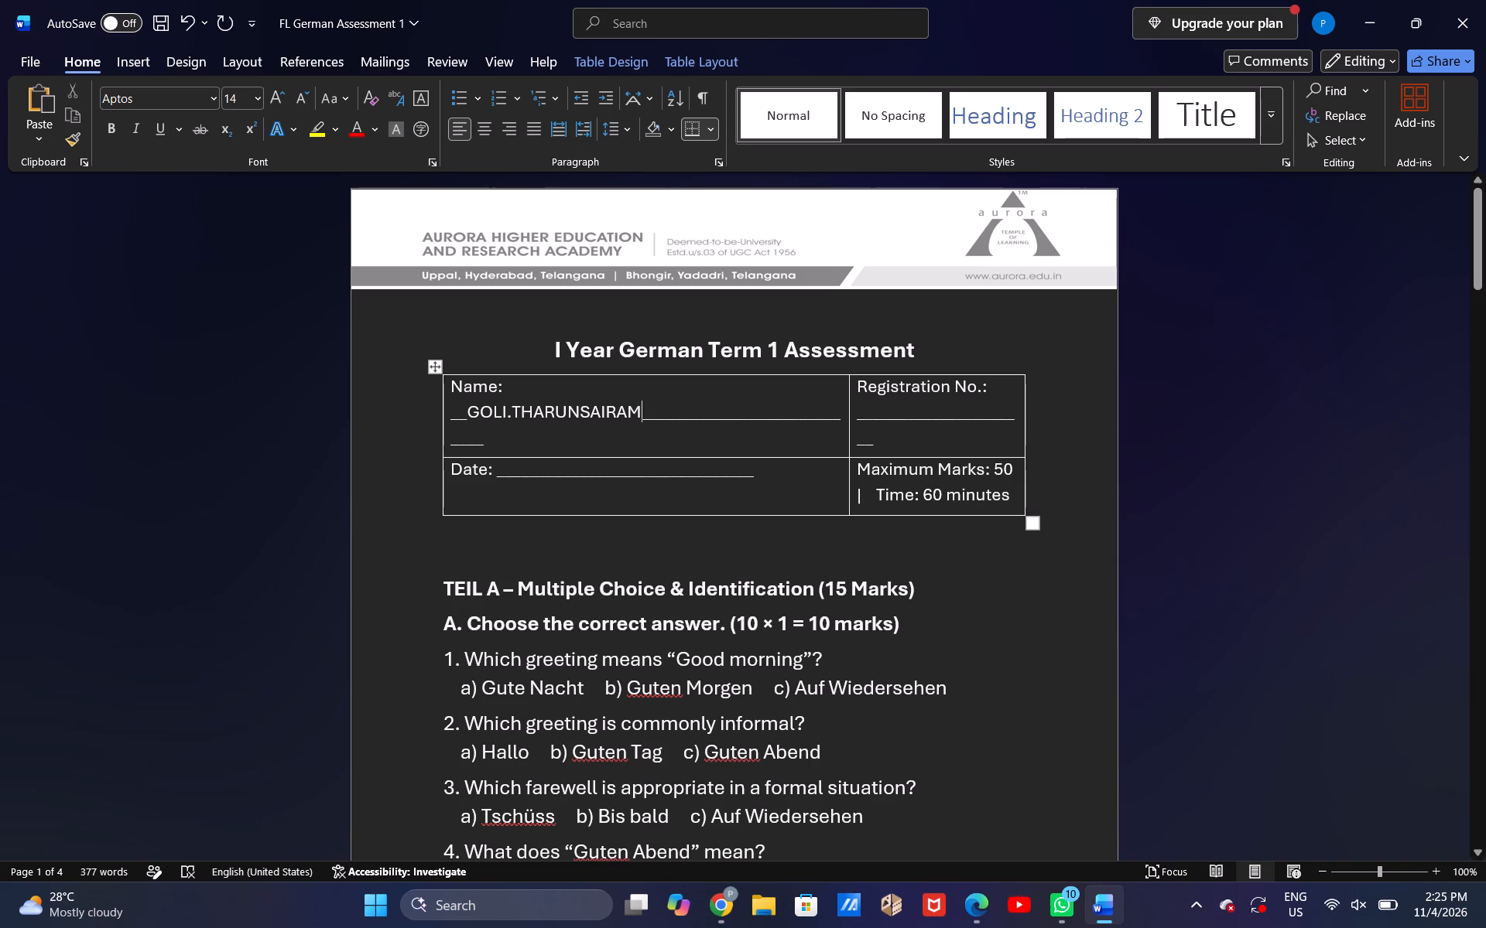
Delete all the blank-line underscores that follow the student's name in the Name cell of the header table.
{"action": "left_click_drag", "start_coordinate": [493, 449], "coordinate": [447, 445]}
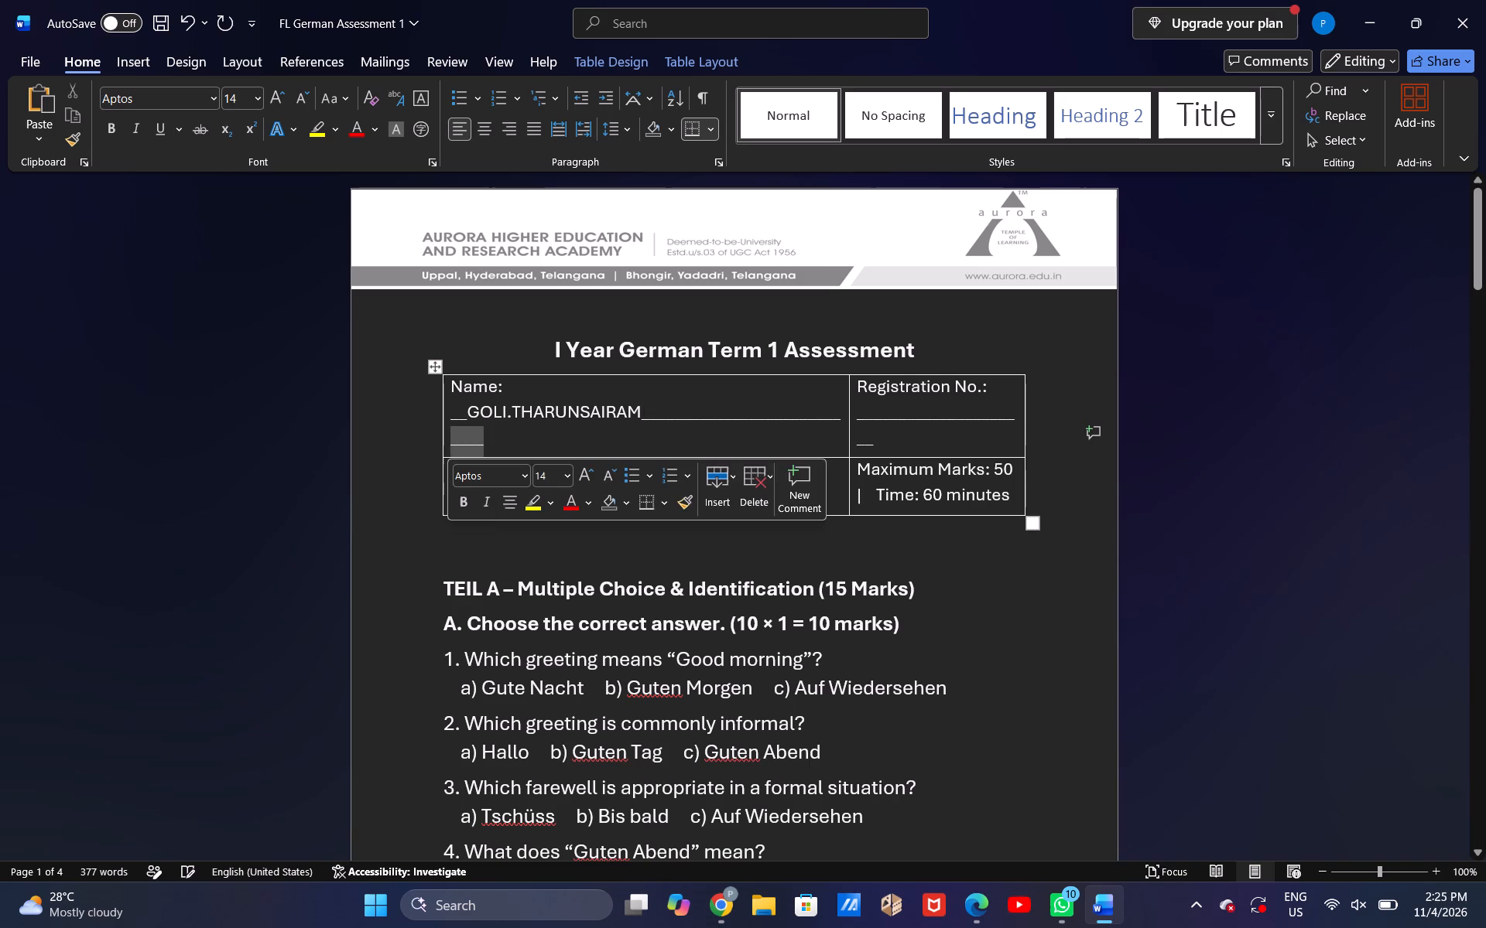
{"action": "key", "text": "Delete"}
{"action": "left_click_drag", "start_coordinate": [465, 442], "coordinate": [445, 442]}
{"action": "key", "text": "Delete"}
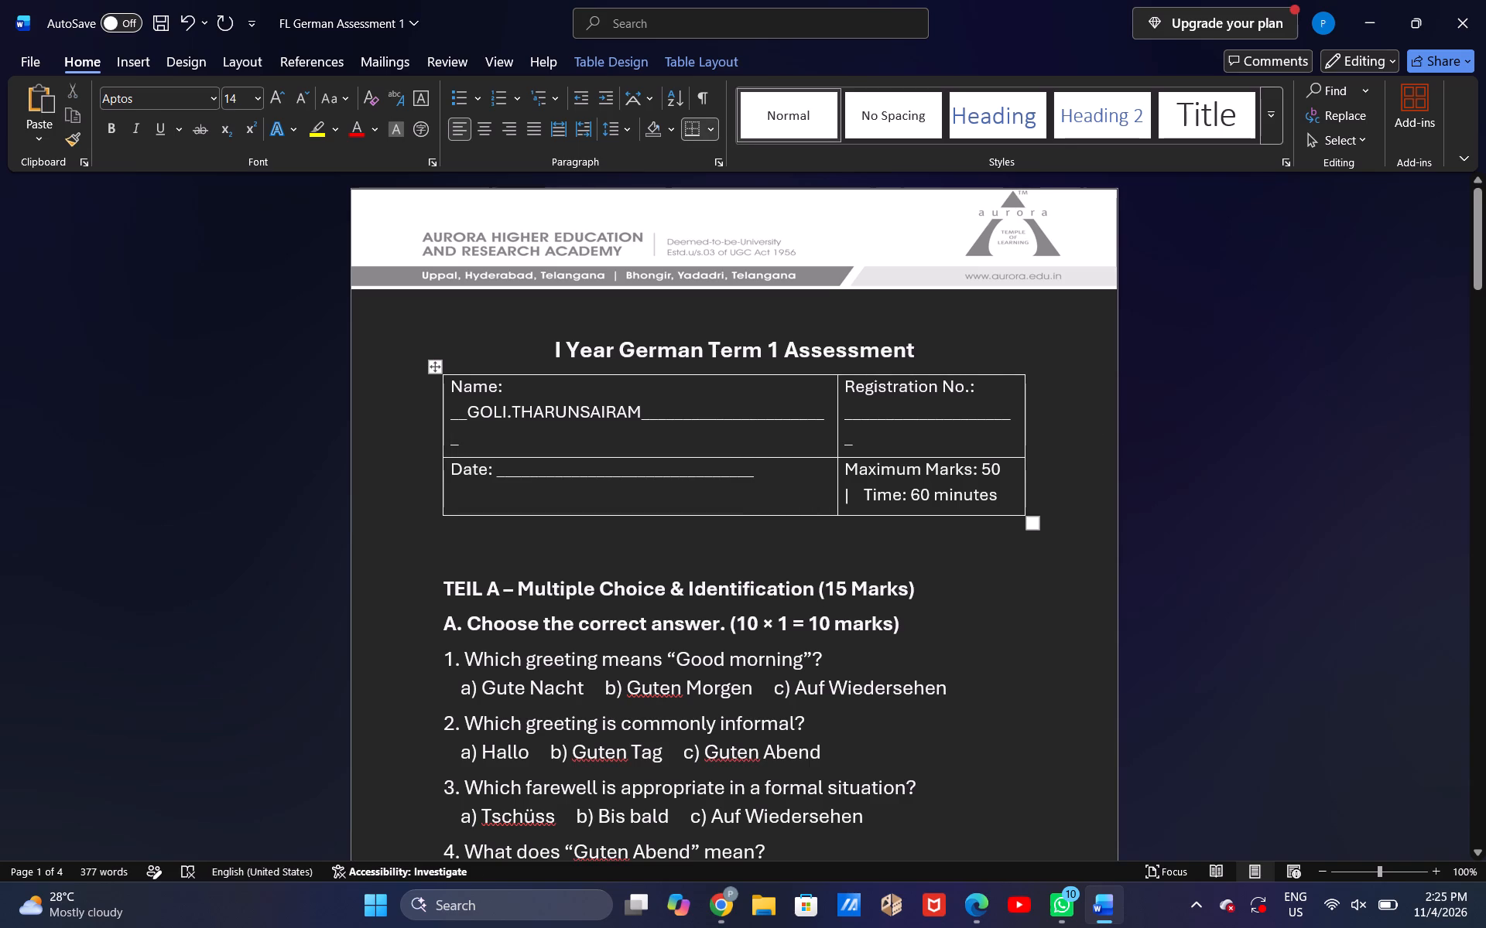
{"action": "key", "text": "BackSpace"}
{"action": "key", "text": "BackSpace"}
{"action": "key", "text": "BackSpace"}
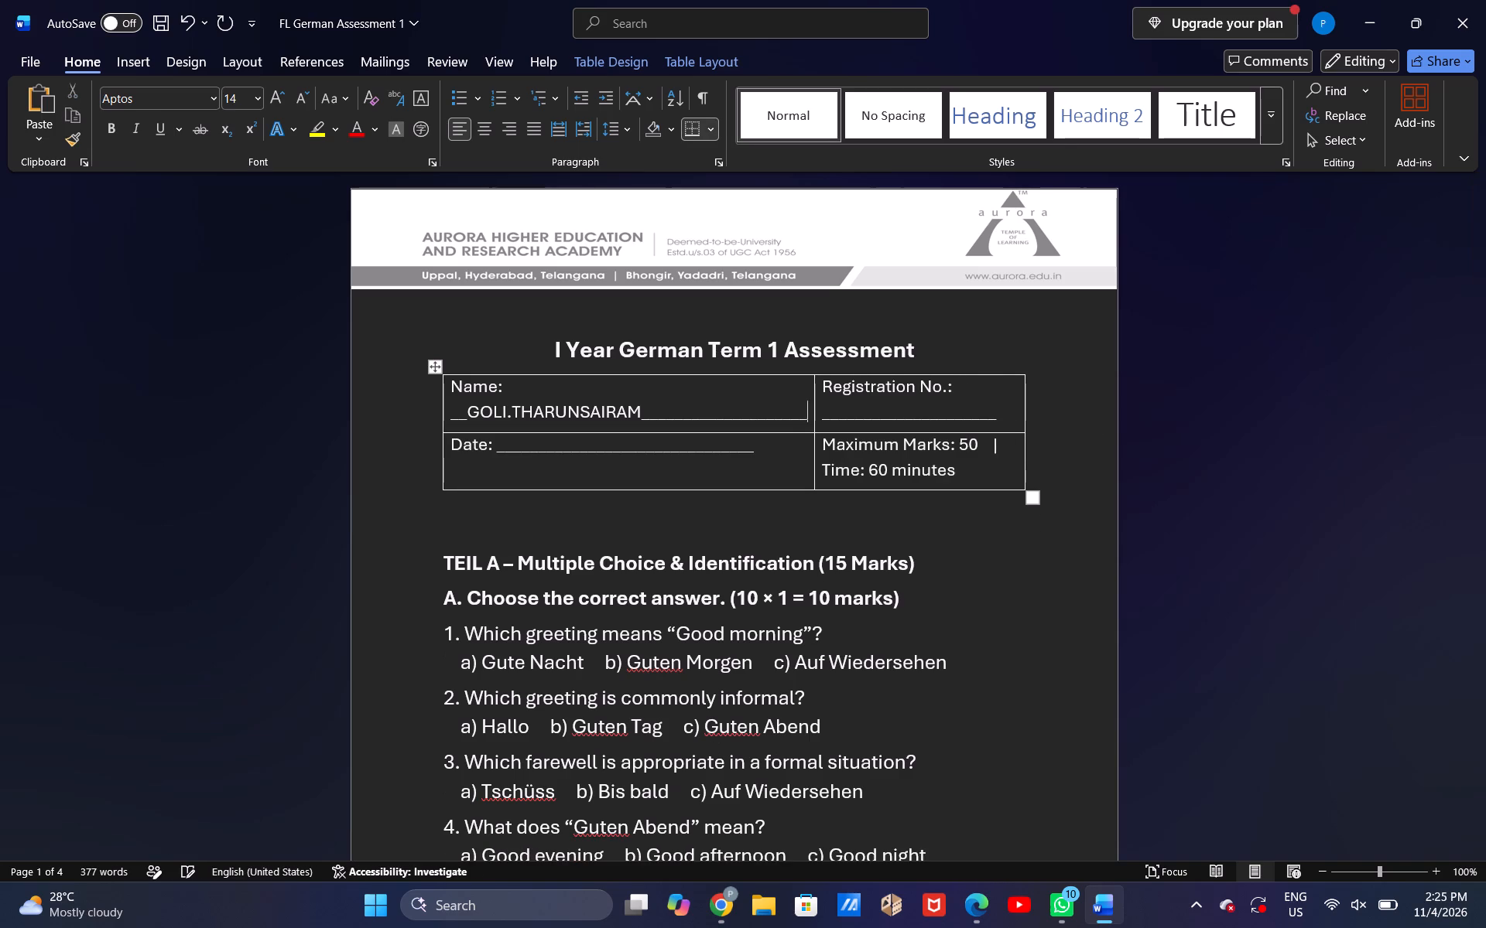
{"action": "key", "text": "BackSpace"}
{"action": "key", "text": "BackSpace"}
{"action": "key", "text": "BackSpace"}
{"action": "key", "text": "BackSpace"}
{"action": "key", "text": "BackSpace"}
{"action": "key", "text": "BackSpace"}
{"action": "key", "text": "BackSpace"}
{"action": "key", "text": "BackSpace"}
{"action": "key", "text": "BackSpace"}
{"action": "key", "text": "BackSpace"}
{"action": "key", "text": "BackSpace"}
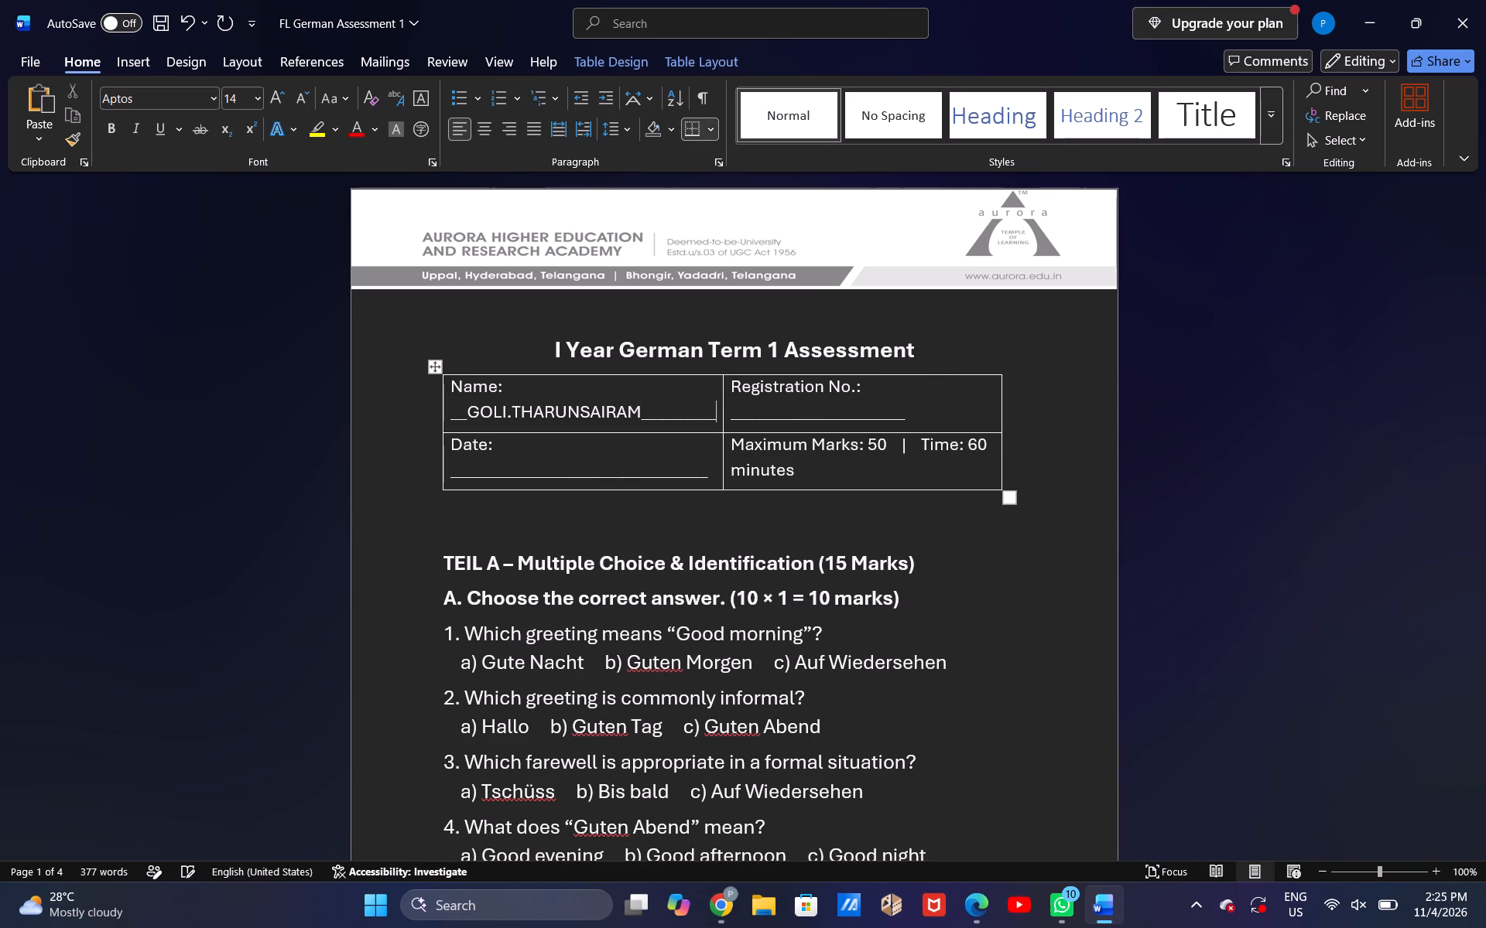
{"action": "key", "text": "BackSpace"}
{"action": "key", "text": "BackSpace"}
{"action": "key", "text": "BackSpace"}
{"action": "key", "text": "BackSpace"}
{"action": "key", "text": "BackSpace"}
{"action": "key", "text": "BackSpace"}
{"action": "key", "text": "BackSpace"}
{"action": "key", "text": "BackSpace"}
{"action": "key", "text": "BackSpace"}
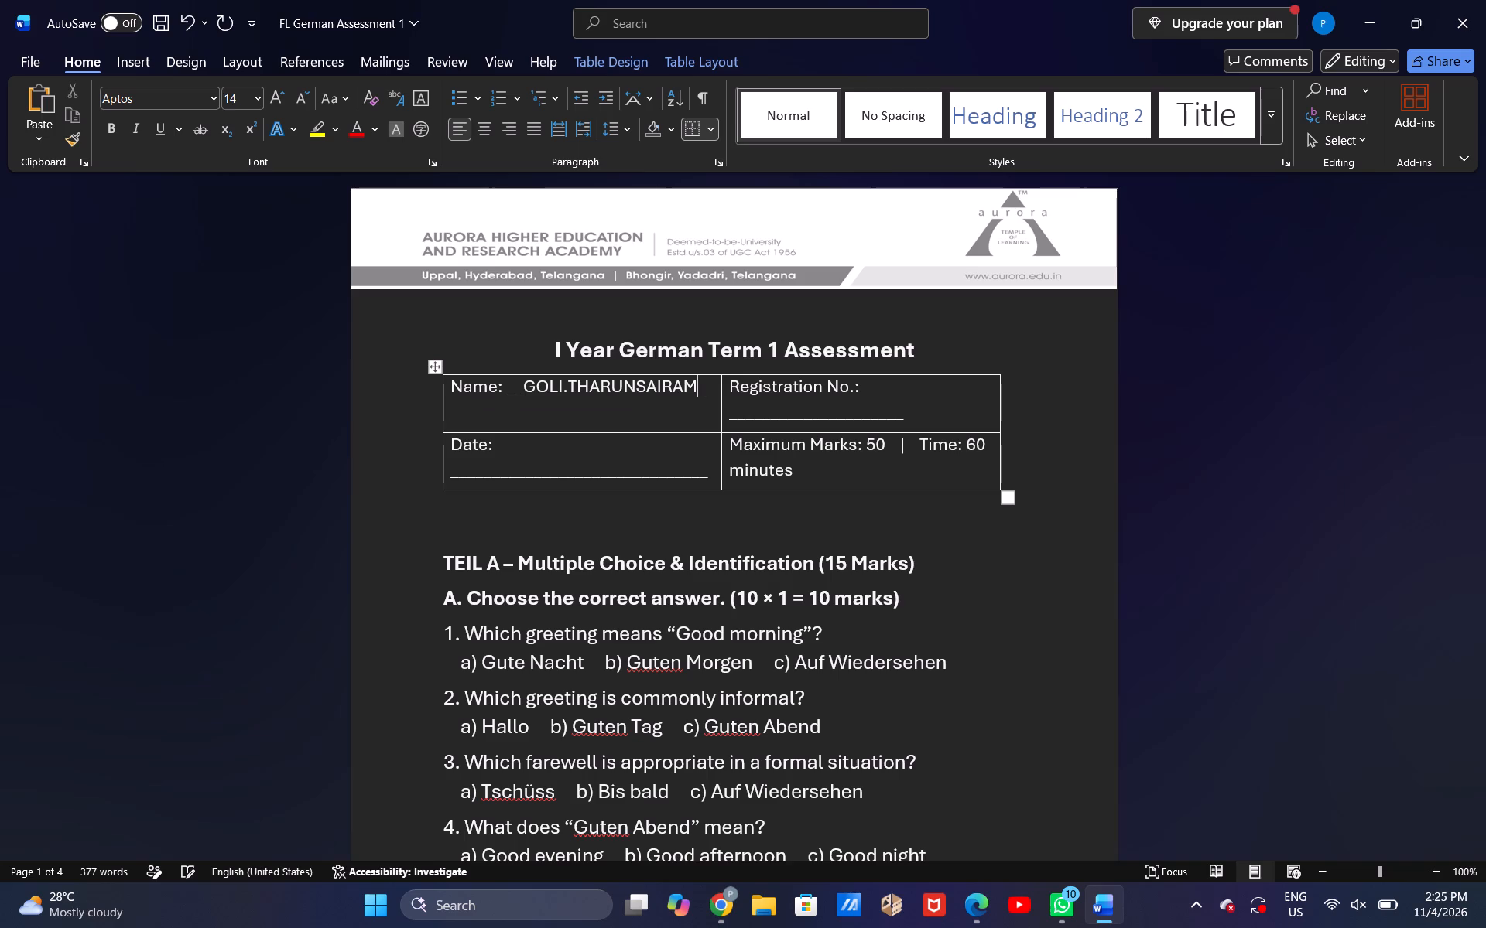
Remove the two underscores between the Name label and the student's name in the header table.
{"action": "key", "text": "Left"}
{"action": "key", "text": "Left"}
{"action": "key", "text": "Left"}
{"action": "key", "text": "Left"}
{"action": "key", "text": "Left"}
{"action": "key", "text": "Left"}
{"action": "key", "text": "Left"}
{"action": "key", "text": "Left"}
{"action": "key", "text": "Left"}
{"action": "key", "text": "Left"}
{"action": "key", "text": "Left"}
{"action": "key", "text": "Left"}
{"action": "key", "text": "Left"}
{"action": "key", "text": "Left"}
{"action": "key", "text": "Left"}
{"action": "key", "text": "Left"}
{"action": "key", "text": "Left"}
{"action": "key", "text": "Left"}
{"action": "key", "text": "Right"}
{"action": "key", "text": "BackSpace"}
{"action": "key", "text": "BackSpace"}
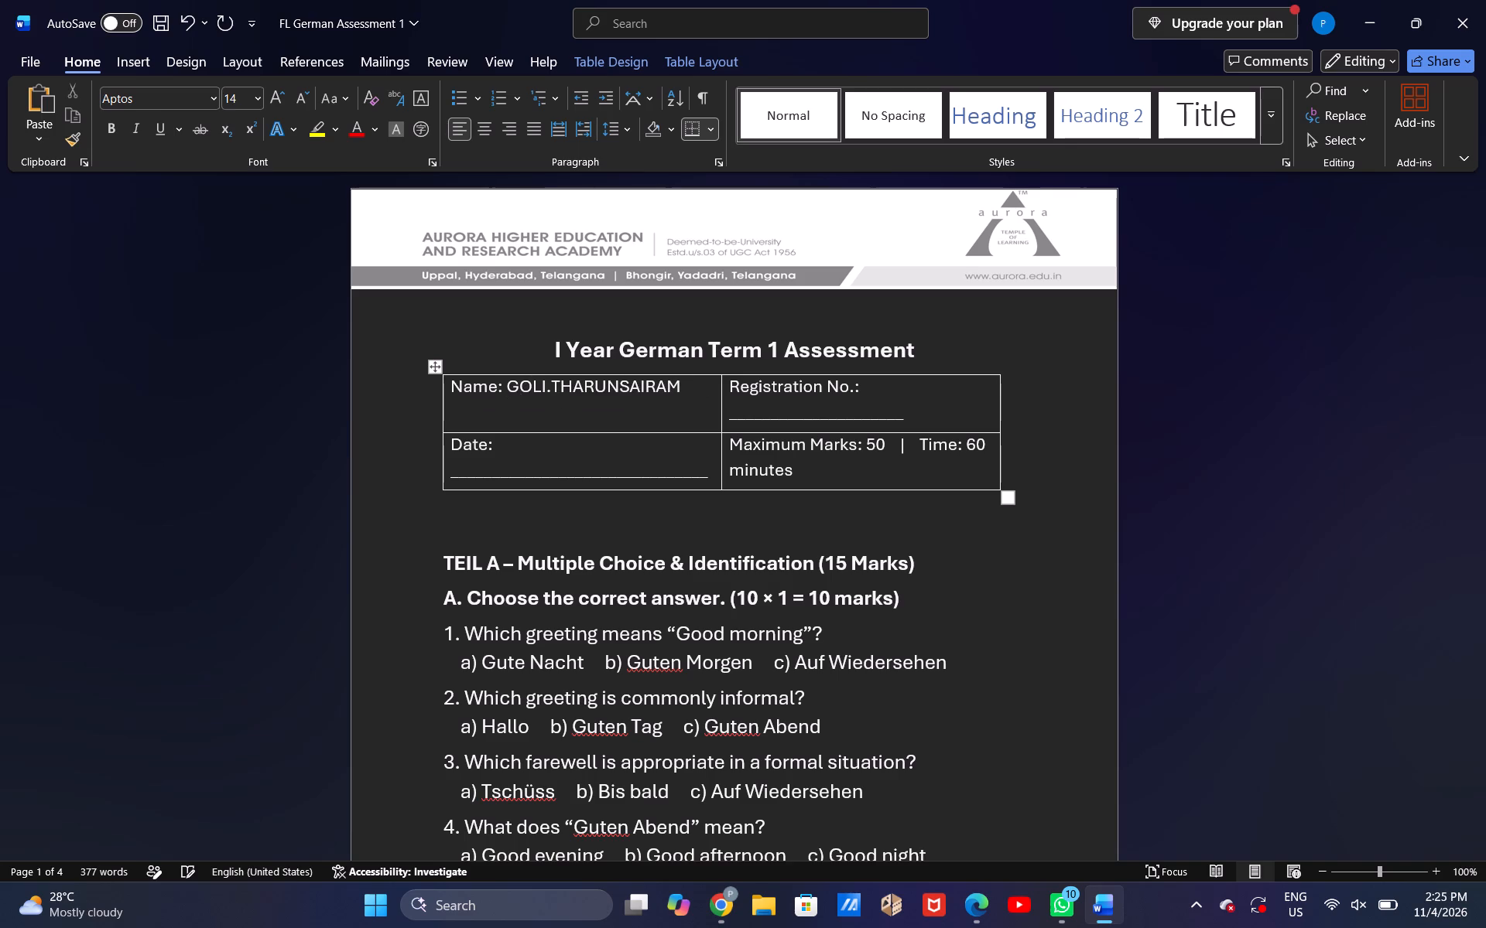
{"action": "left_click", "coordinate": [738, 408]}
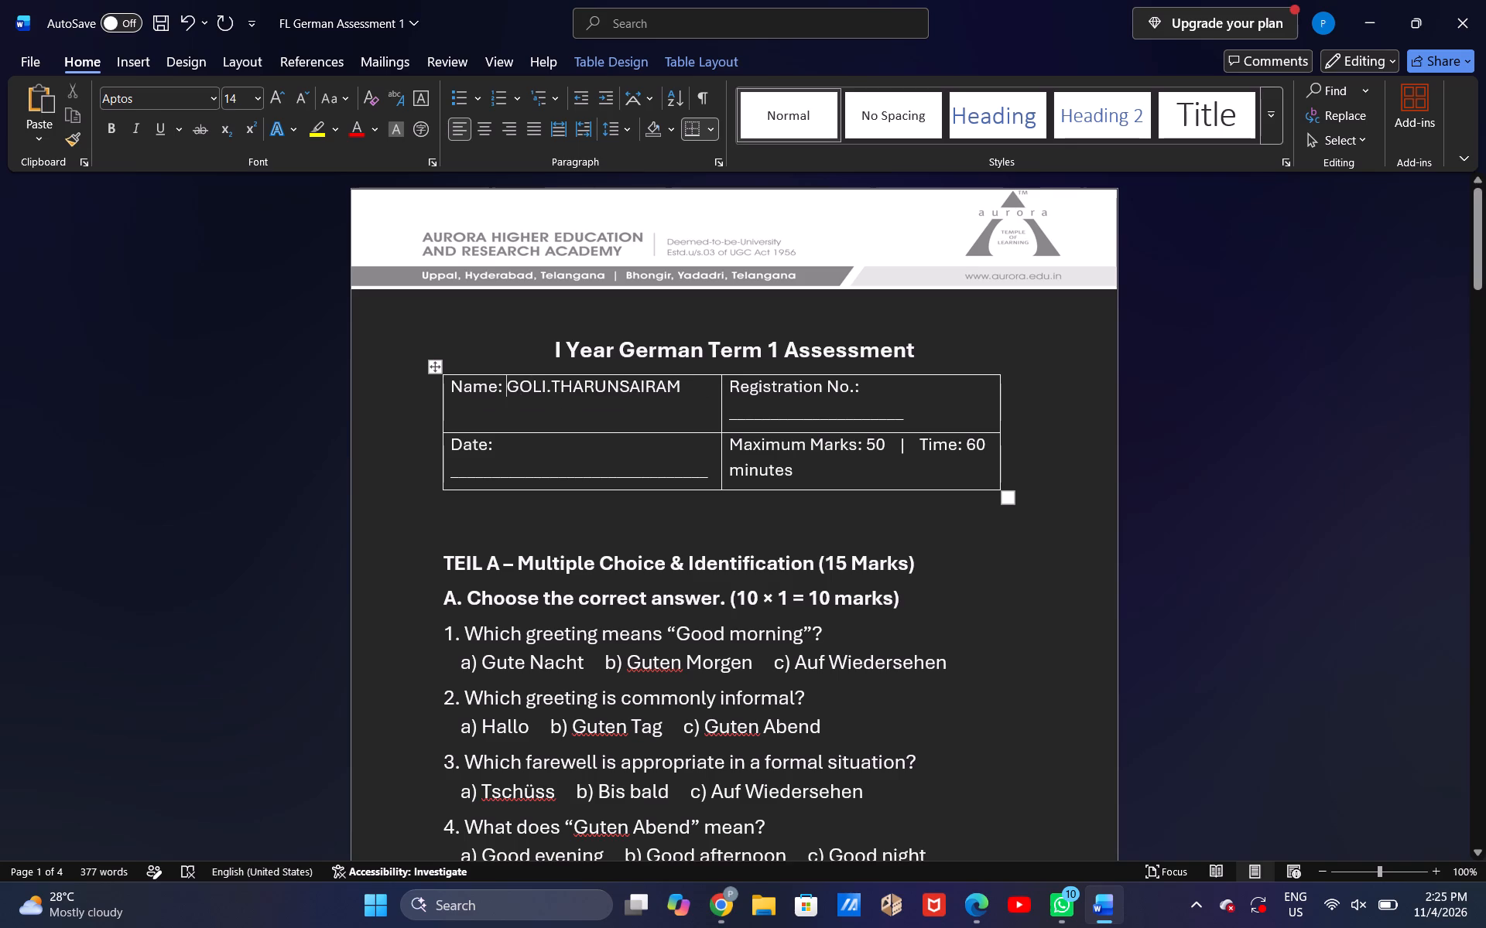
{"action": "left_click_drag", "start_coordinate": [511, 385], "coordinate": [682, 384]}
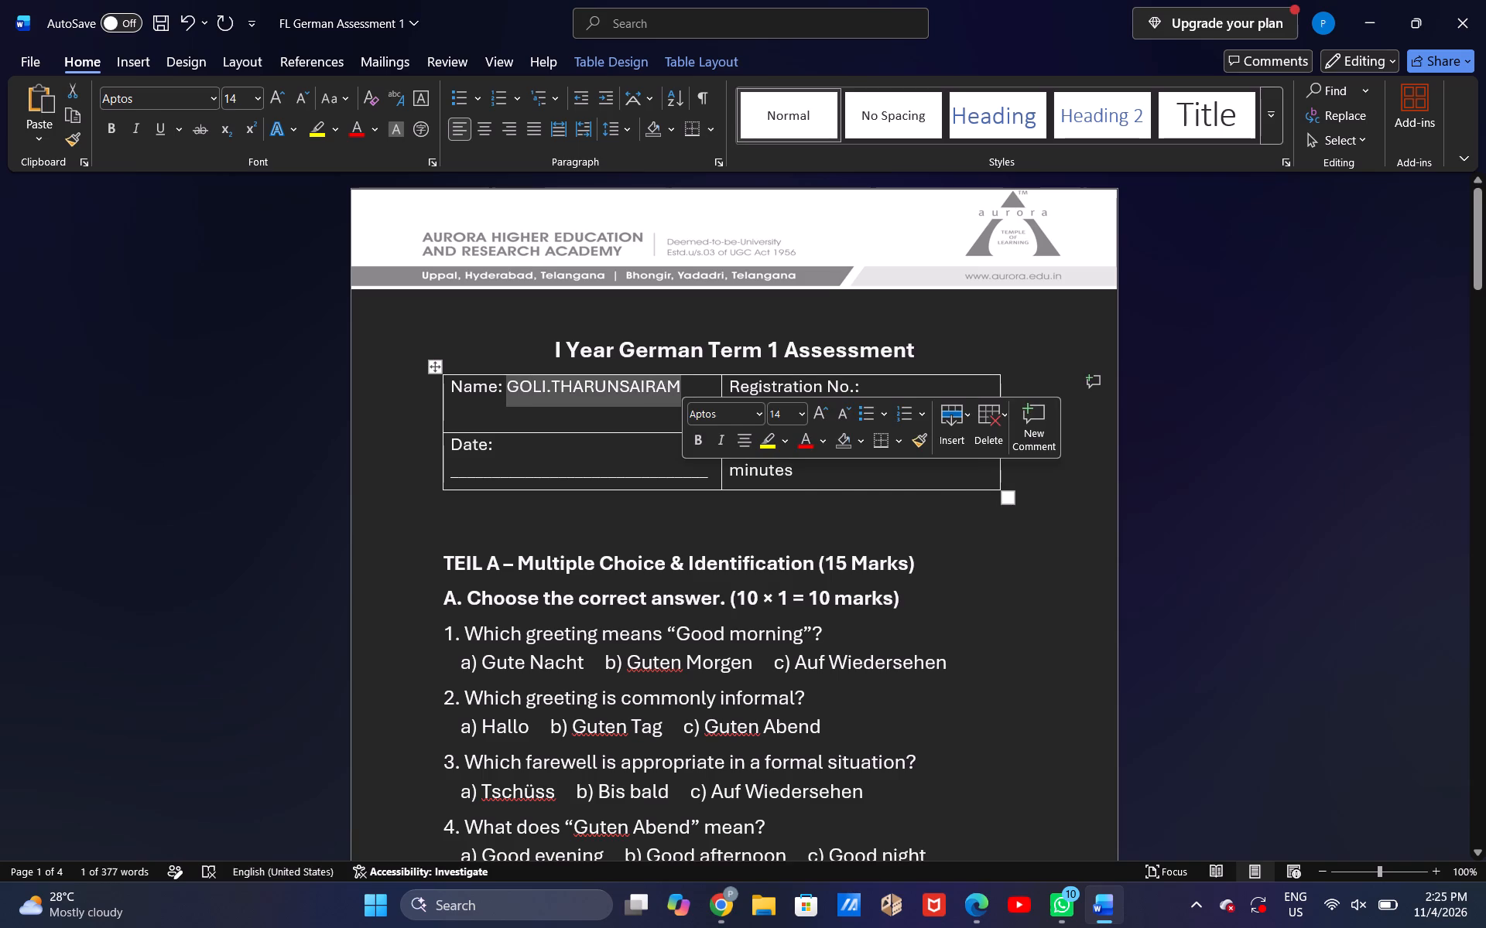
Close the FL German Assessment 1 document without saving the changes.
{"action": "left_click", "coordinate": [1485, 12]}
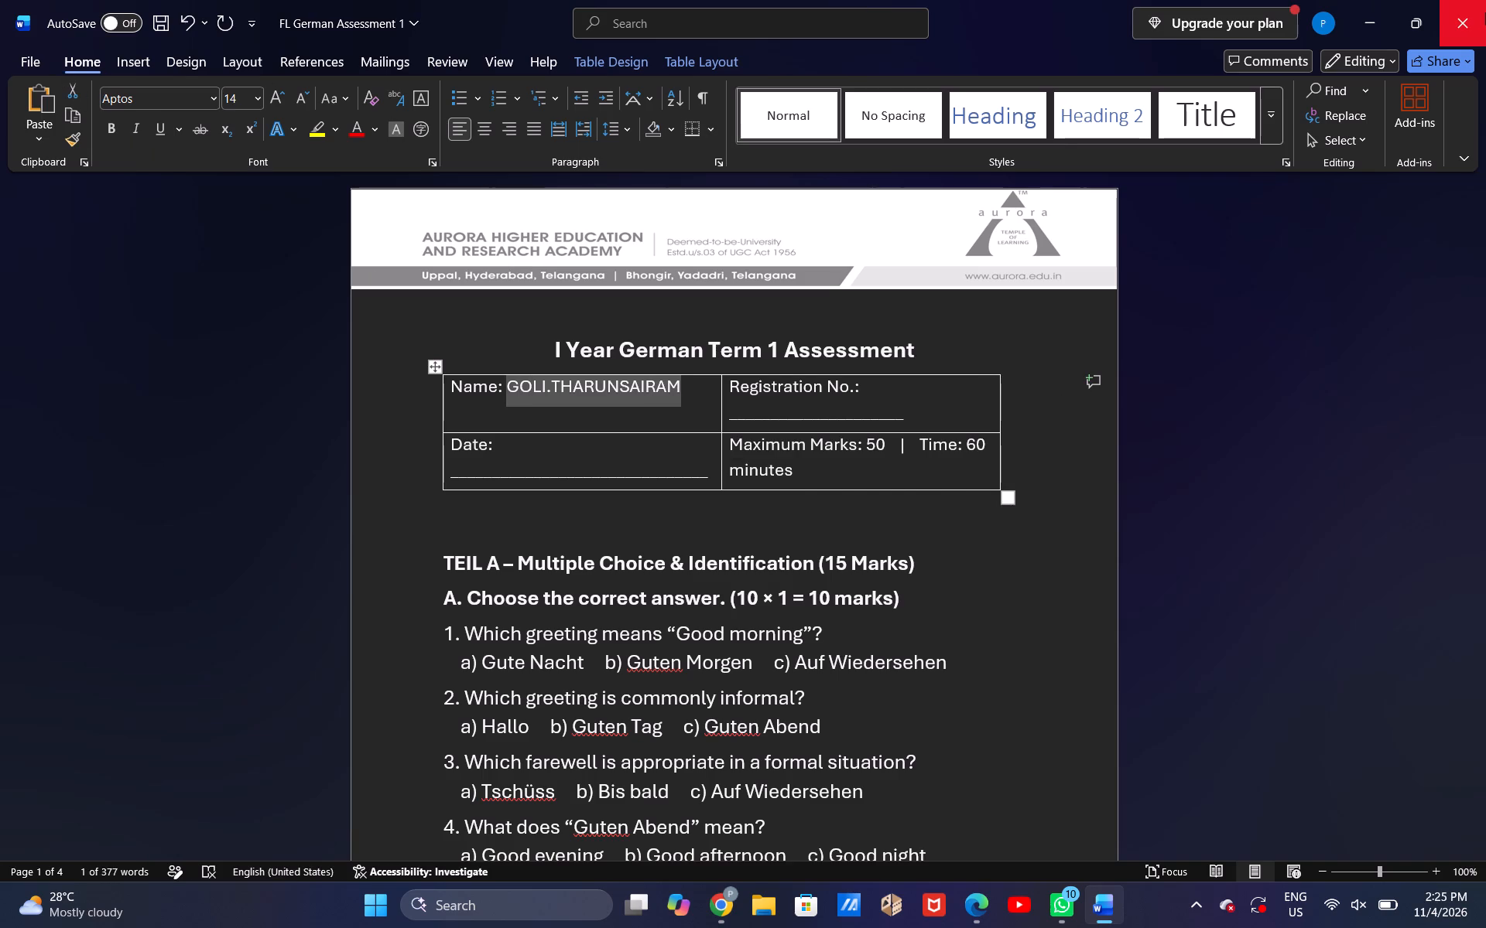
{"action": "left_click", "coordinate": [1088, 567]}
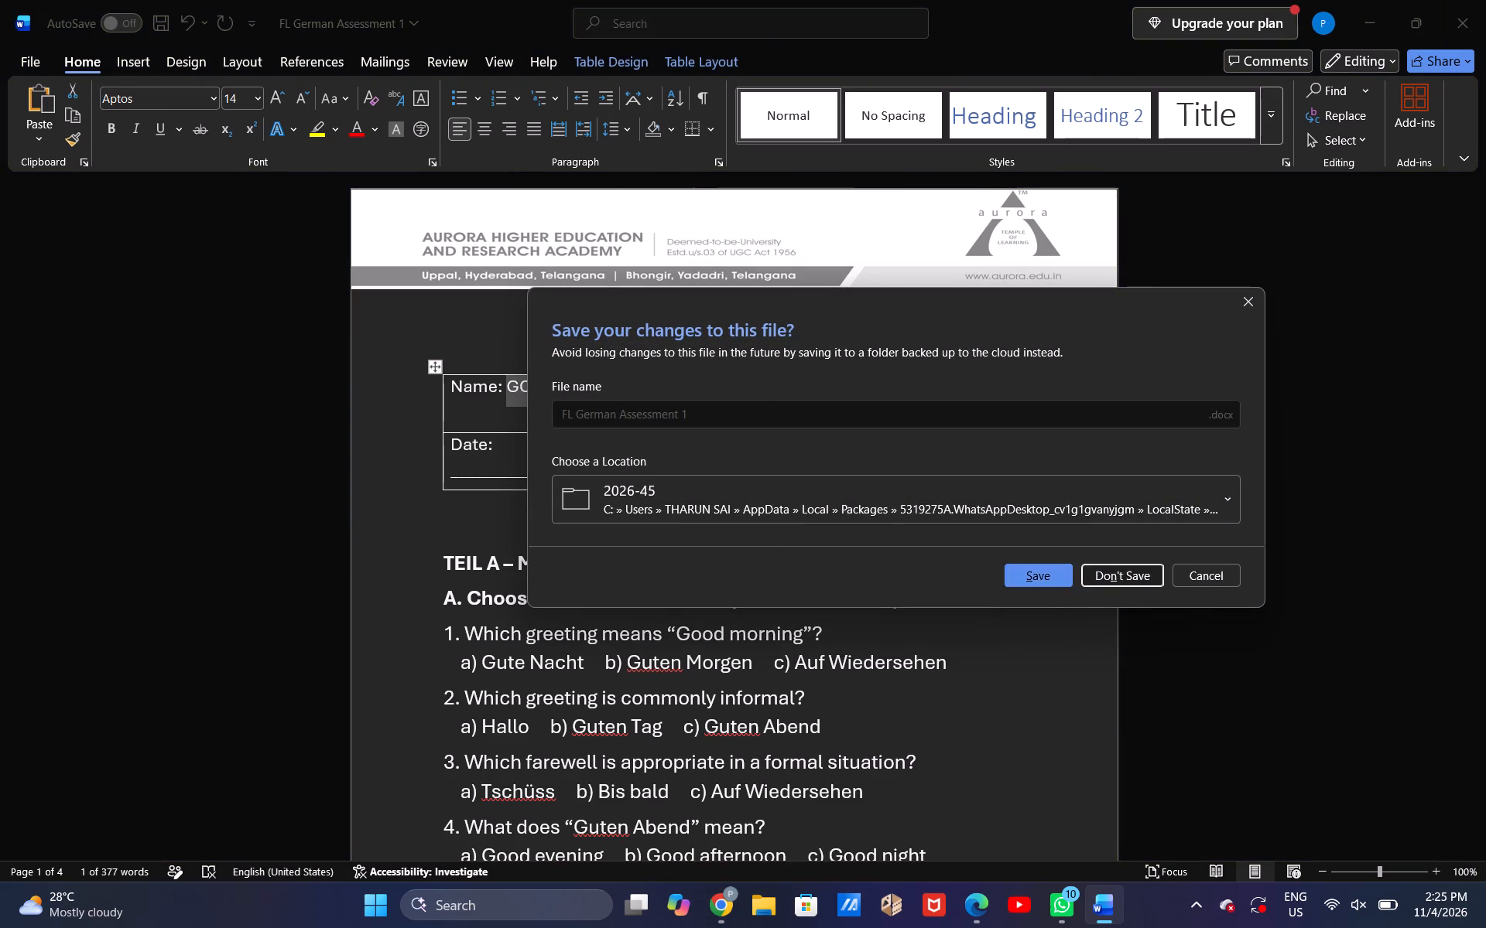